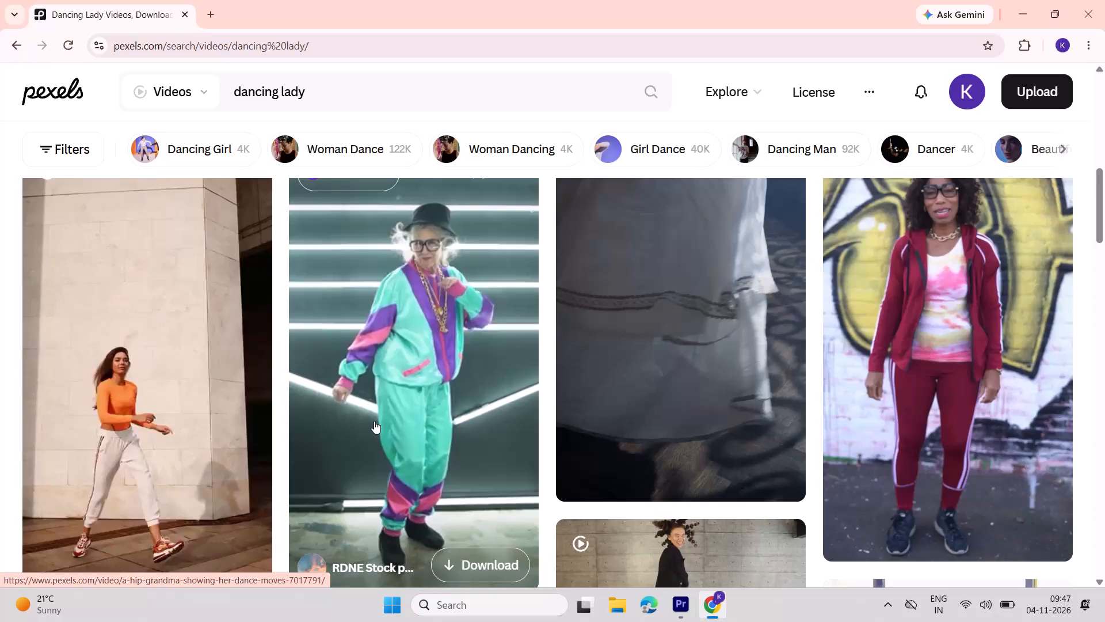
# Browse the Pexels video results for "dancing lady" and examine the clips for a suitable dancing woman video.
pyautogui.scroll(-3, 399, 411)
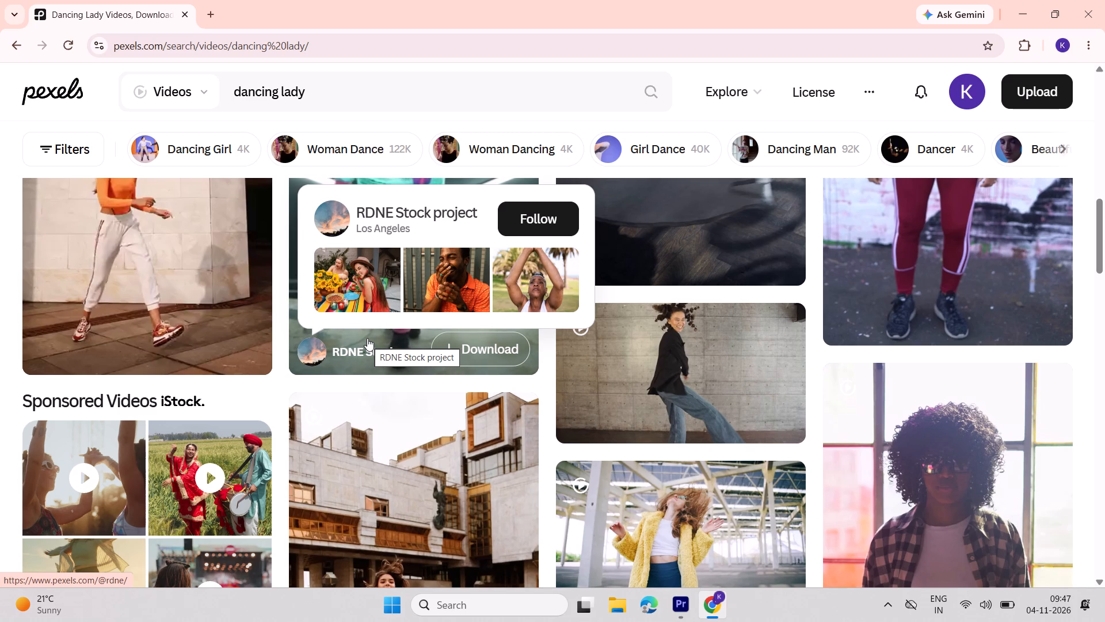
pyautogui.scroll(-3, 367, 338)
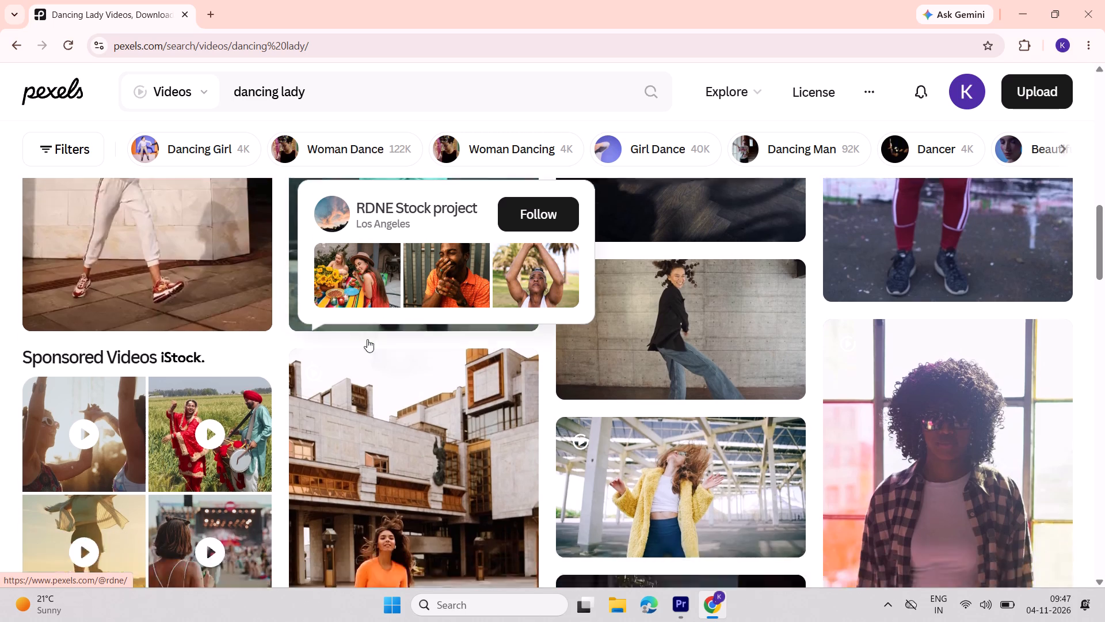
pyautogui.scroll(-1, 367, 339)
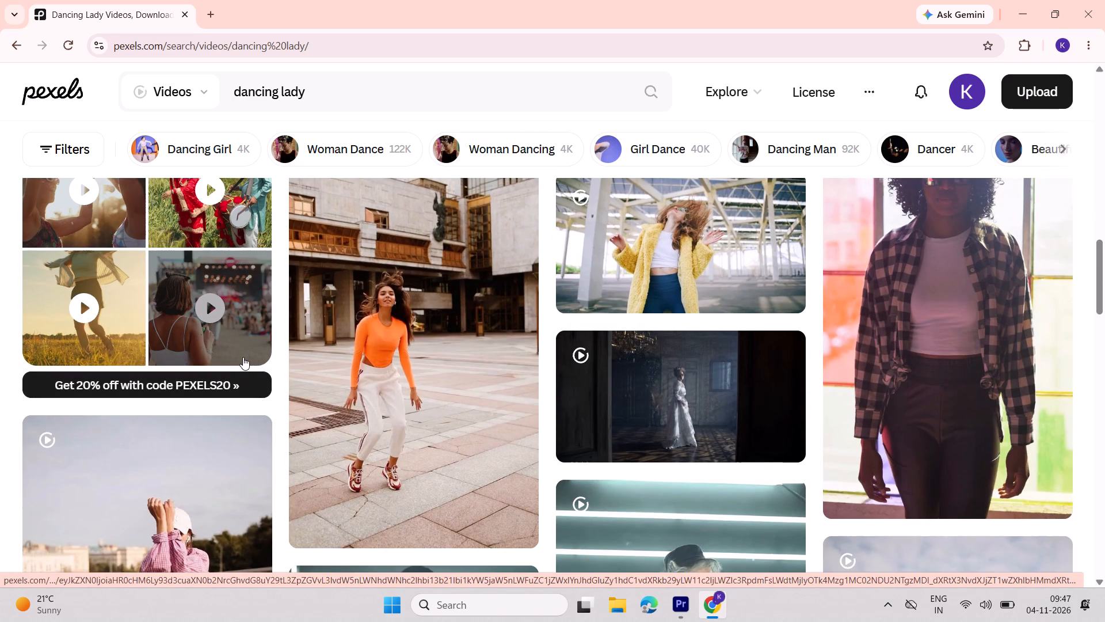
pyautogui.scroll(-1, 267, 412)
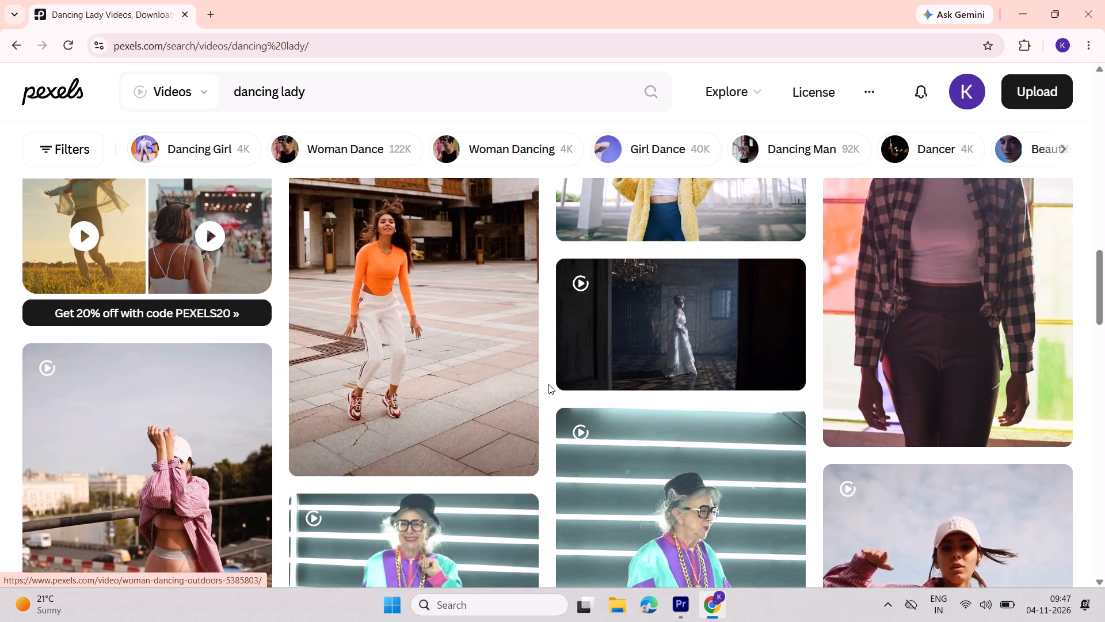
pyautogui.scroll(-3, 533, 350)
pyautogui.scroll(-2, 330, 348)
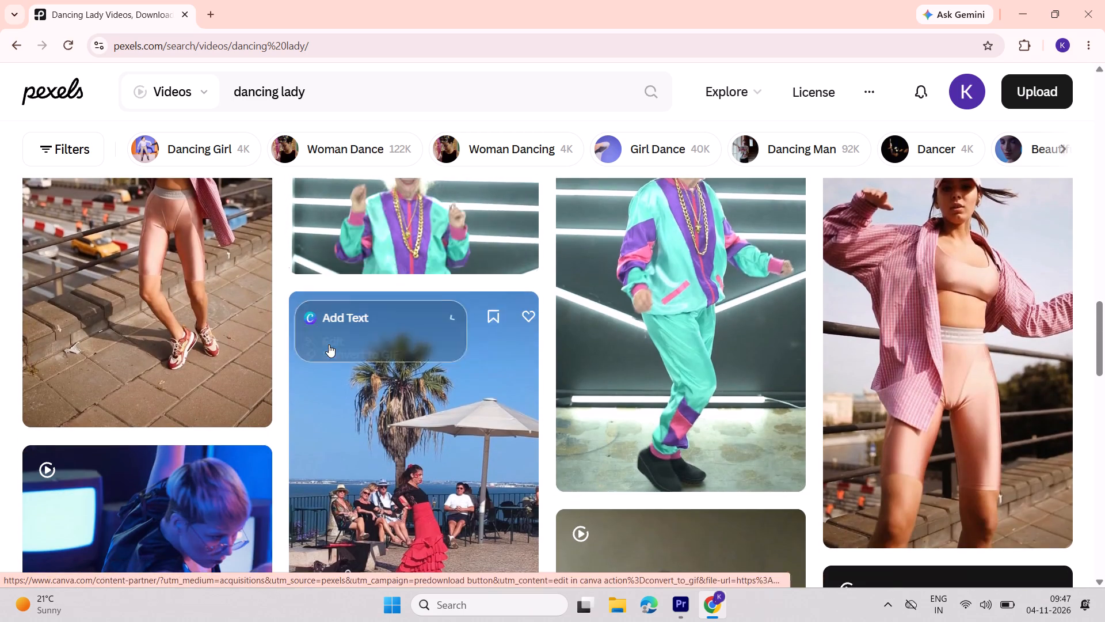
pyautogui.scroll(-3, 329, 343)
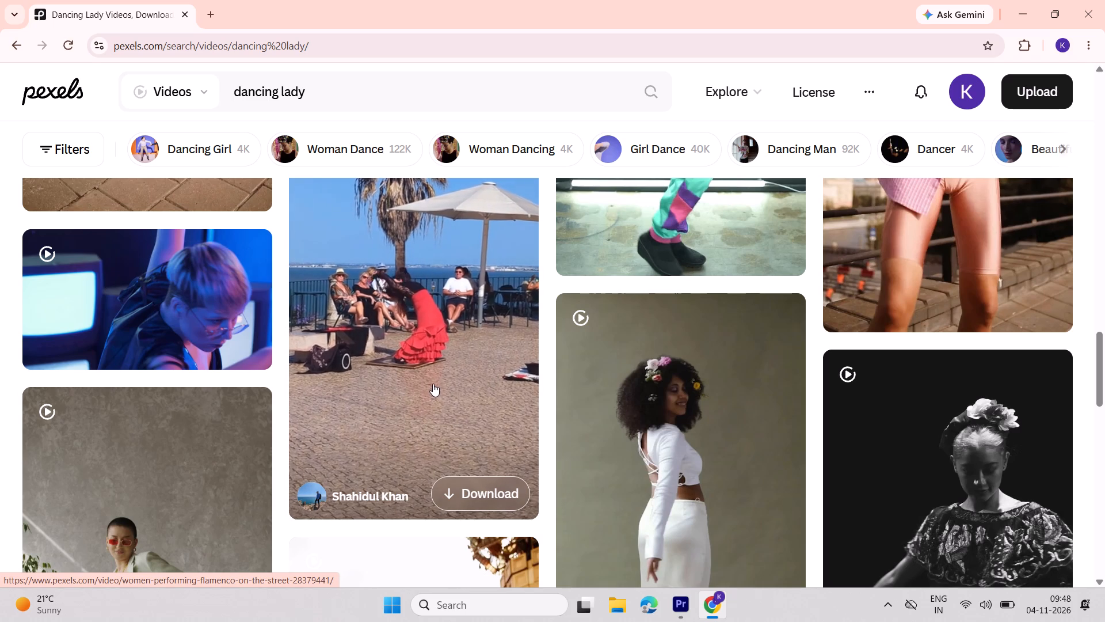
pyautogui.scroll(-7, 433, 384)
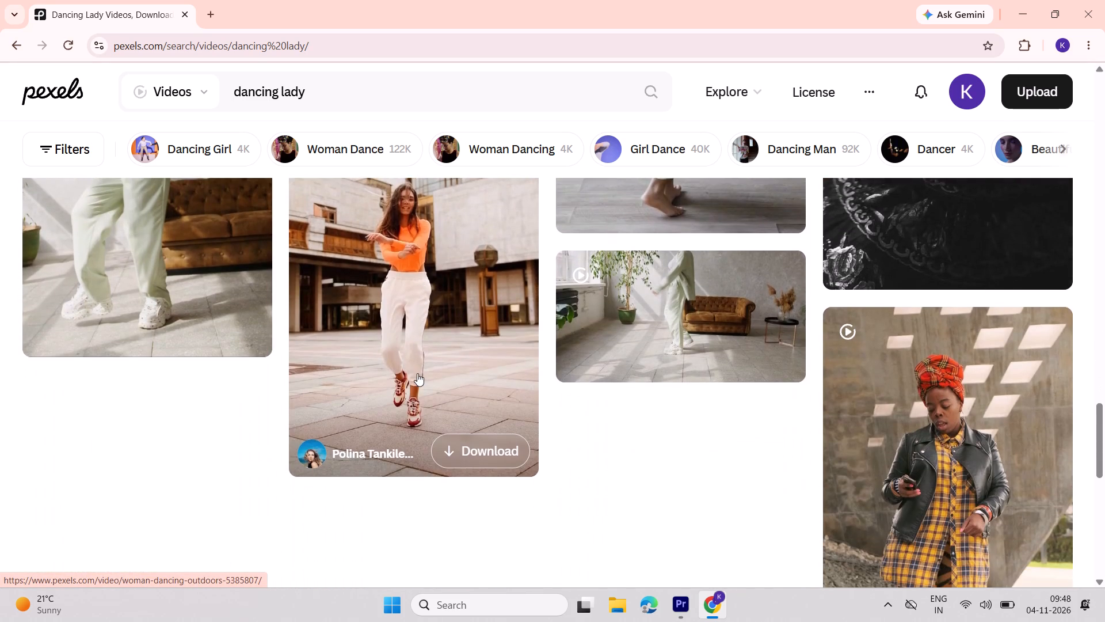
pyautogui.scroll(-3, 410, 369)
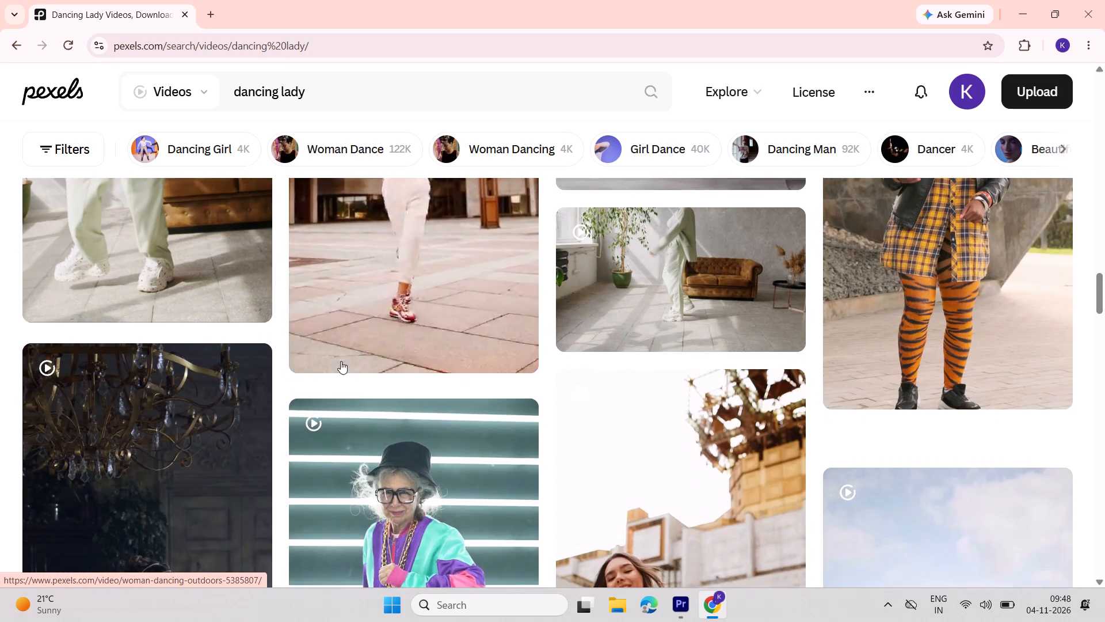
pyautogui.scroll(-4, 348, 365)
pyautogui.scroll(-1, 450, 397)
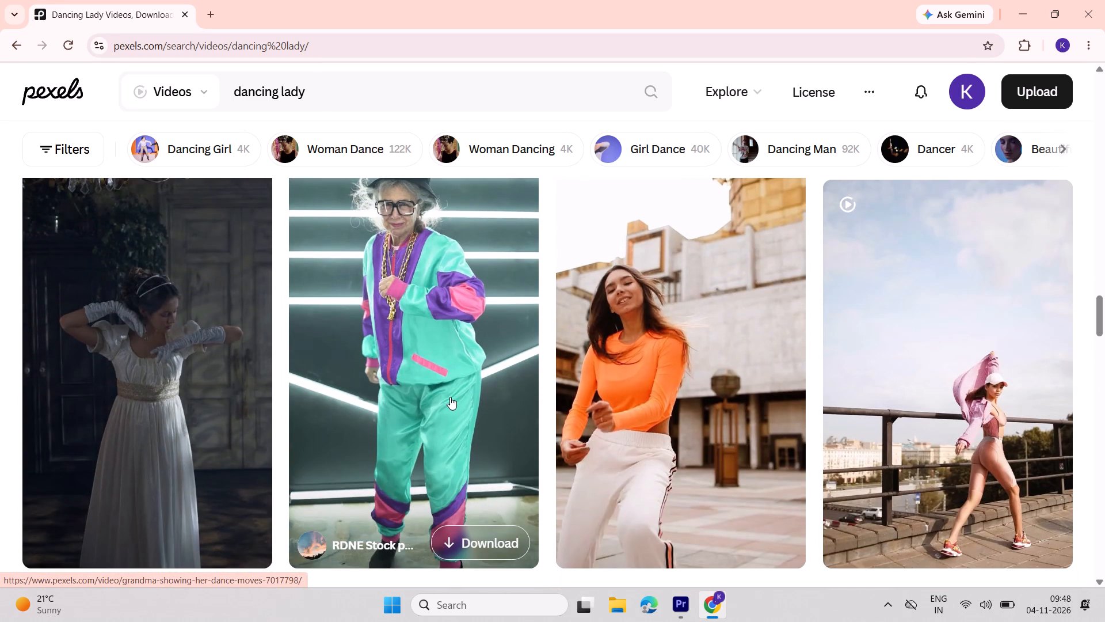
pyautogui.scroll(-5, 814, 381)
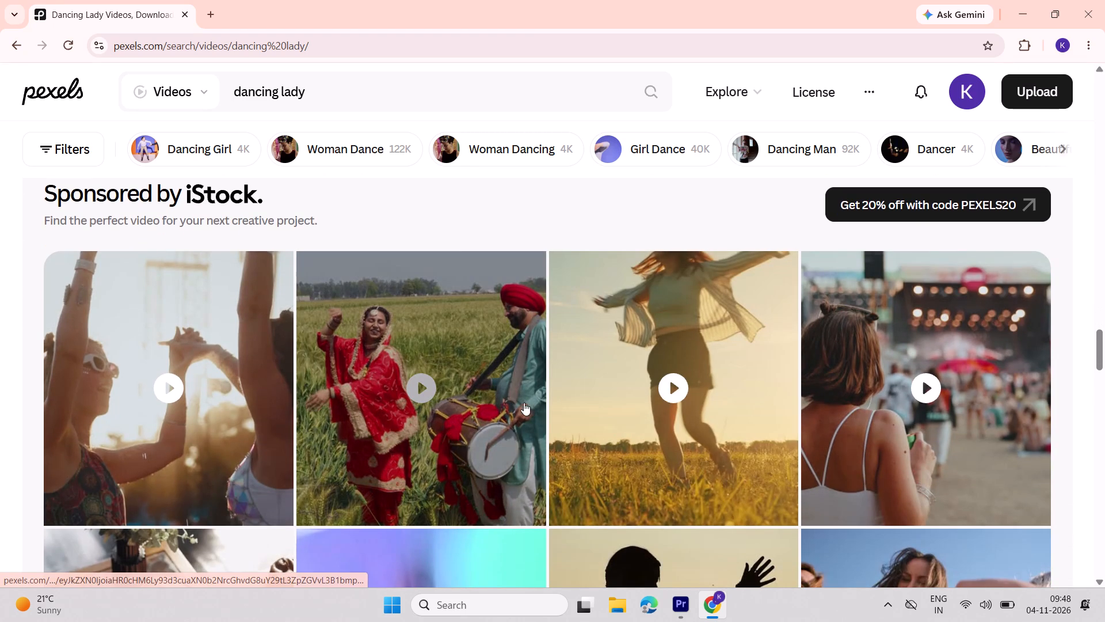
pyautogui.scroll(-10, 469, 396)
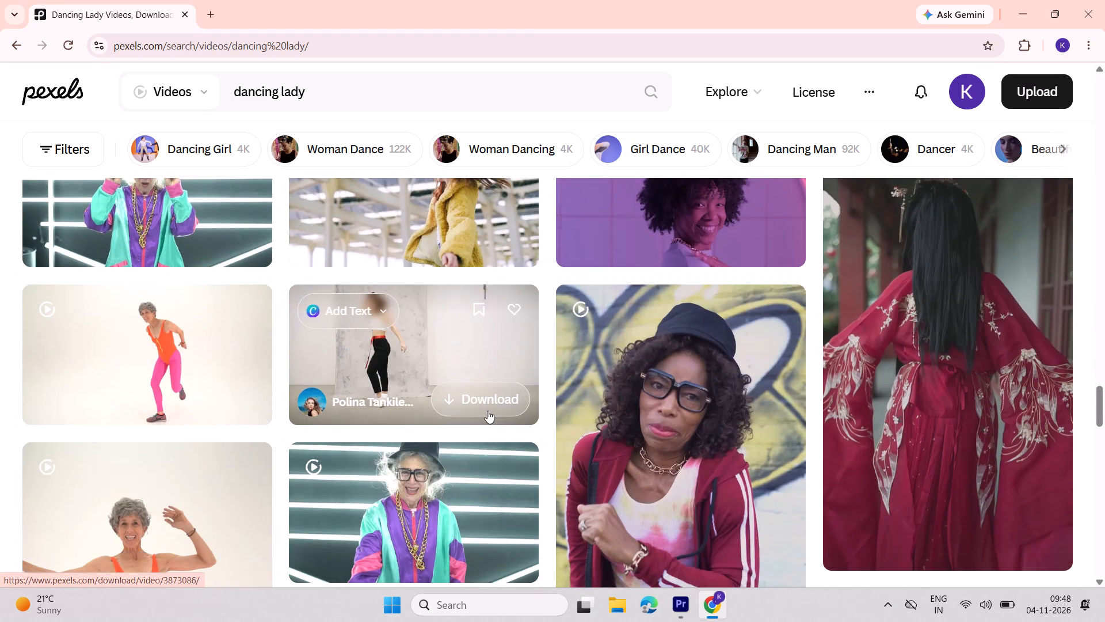
pyautogui.scroll(-3, 673, 424)
pyautogui.scroll(-3, 470, 405)
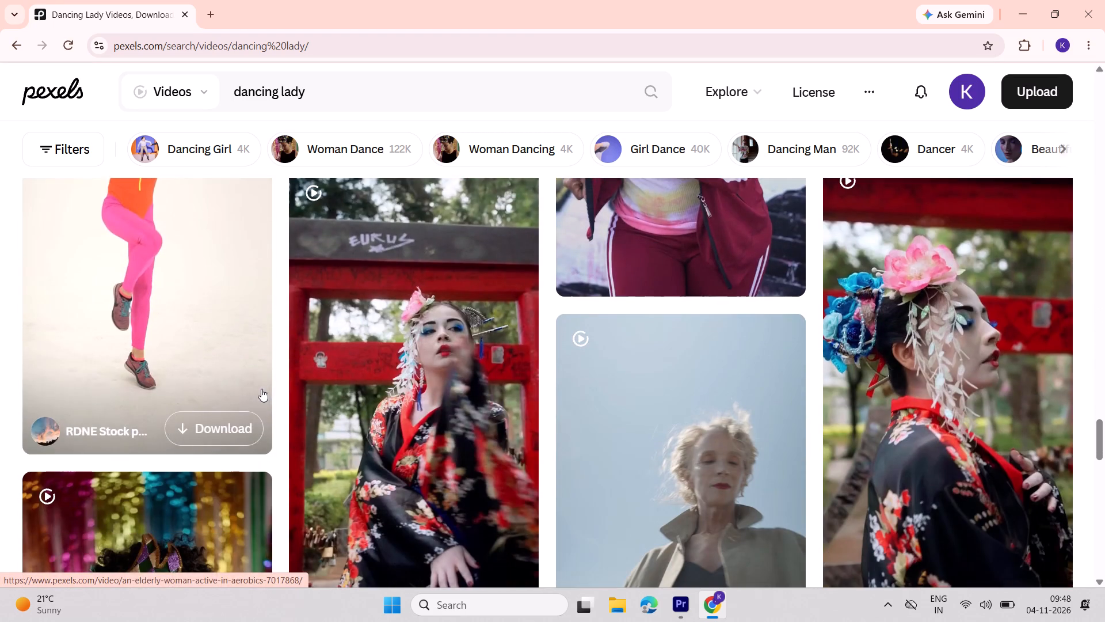
pyautogui.scroll(-2, 261, 389)
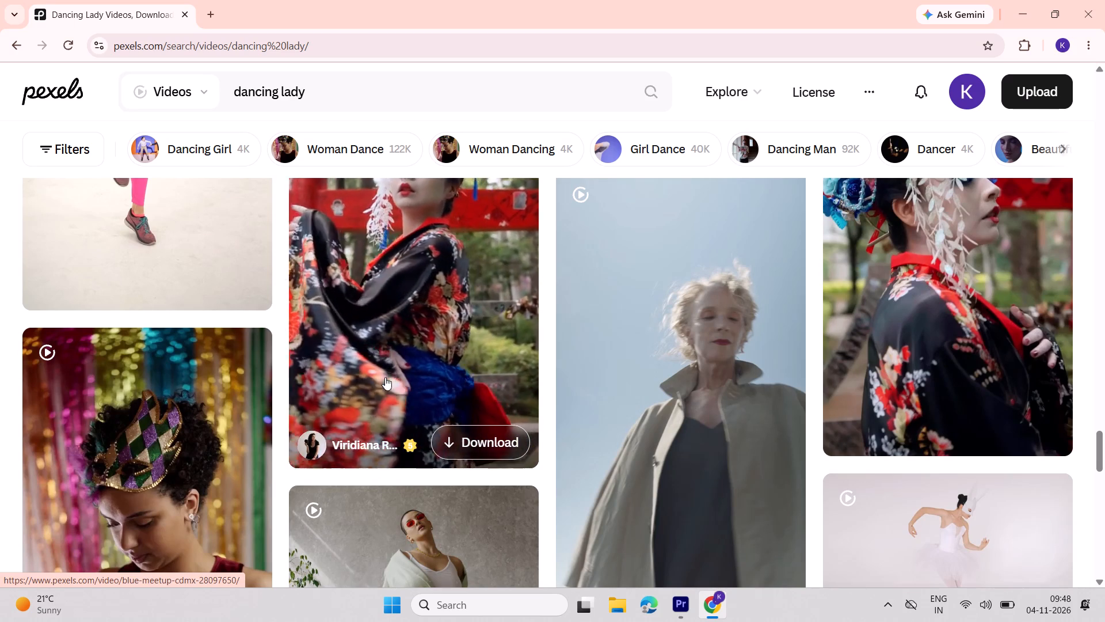
pyautogui.scroll(-3, 393, 379)
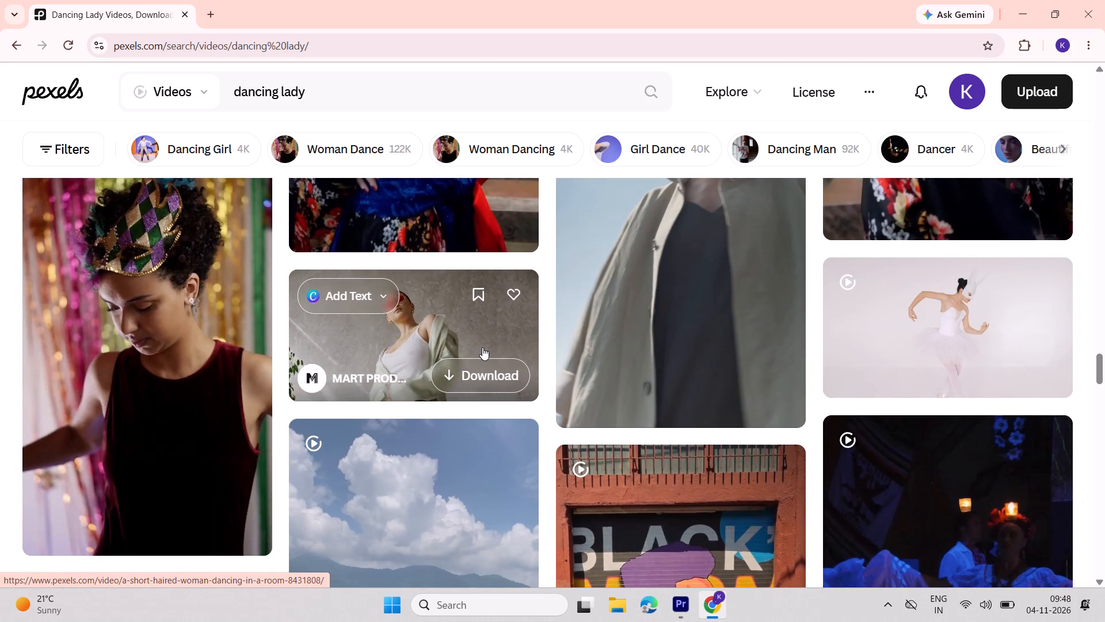
pyautogui.scroll(-2, 483, 347)
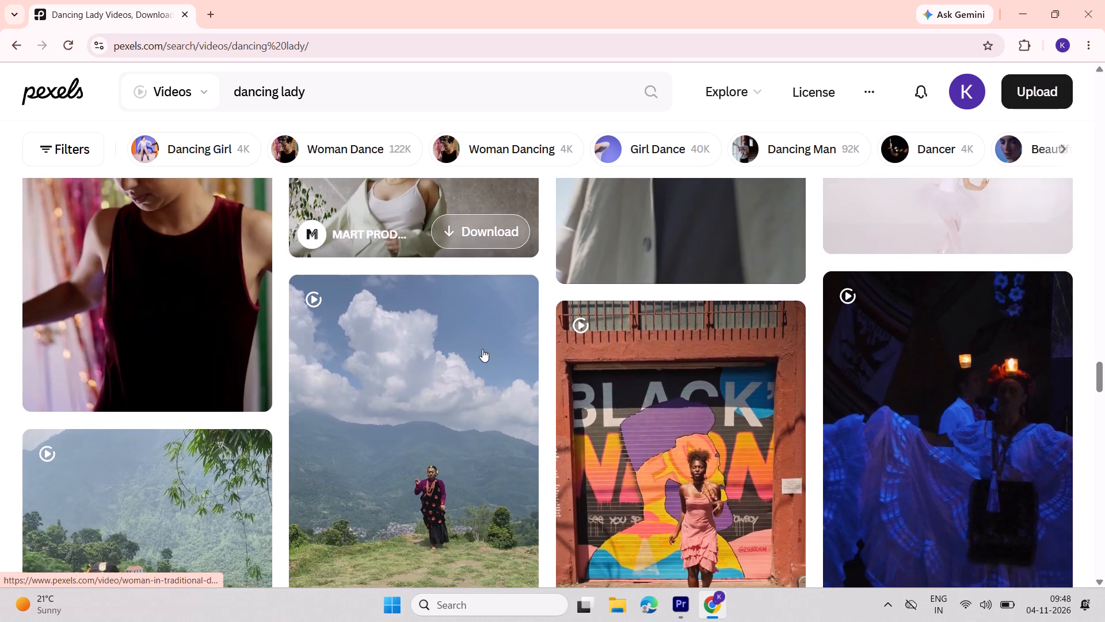
pyautogui.scroll(-5, 506, 357)
pyautogui.scroll(-1, 455, 362)
pyautogui.scroll(-2, 167, 333)
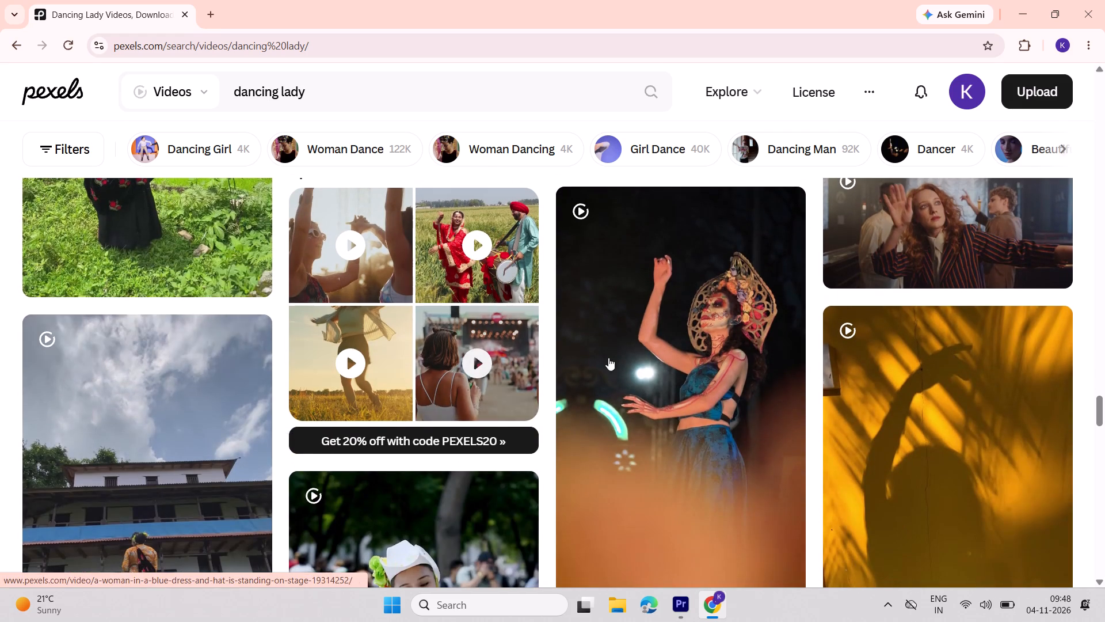
pyautogui.scroll(-5, 689, 359)
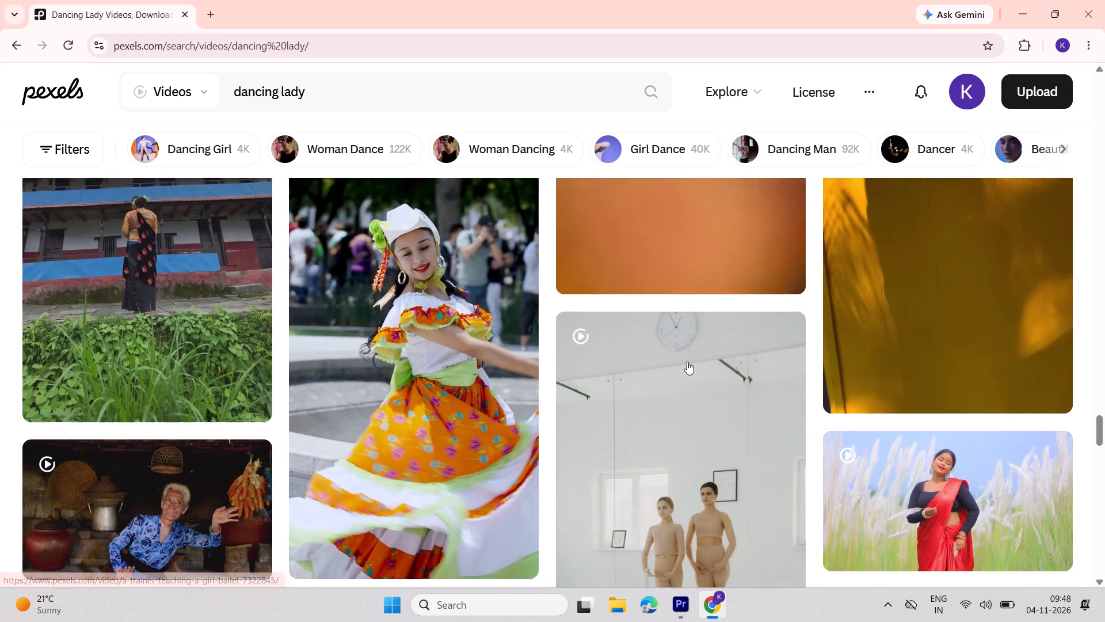
pyautogui.scroll(-4, 685, 359)
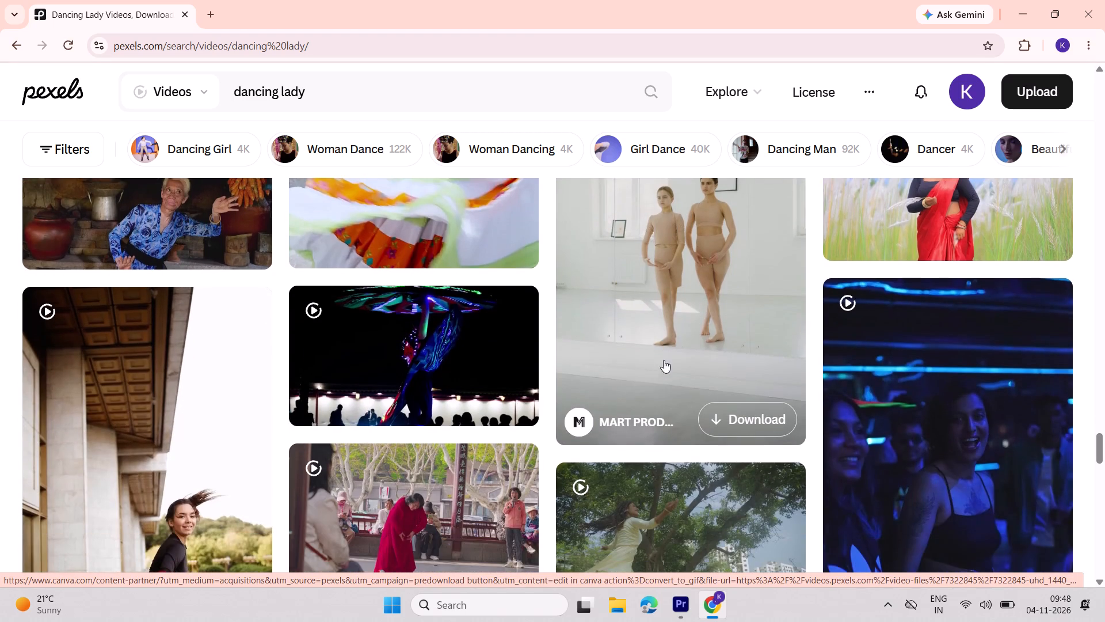
pyautogui.scroll(2, 693, 332)
pyautogui.scroll(-5, 693, 332)
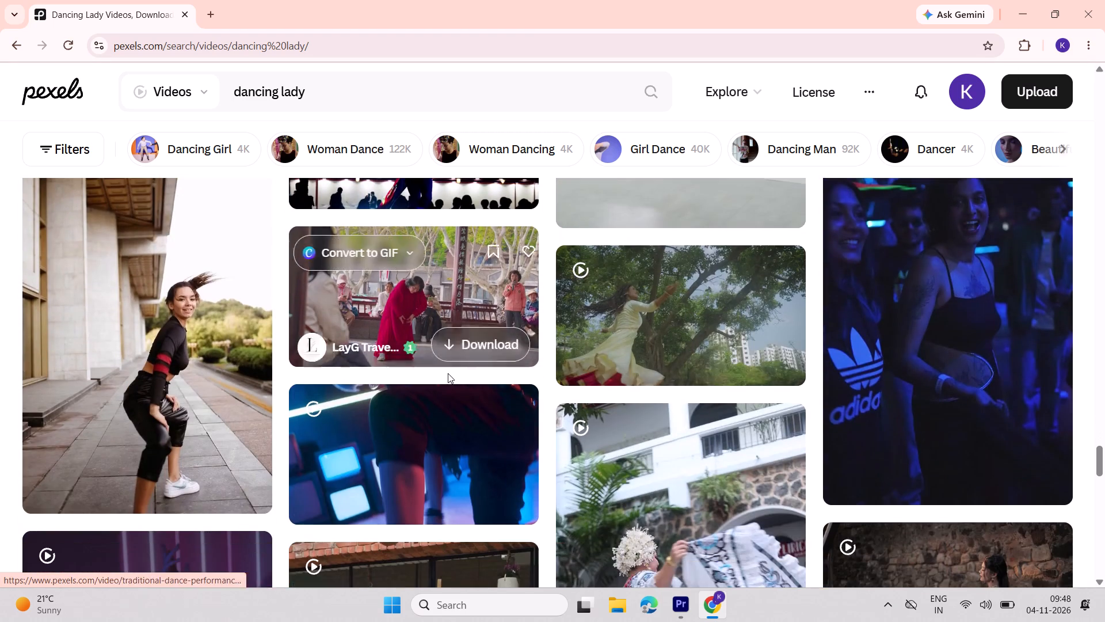
pyautogui.scroll(-5, 118, 365)
pyautogui.scroll(-3, 416, 327)
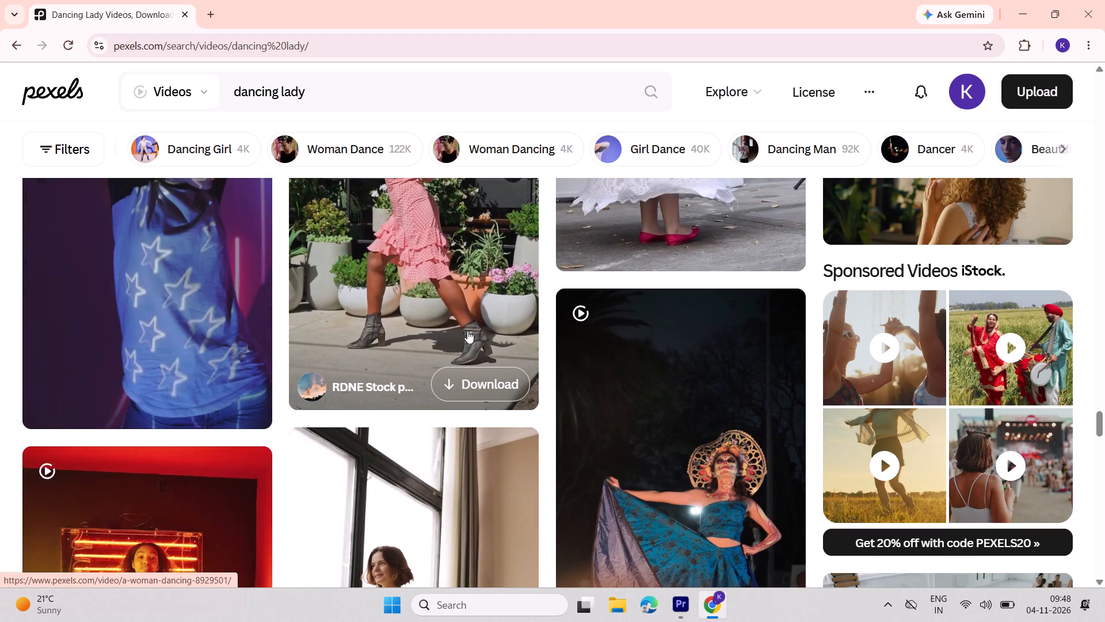
pyautogui.scroll(1, 401, 332)
pyautogui.scroll(-4, 359, 332)
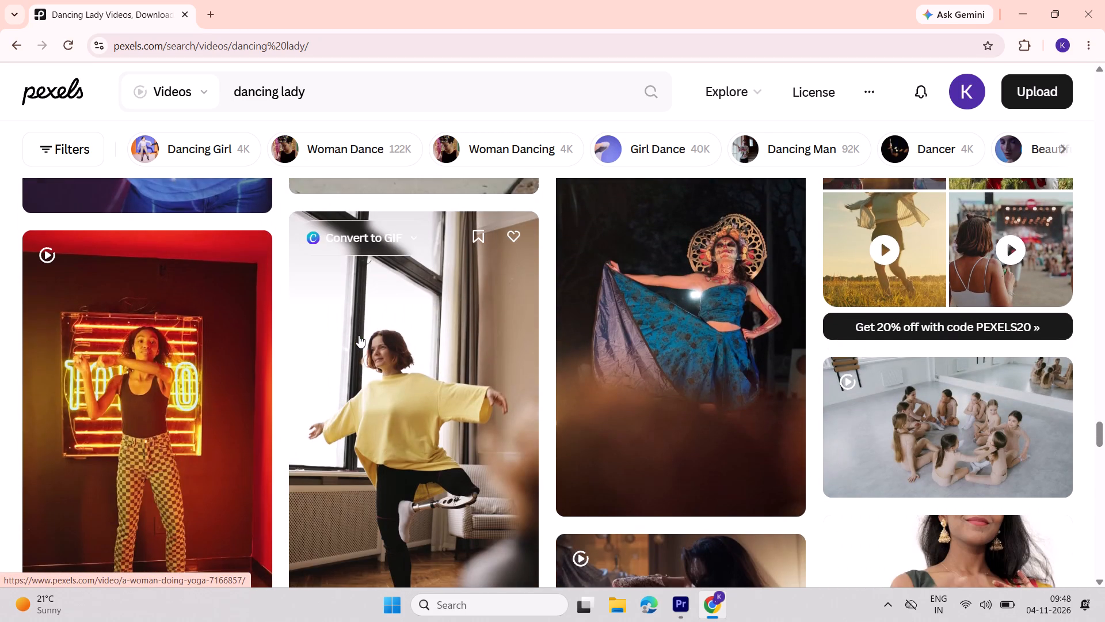
pyautogui.scroll(-4, 359, 335)
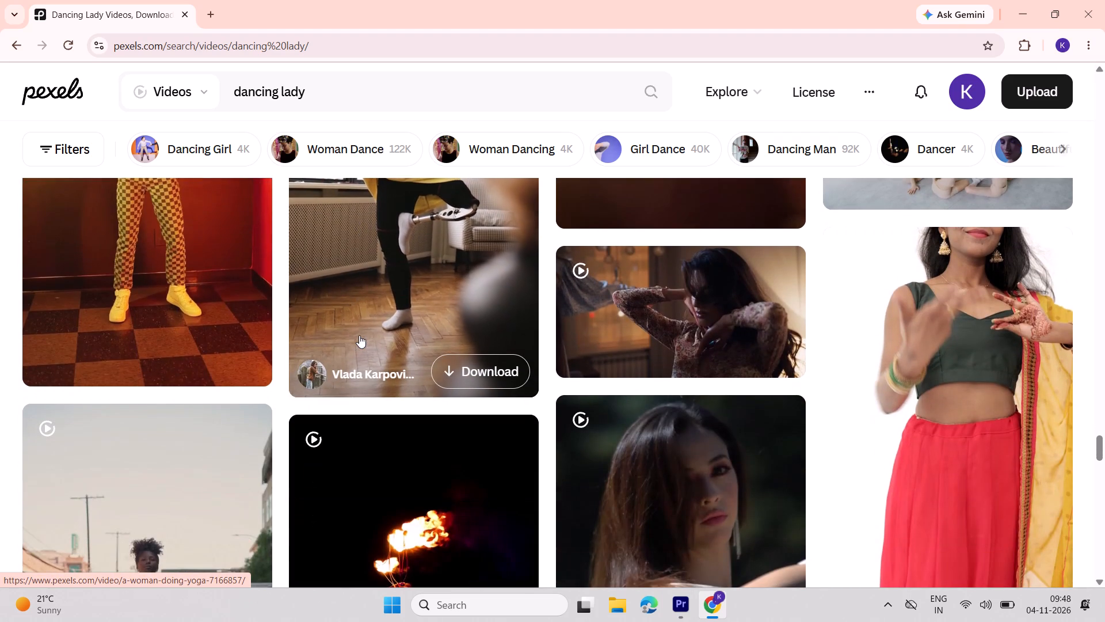
pyautogui.scroll(-3, 386, 314)
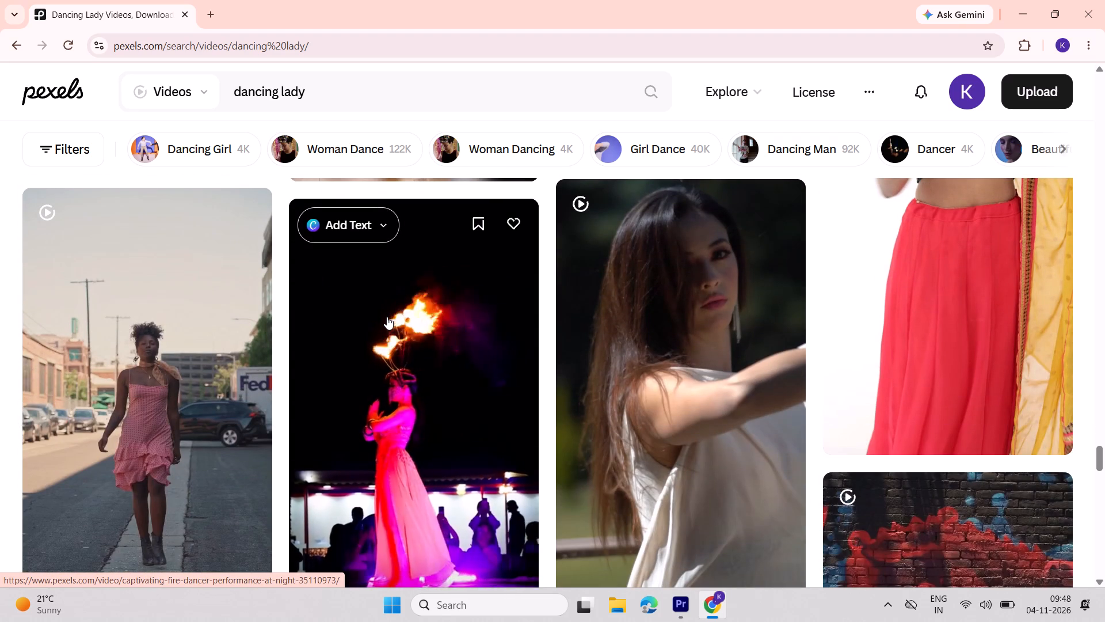
pyautogui.scroll(-7, 387, 317)
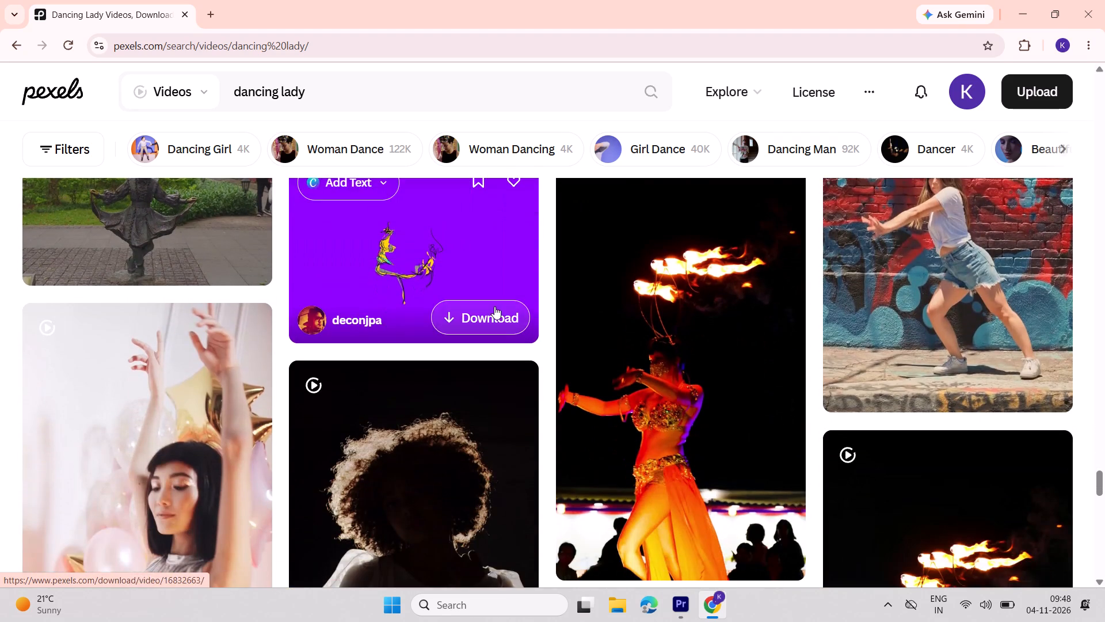
pyautogui.scroll(-10, 603, 295)
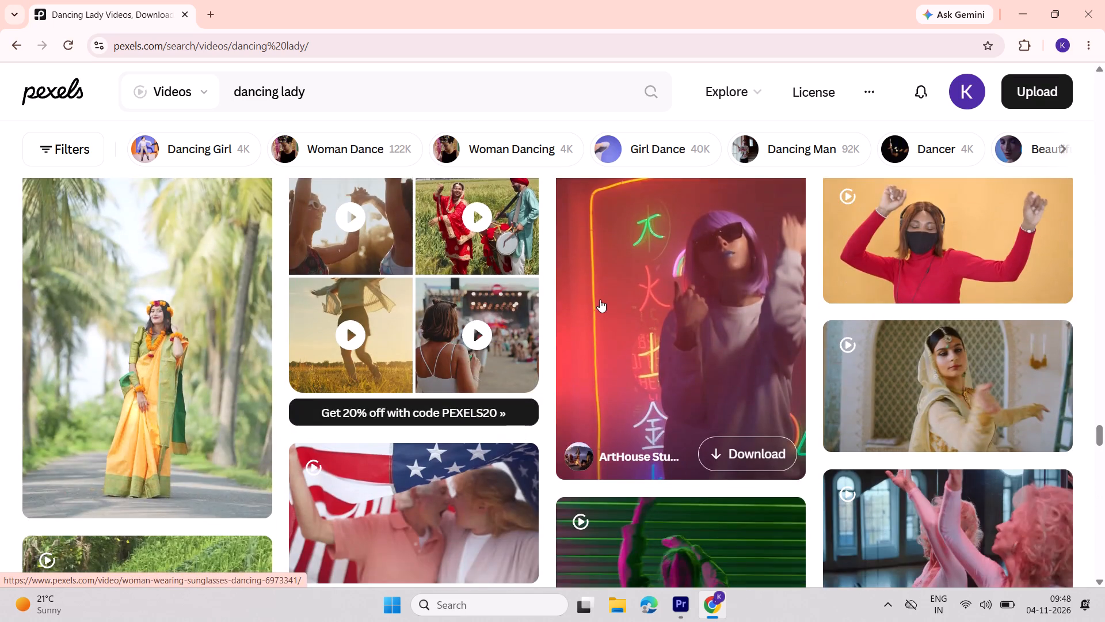
pyautogui.scroll(-2, 600, 299)
pyautogui.scroll(2, 607, 302)
pyautogui.scroll(-4, 603, 317)
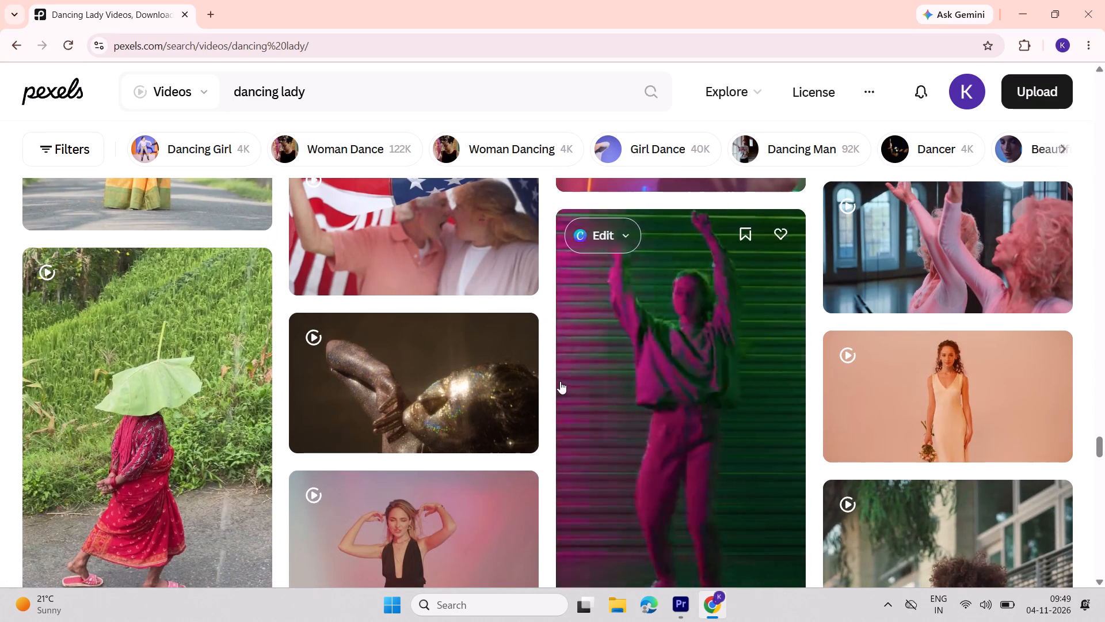
pyautogui.scroll(-7, 560, 381)
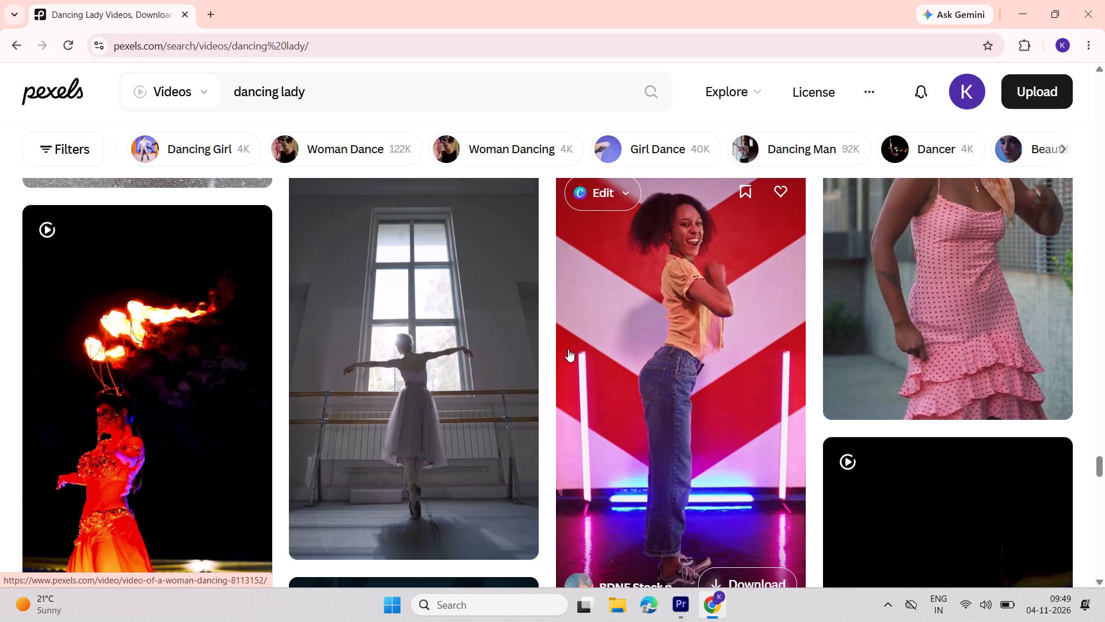
pyautogui.scroll(-7, 568, 349)
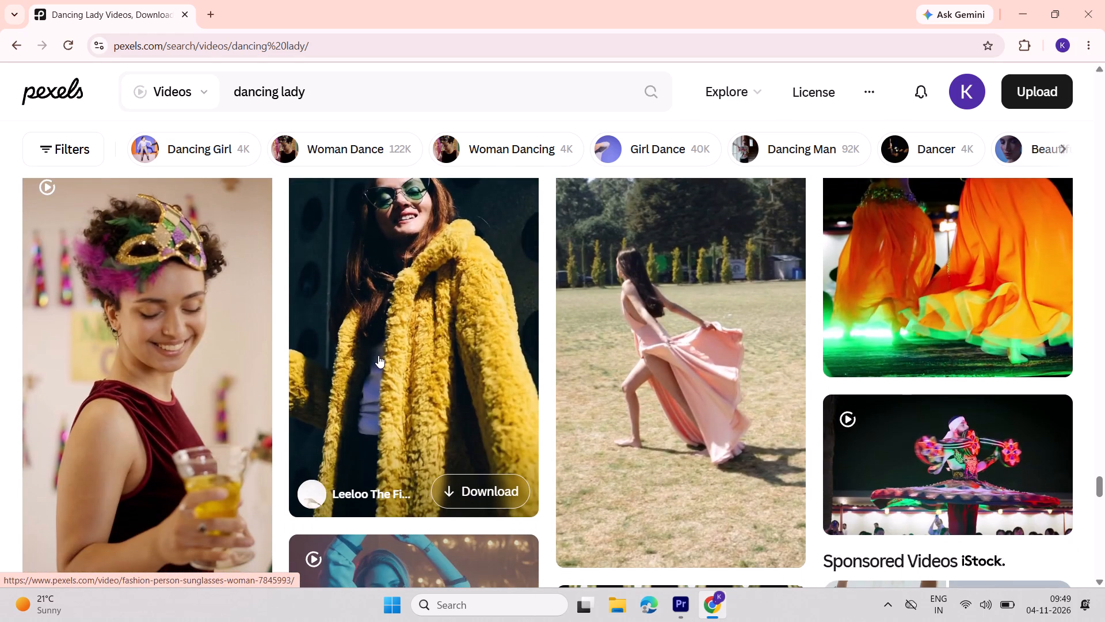
pyautogui.scroll(-8, 378, 355)
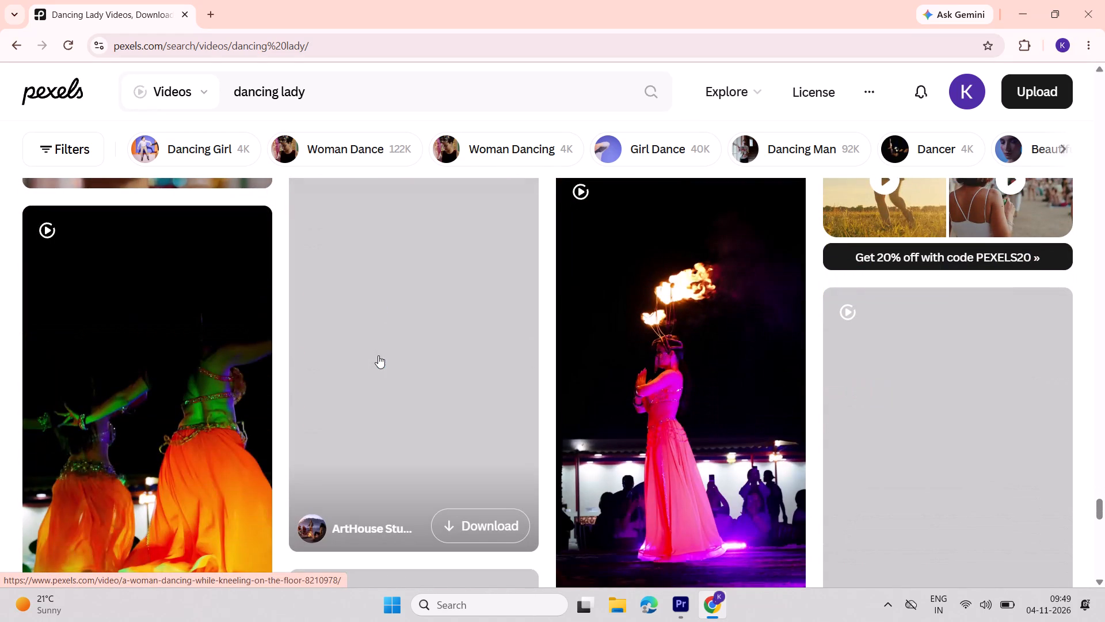
pyautogui.scroll(-1, 701, 460)
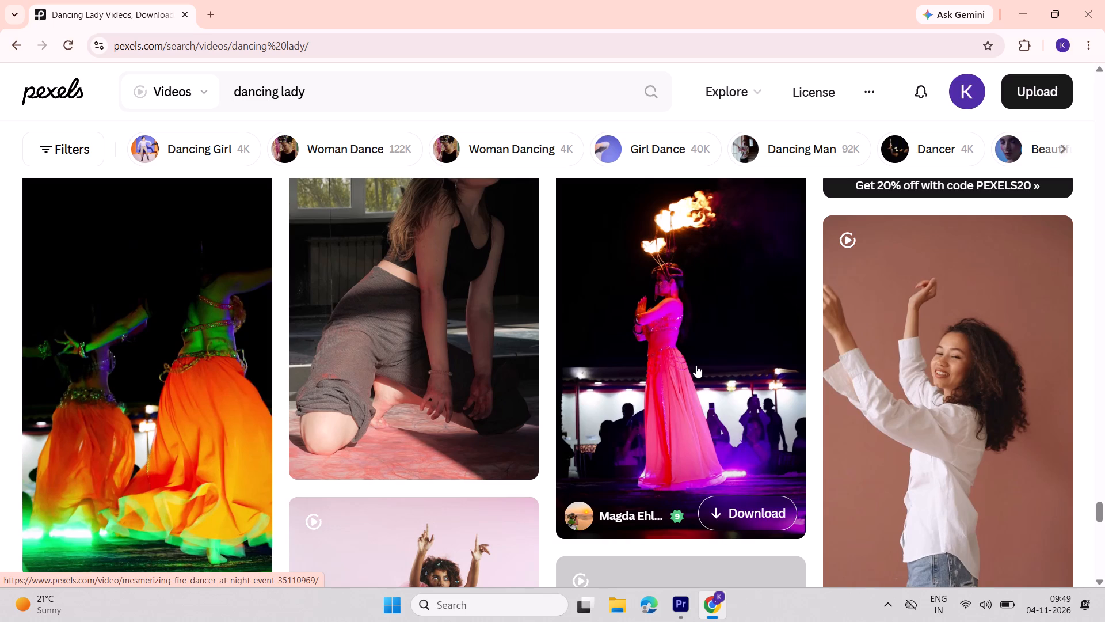
pyautogui.scroll(-3, 707, 361)
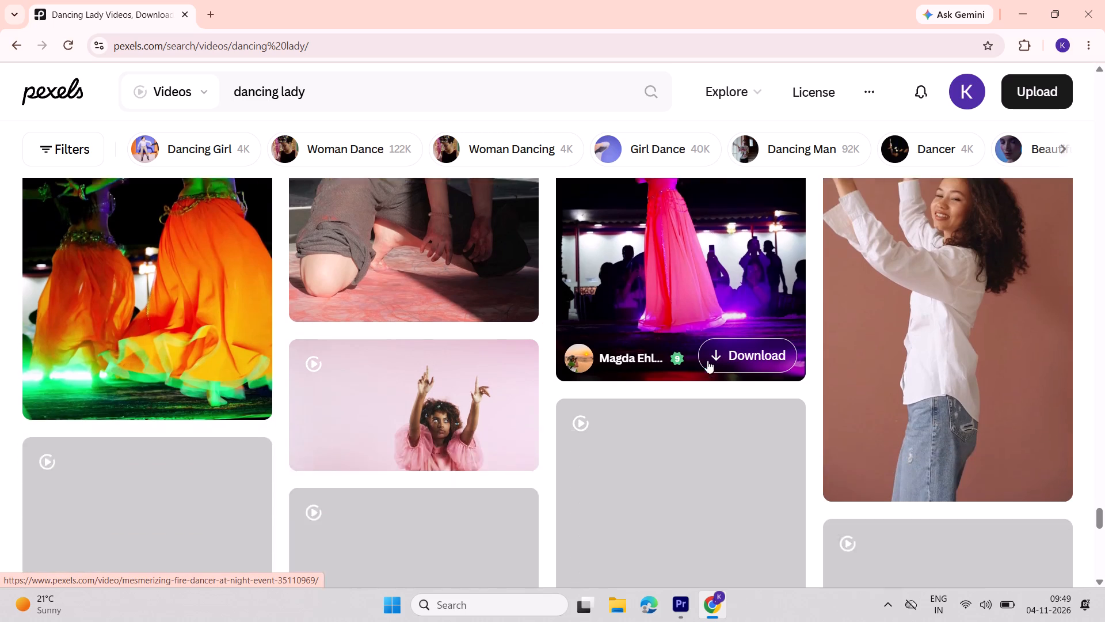
pyautogui.scroll(-3, 707, 361)
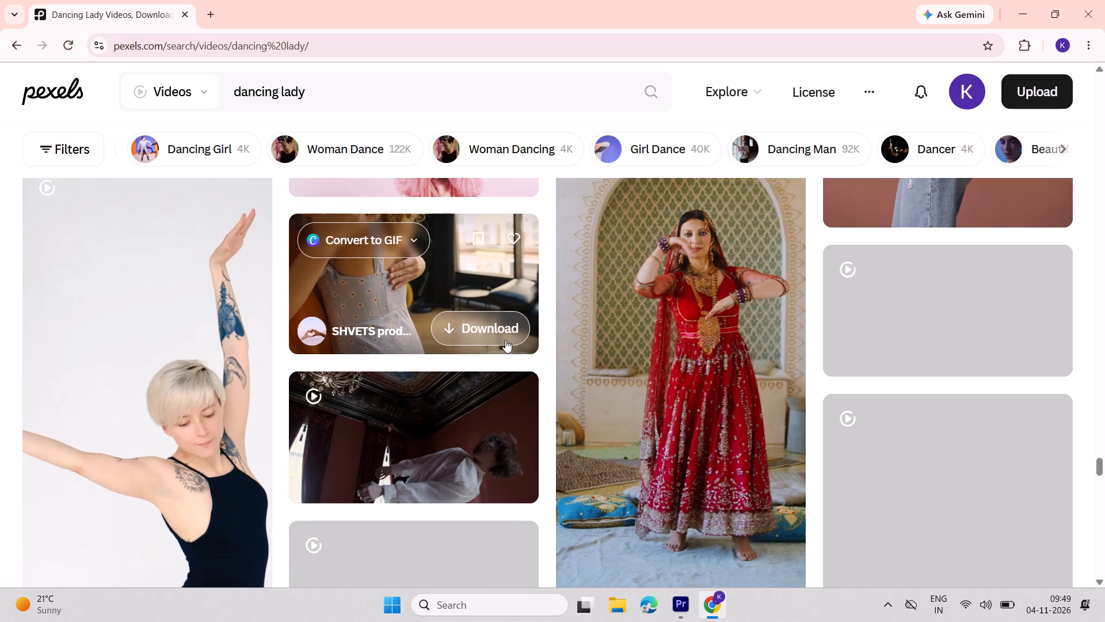
pyautogui.scroll(-1, 502, 340)
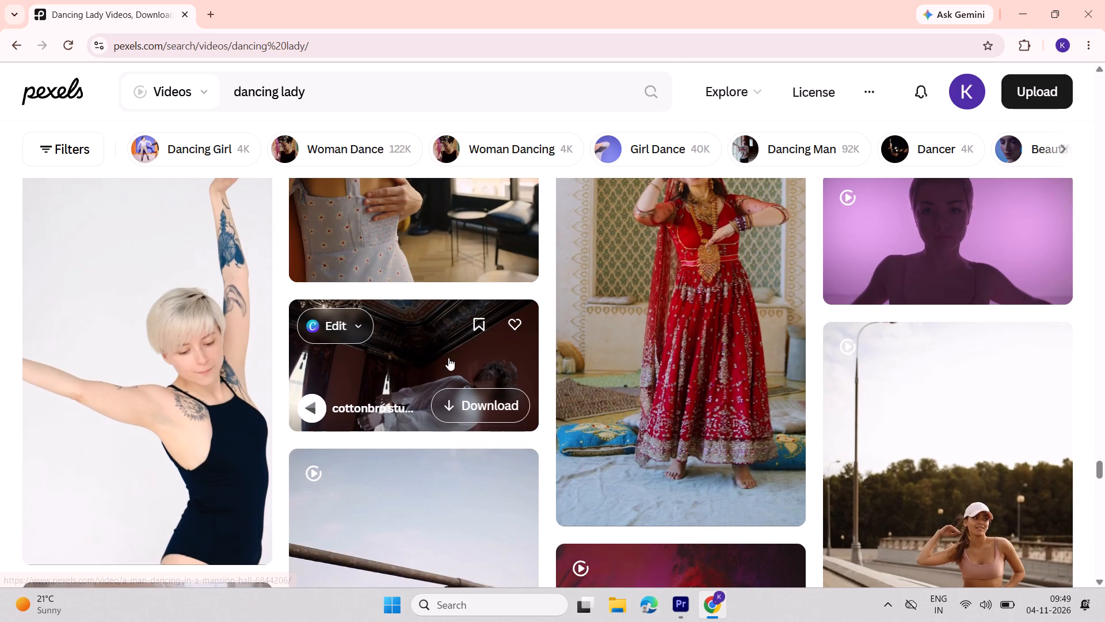
pyautogui.scroll(-4, 448, 358)
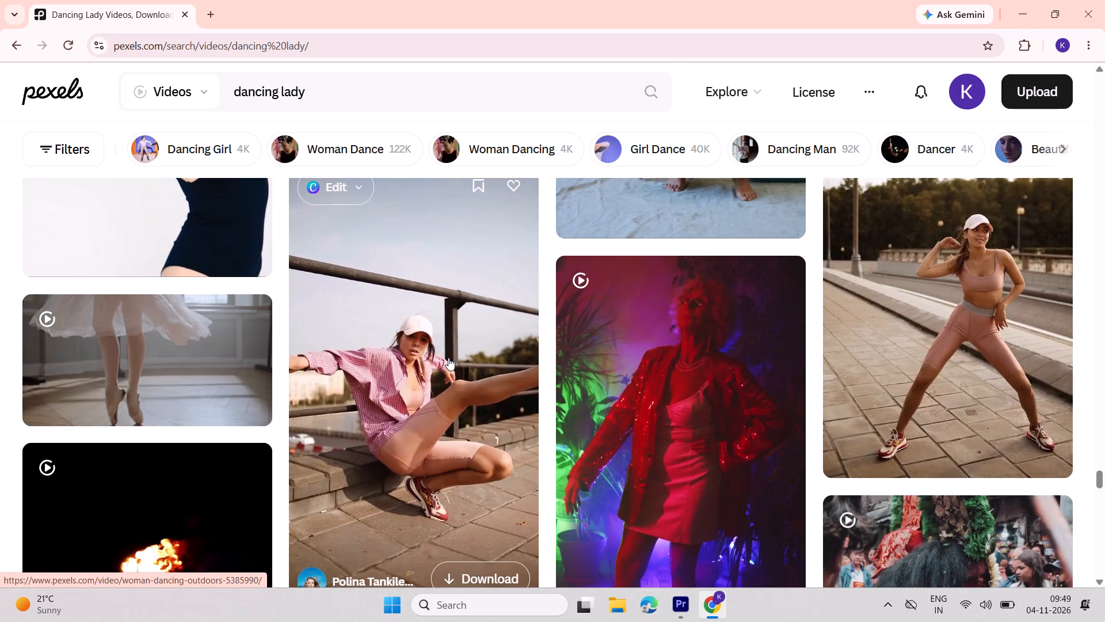
pyautogui.scroll(-2, 448, 358)
pyautogui.scroll(-3, 706, 358)
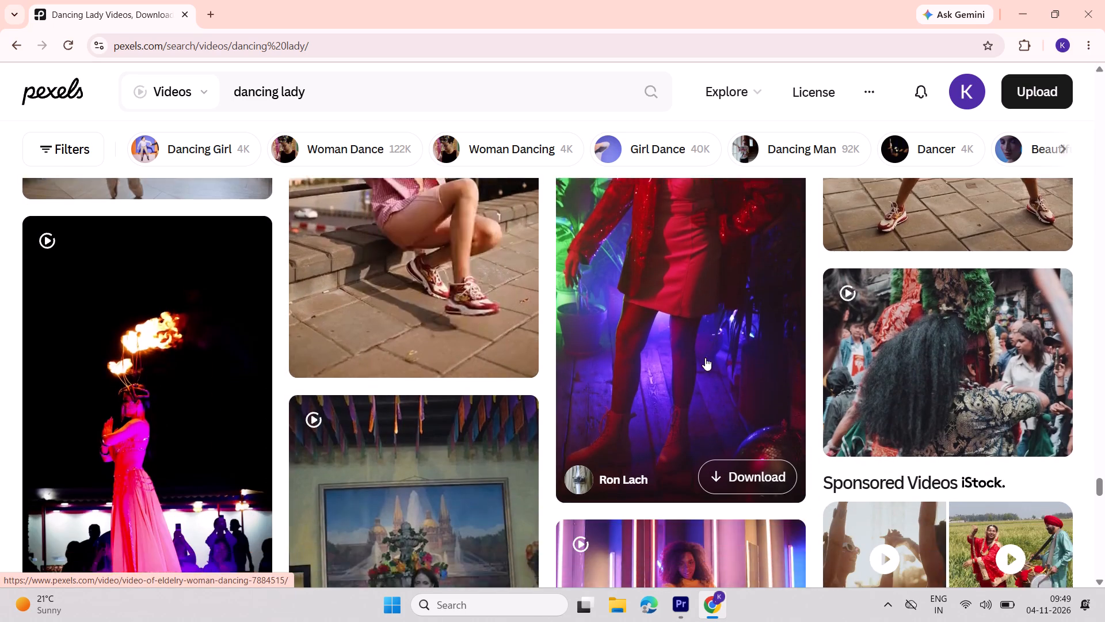
# Examine more of the "dancing lady" video results, then rerun the same search and check the first clips again.
pyautogui.scroll(-1, 705, 358)
pyautogui.scroll(-8, 479, 382)
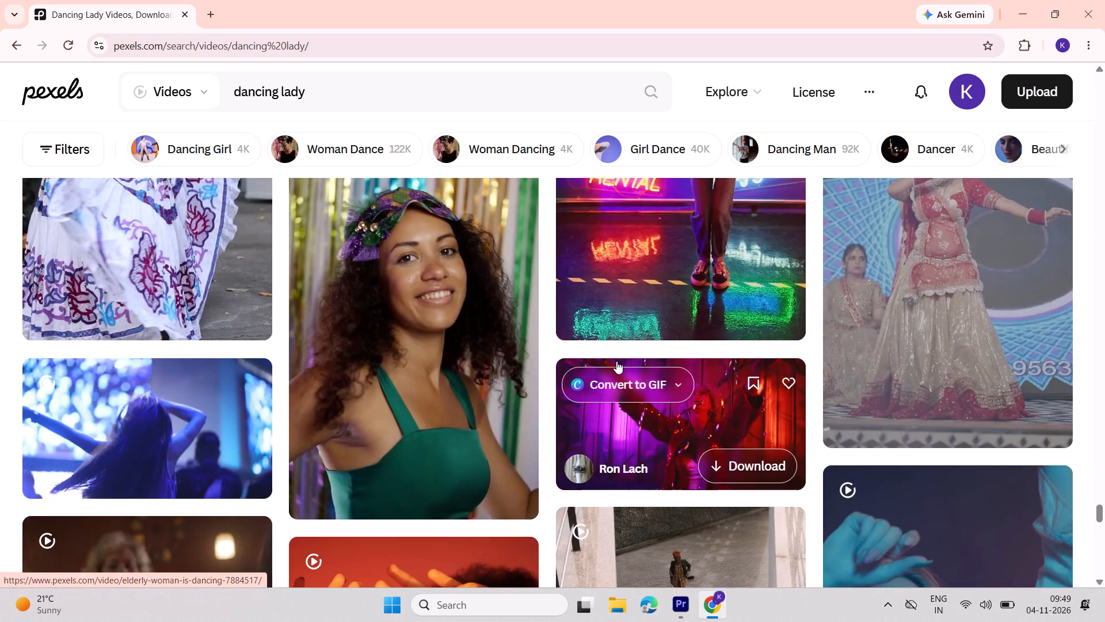
pyautogui.scroll(2, 618, 361)
pyautogui.scroll(-7, 619, 361)
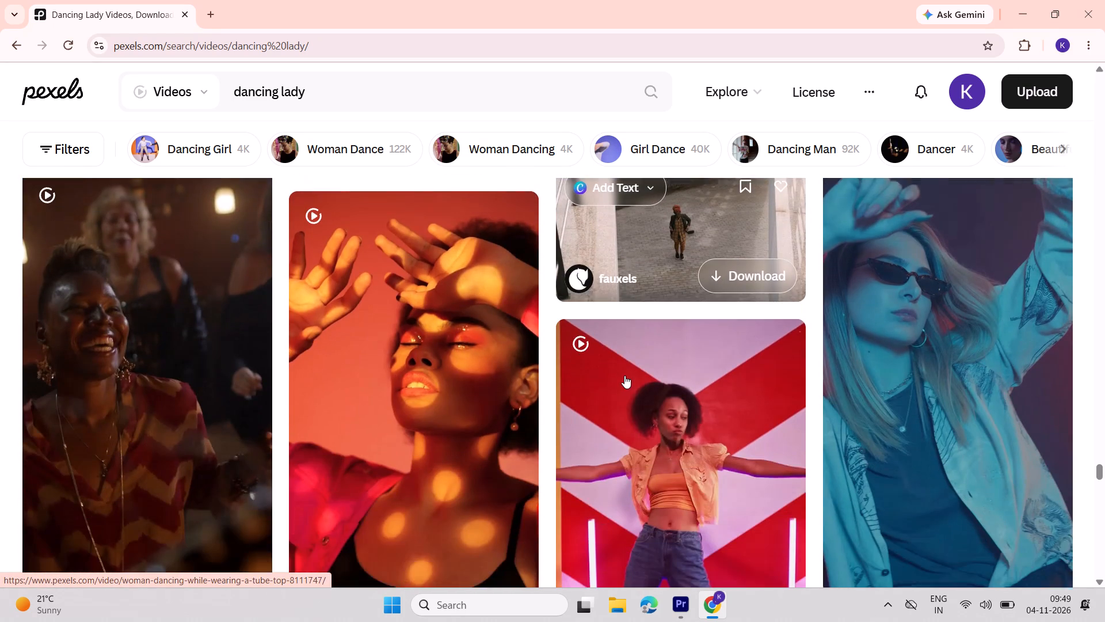
pyautogui.scroll(-1, 406, 407)
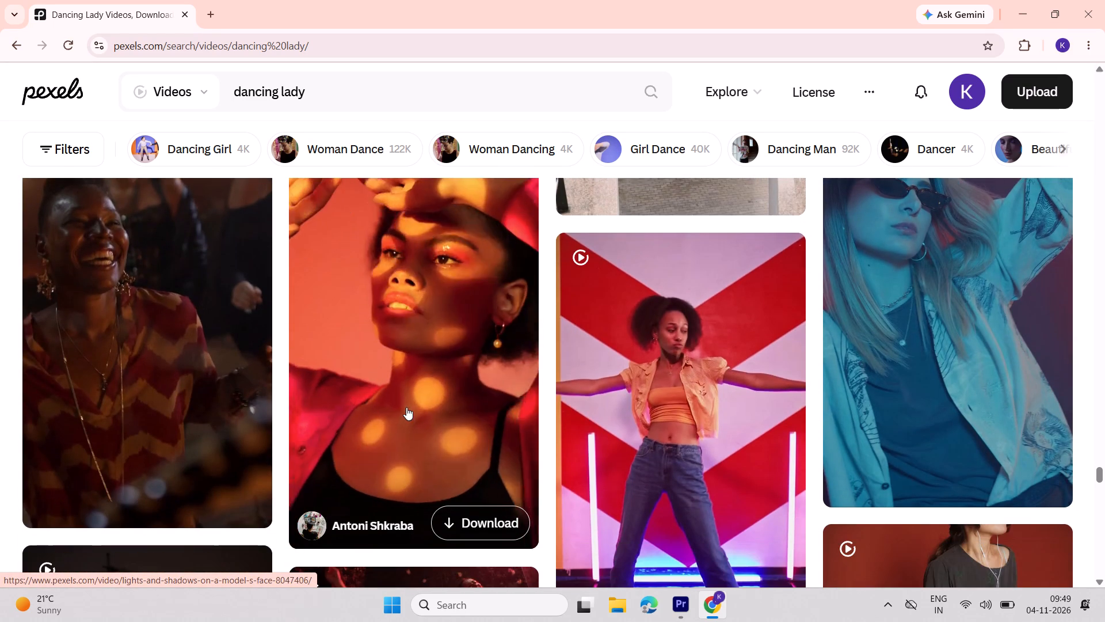
pyautogui.scroll(-9, 406, 407)
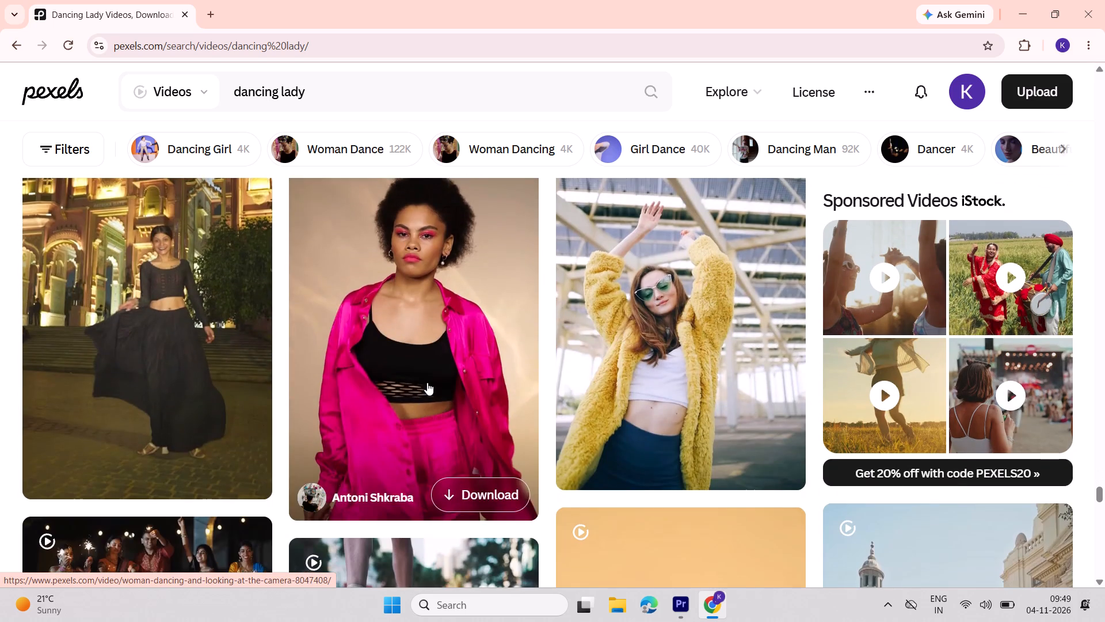
pyautogui.click(662, 93)
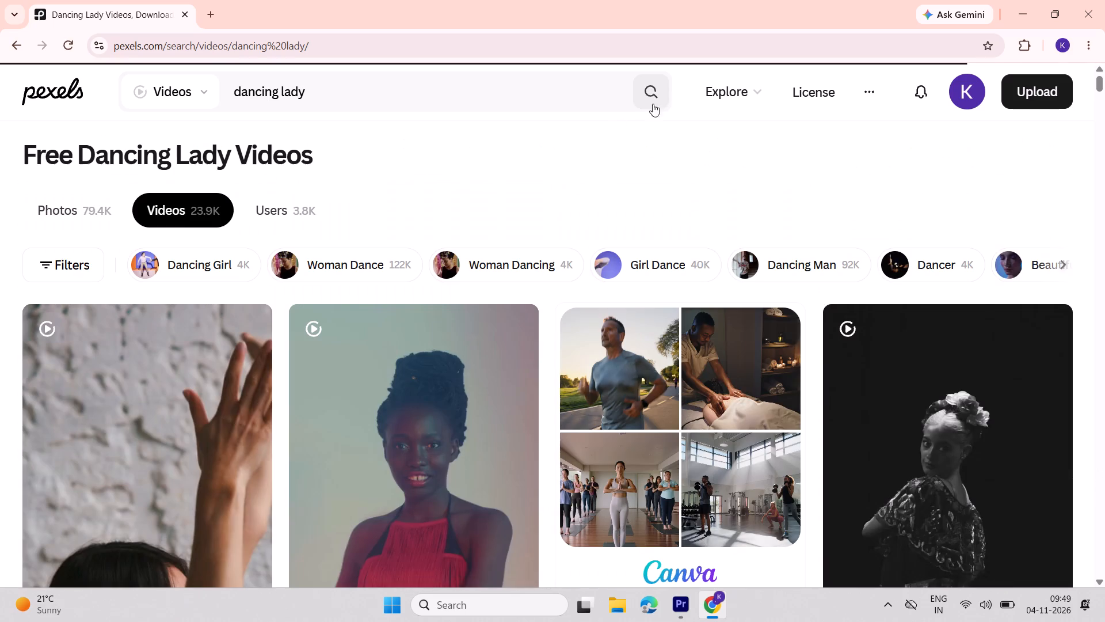
pyautogui.scroll(-8, 361, 285)
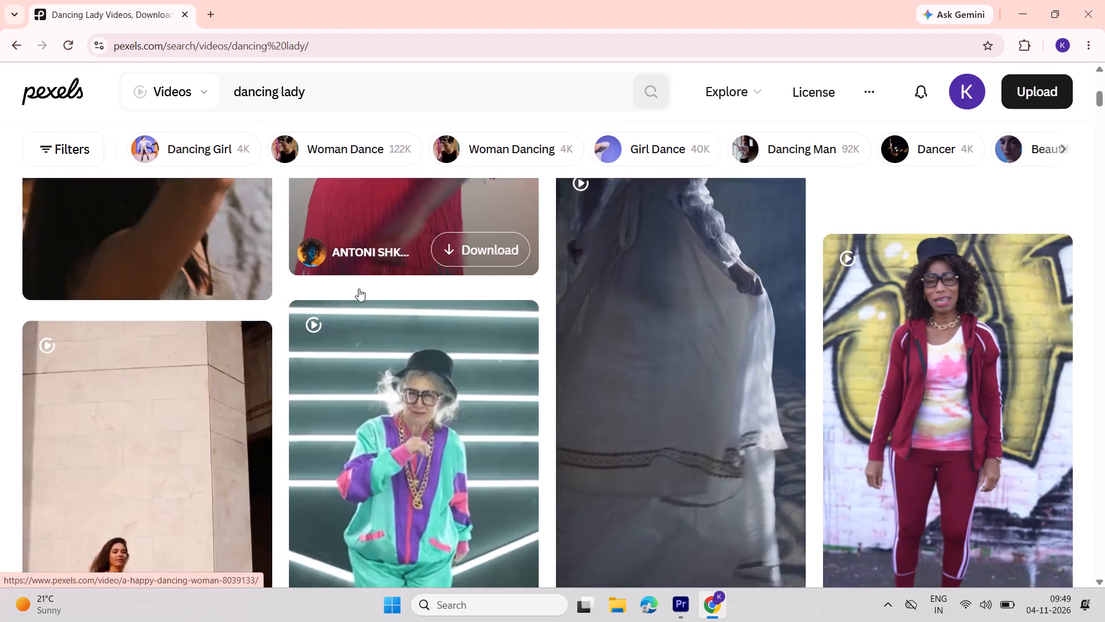
pyautogui.scroll(-4, 359, 289)
# Shorten the video search query to "dancing", run it and look at the first clips.
pyautogui.moveTo(353, 78); pyautogui.dragTo(298, 74)
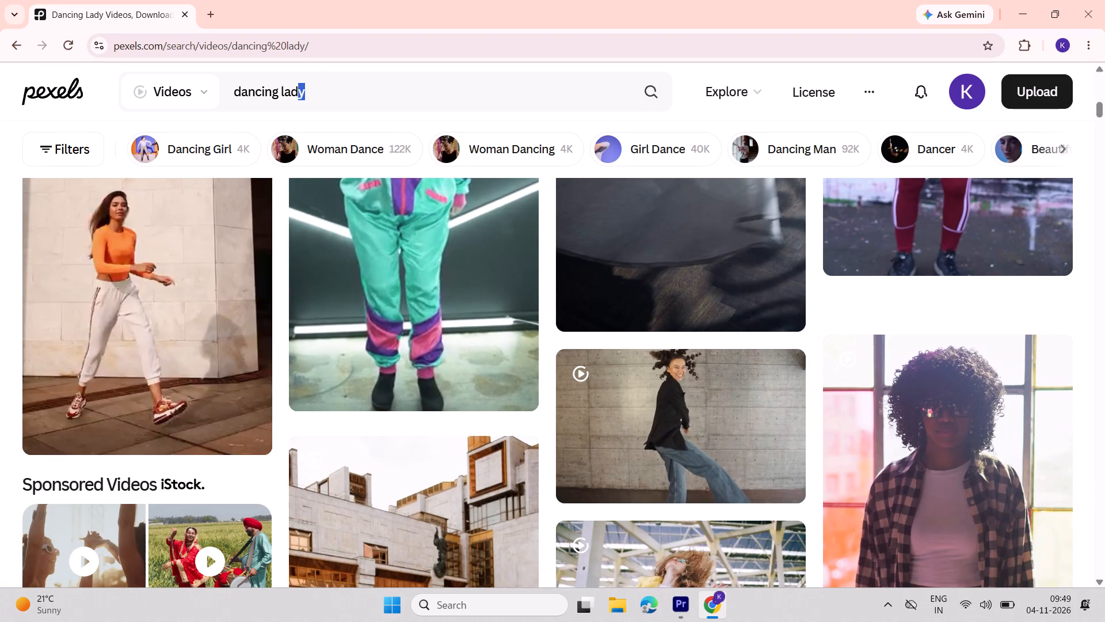
pyautogui.moveTo(298, 74); pyautogui.dragTo(282, 75)
pyautogui.press('BackSpace')
pyautogui.press('Return')
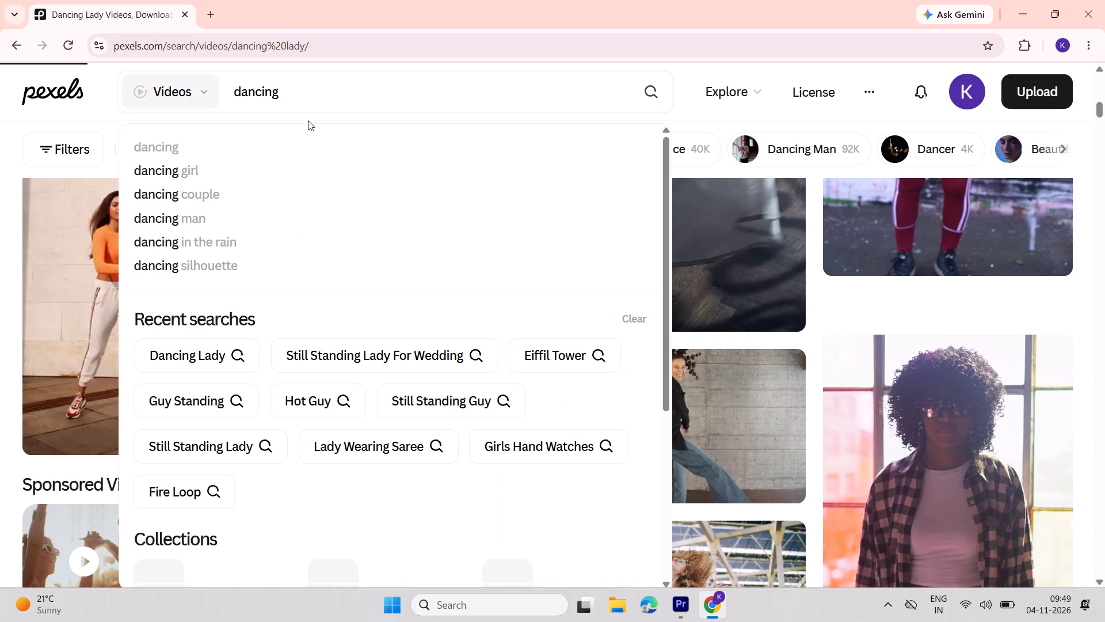
pyautogui.scroll(-1, 434, 187)
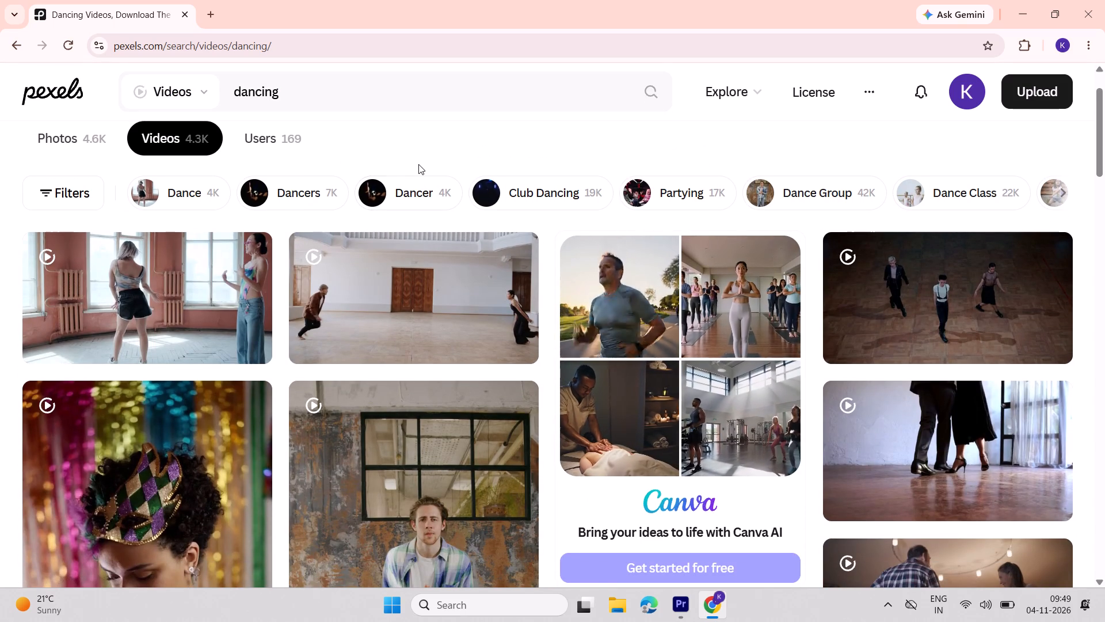
# Change the video search query to "dance video" and run the search.
pyautogui.moveTo(299, 97); pyautogui.dragTo(261, 93)
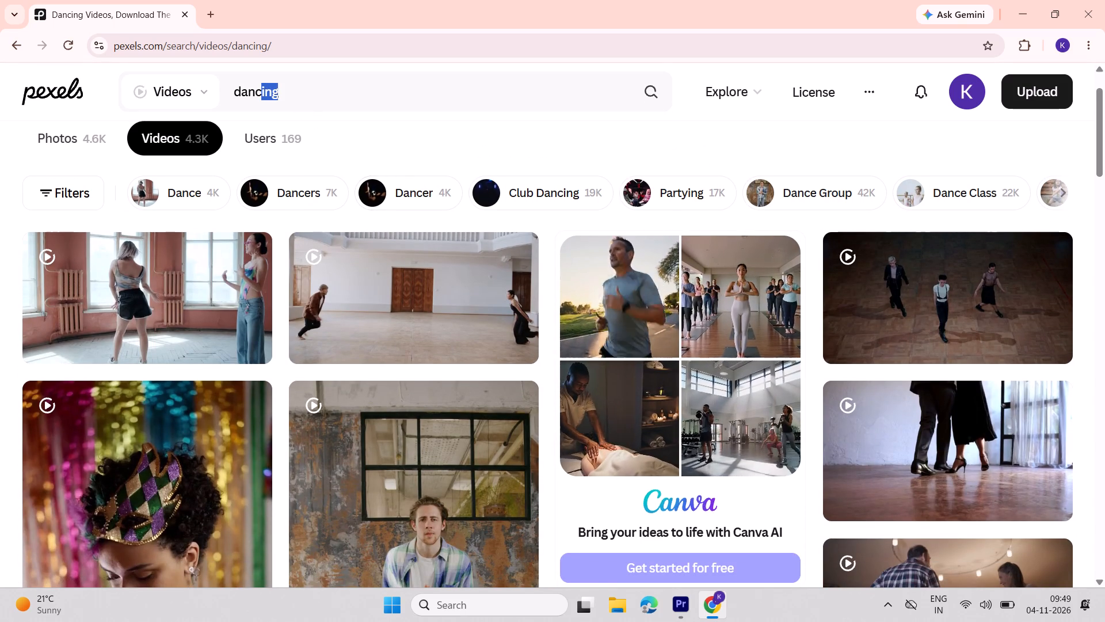
pyautogui.moveTo(261, 93); pyautogui.dragTo(262, 93)
pyautogui.write('e vidde')
pyautogui.press('BackSpace')
pyautogui.press('BackSpace')
pyautogui.write('eo')
pyautogui.press('Return')
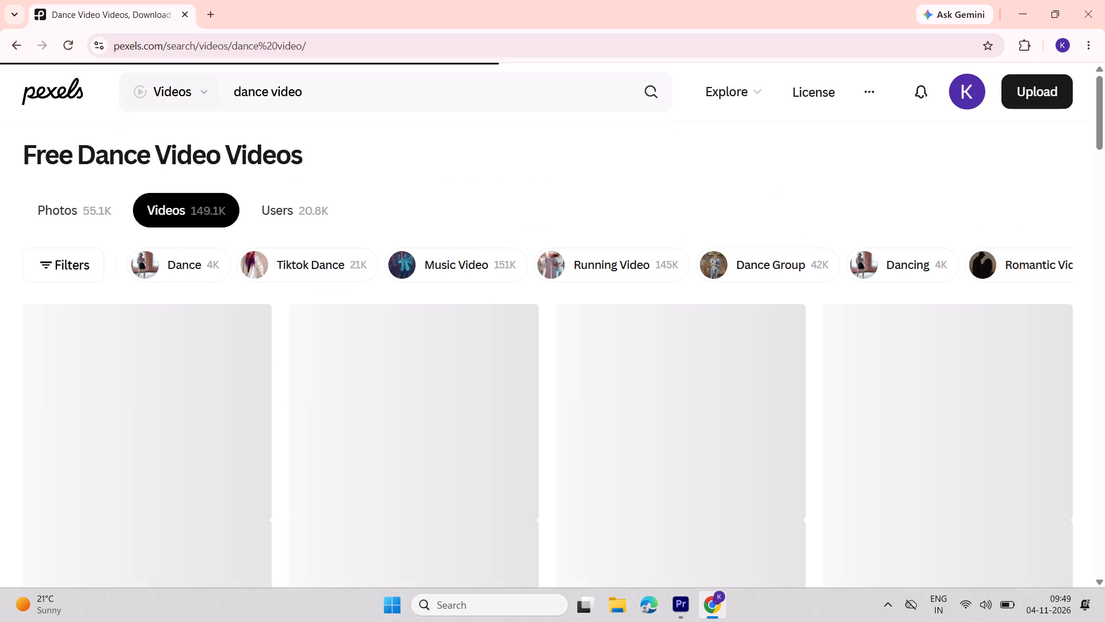
# Browse the "dance video" results and examine the clip previews for a suitable dancing video.
pyautogui.scroll(-1, 276, 279)
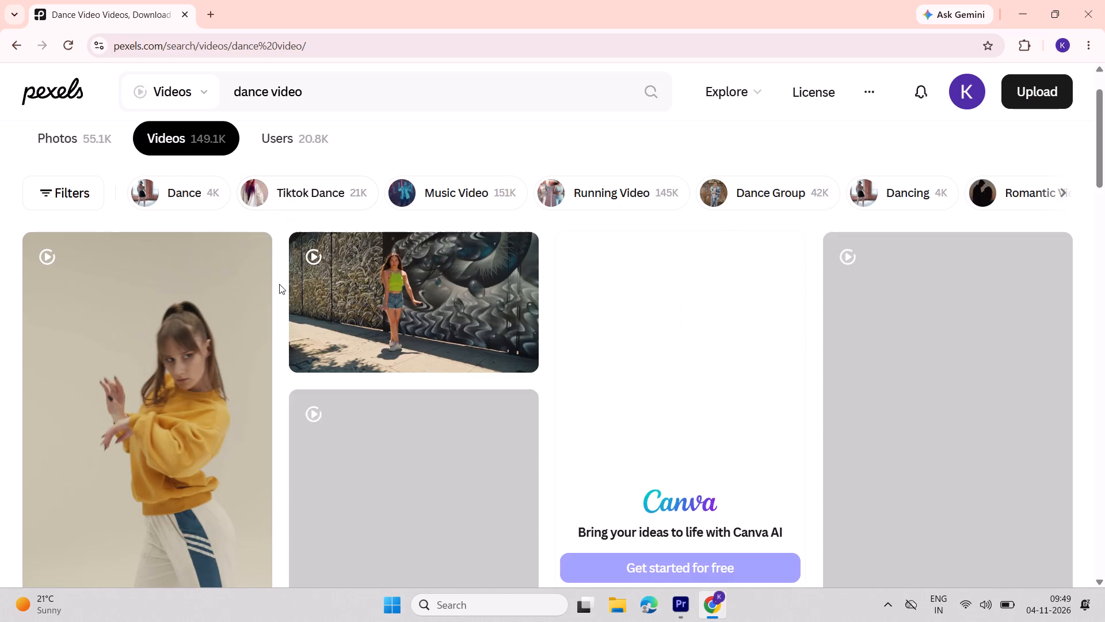
pyautogui.scroll(-2, 288, 304)
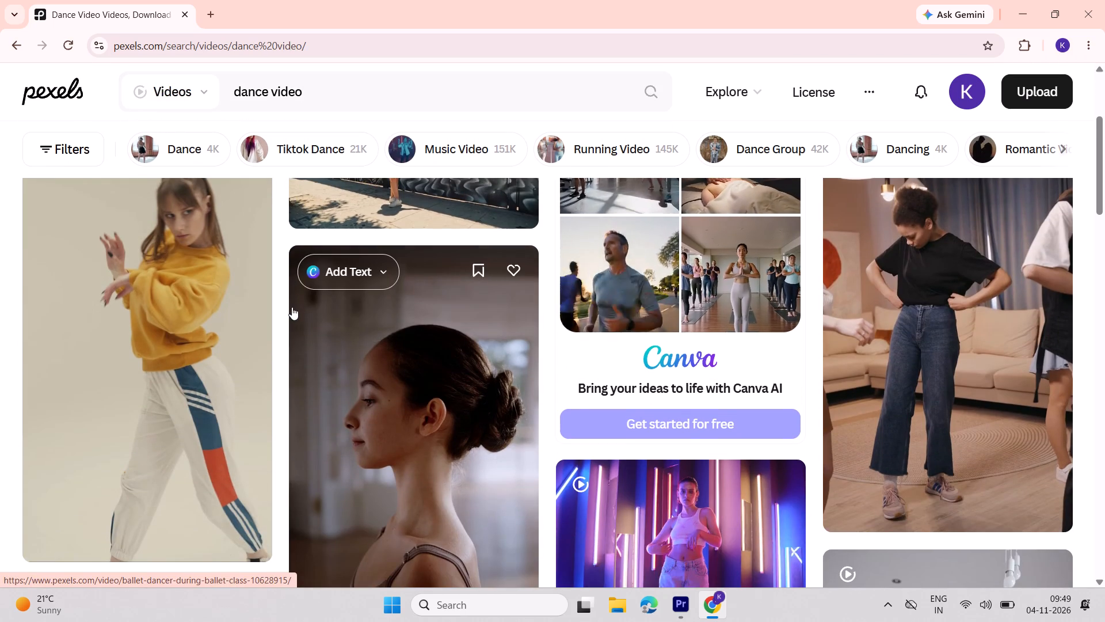
pyautogui.scroll(1, 295, 309)
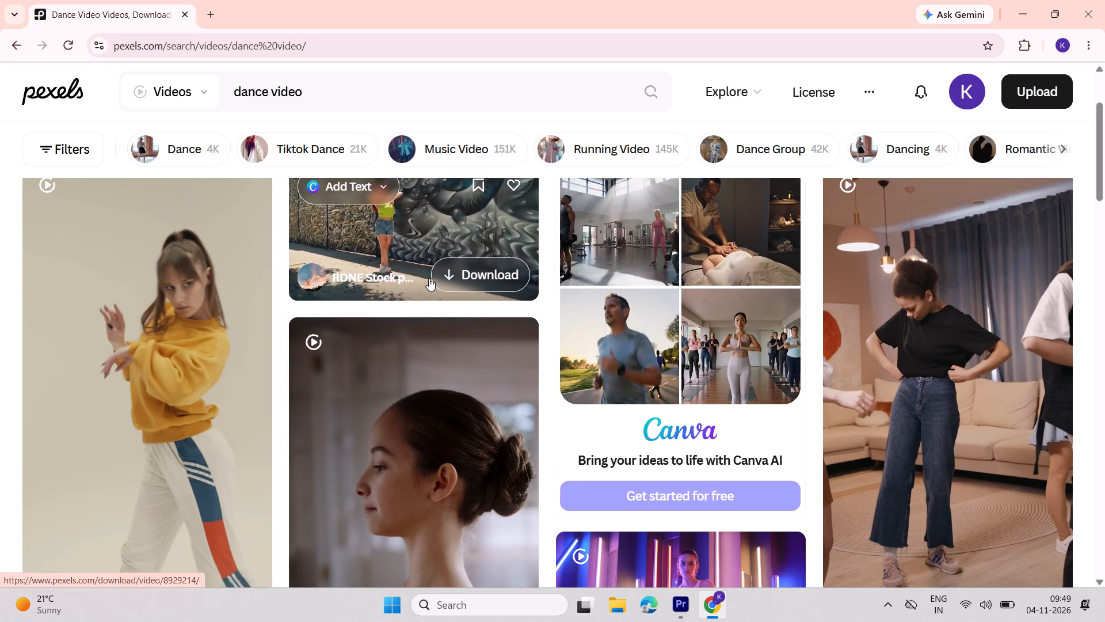
pyautogui.scroll(-9, 429, 278)
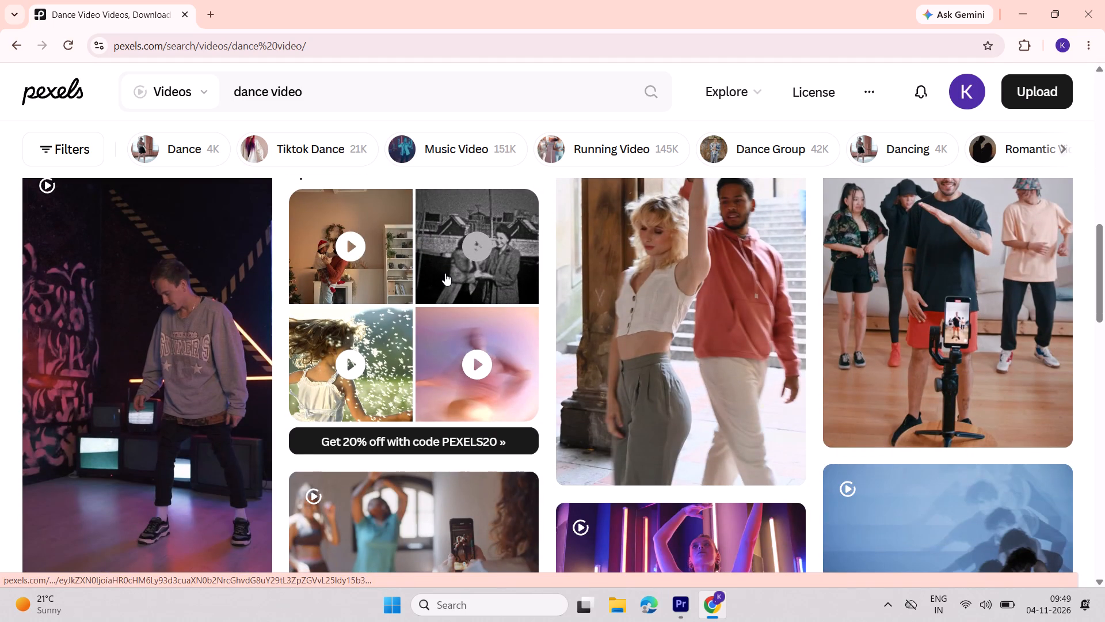
pyautogui.scroll(-4, 455, 266)
pyautogui.scroll(4, 558, 299)
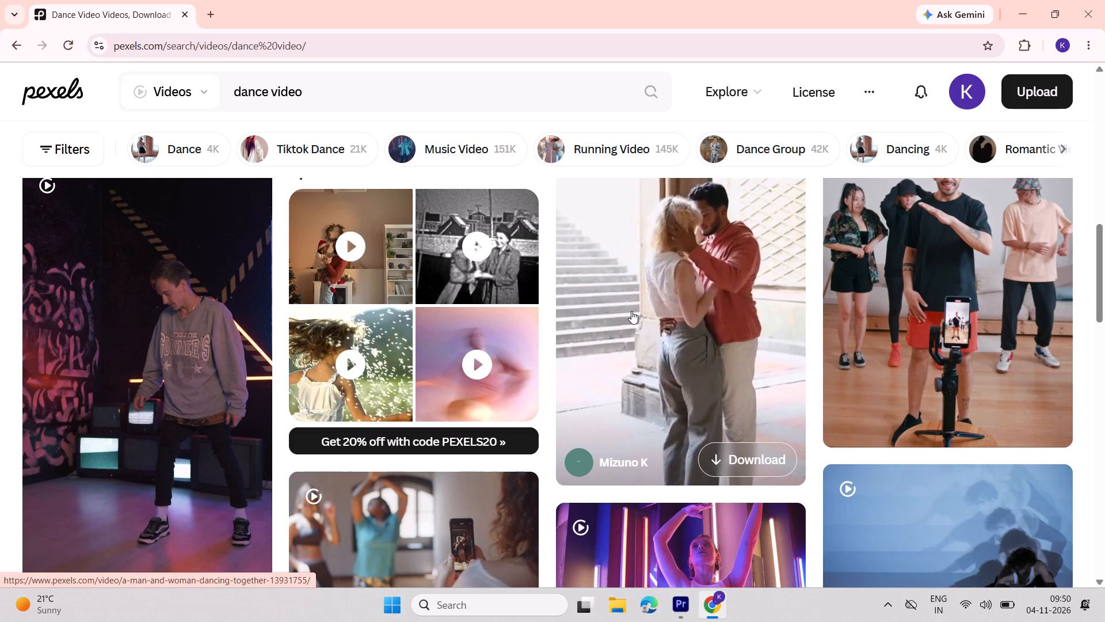
pyautogui.scroll(-2, 632, 316)
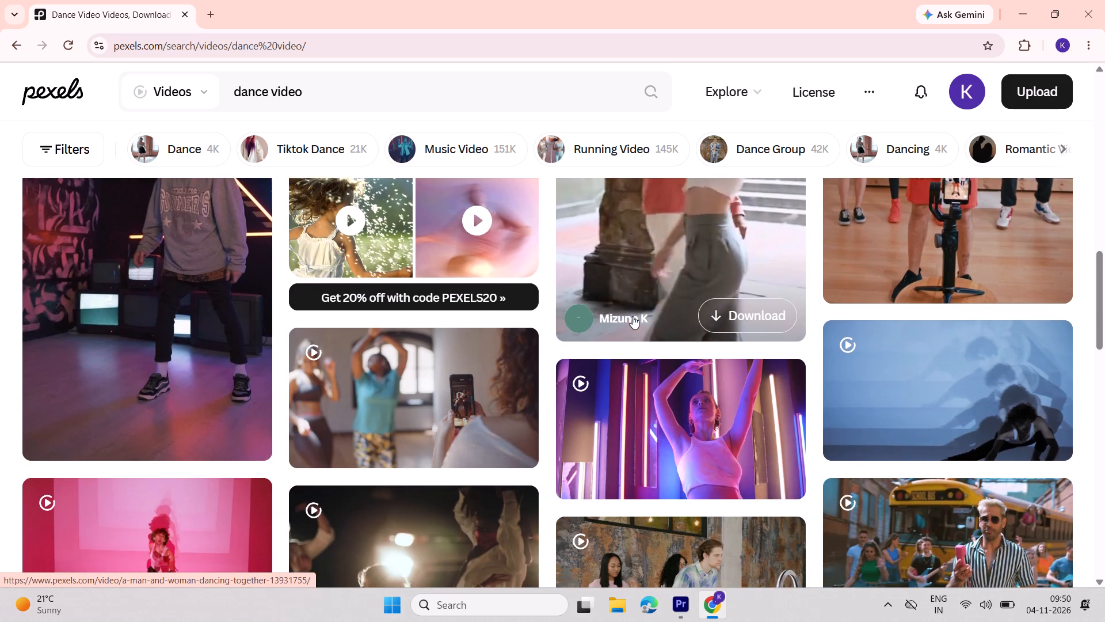
pyautogui.scroll(-3, 632, 316)
pyautogui.scroll(-2, 214, 348)
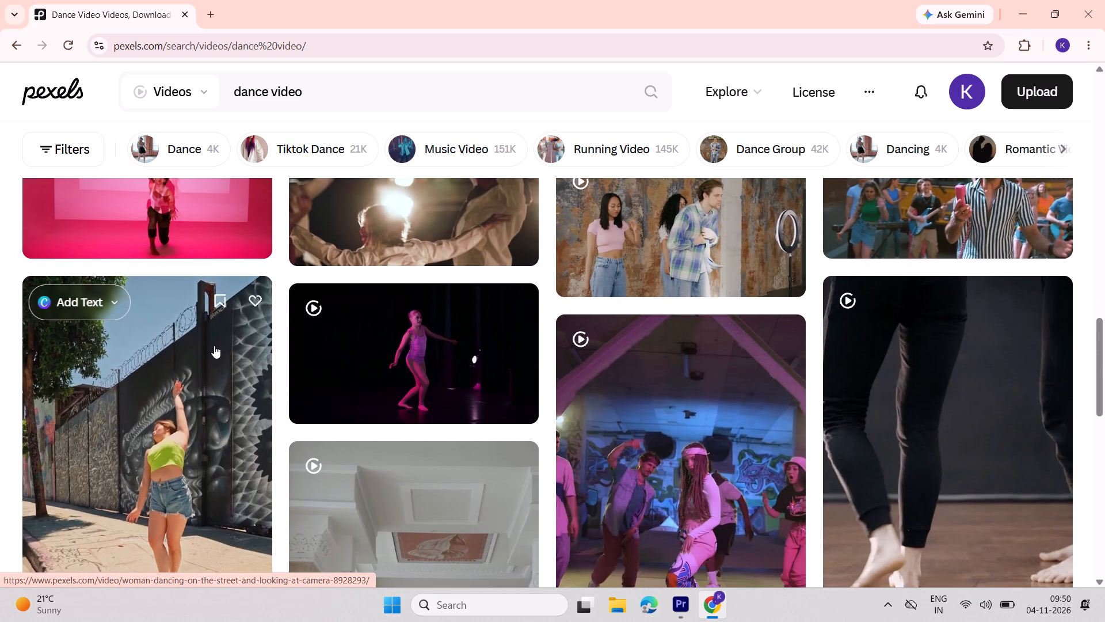
pyautogui.scroll(-1, 219, 344)
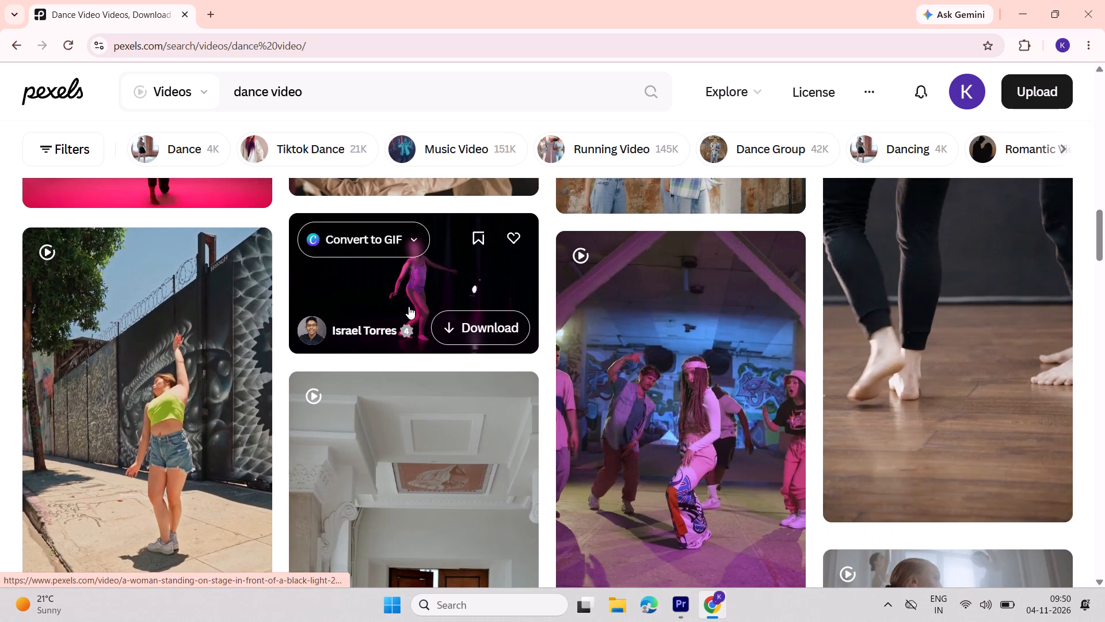
pyautogui.scroll(-5, 409, 306)
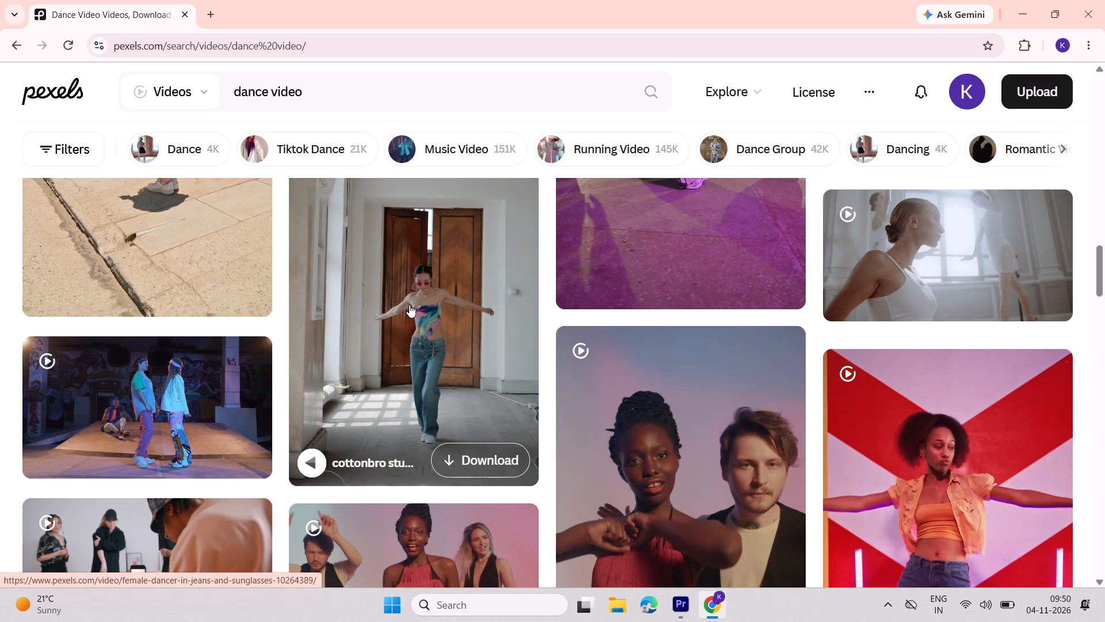
pyautogui.scroll(-3, 409, 305)
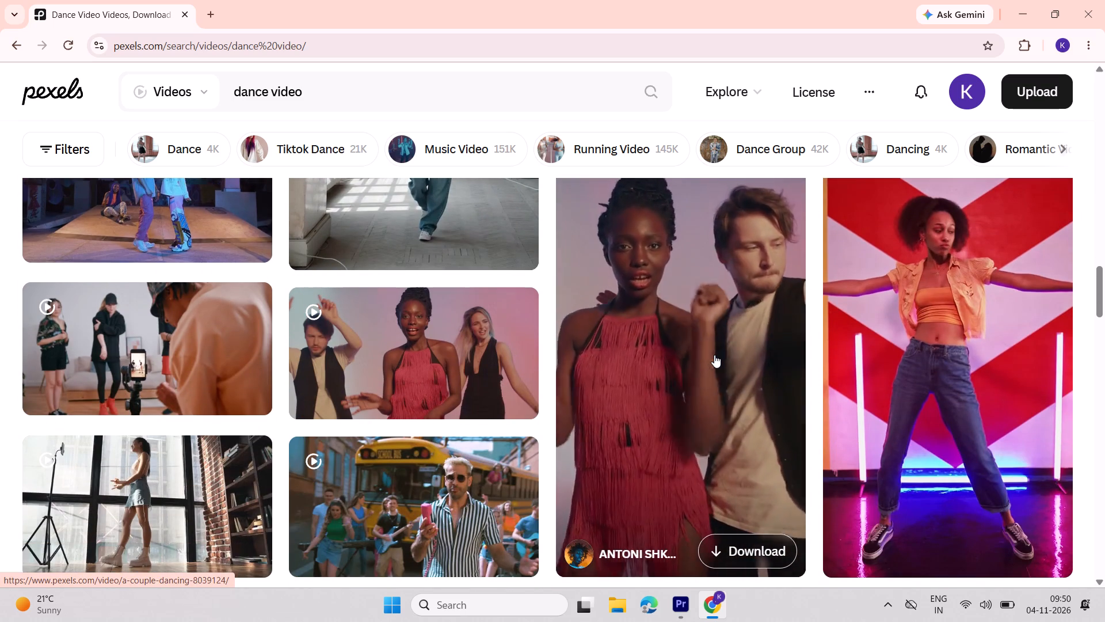
pyautogui.scroll(-5, 715, 356)
pyautogui.scroll(3, 280, 347)
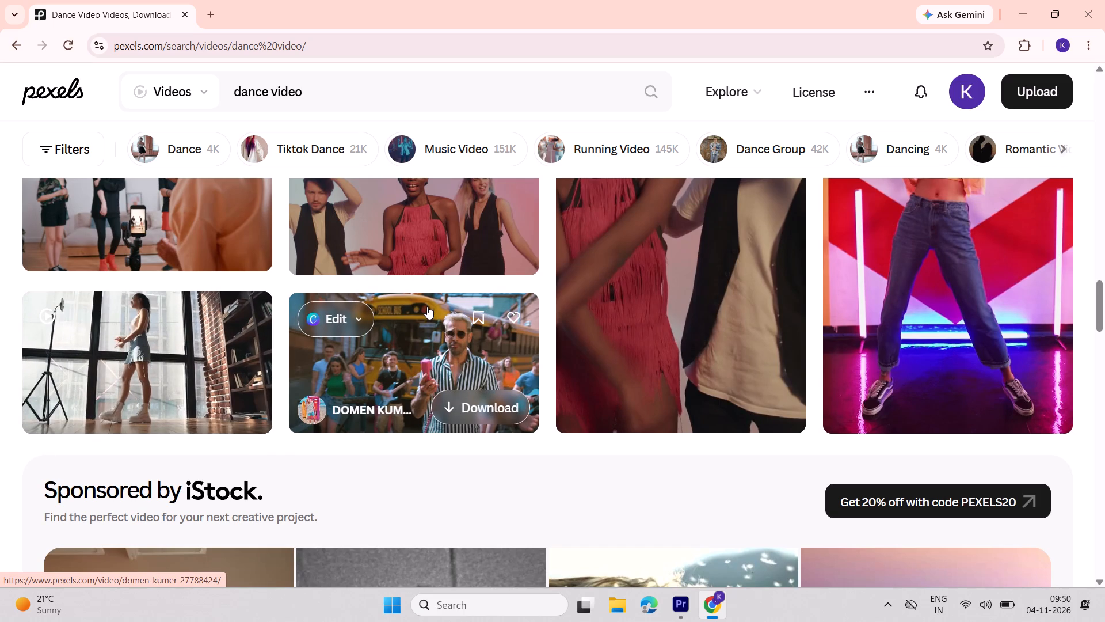
pyautogui.scroll(-4, 427, 321)
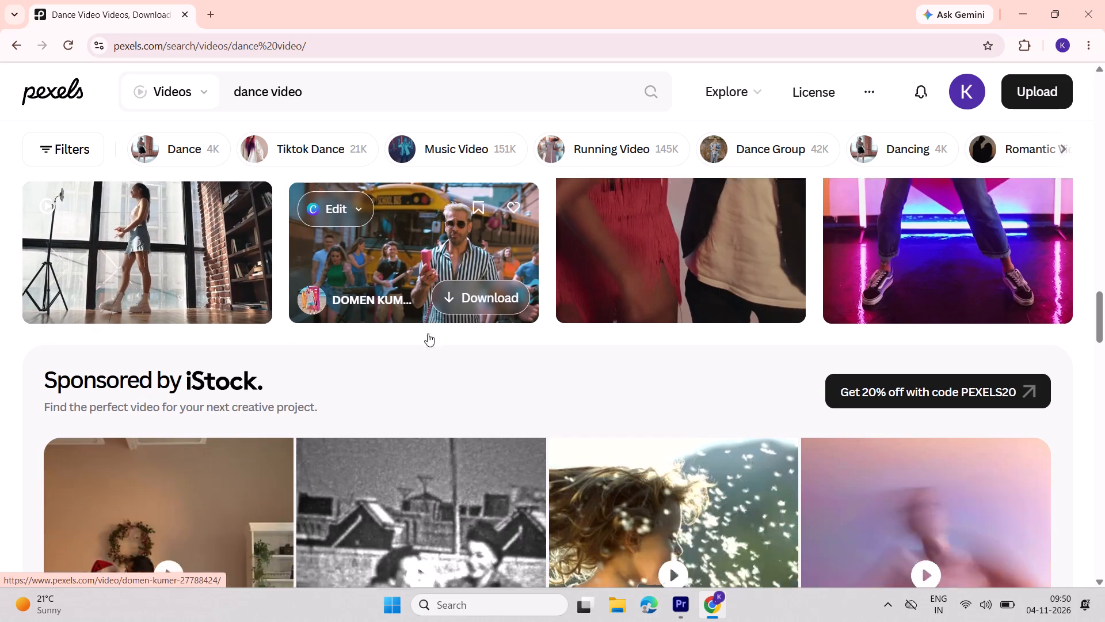
pyautogui.scroll(-10, 428, 334)
pyautogui.scroll(2, 428, 334)
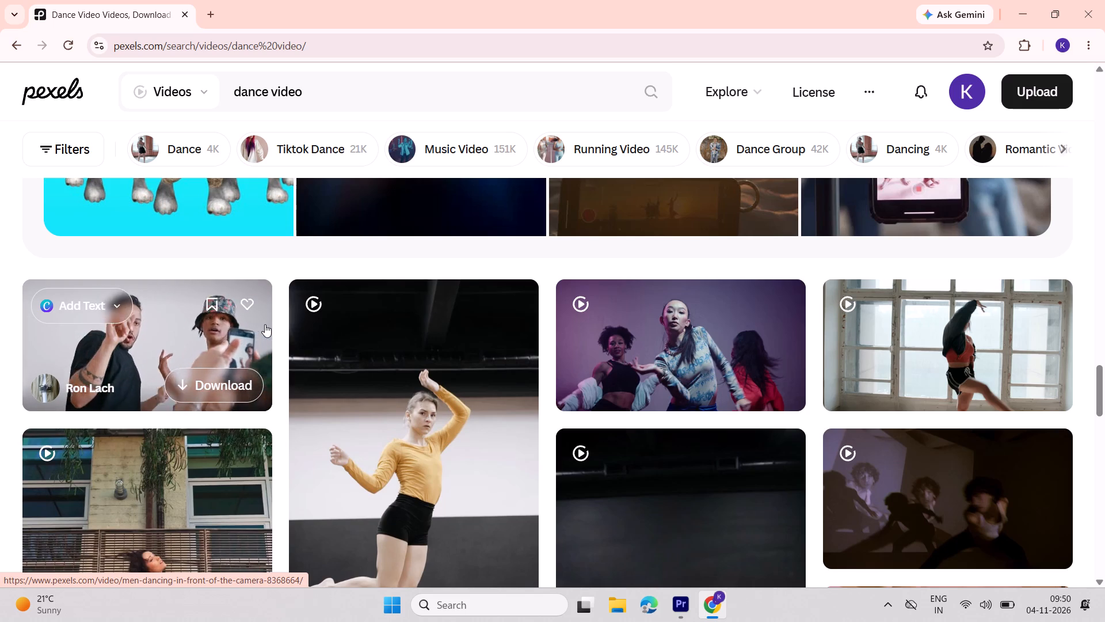
pyautogui.scroll(-4, 265, 324)
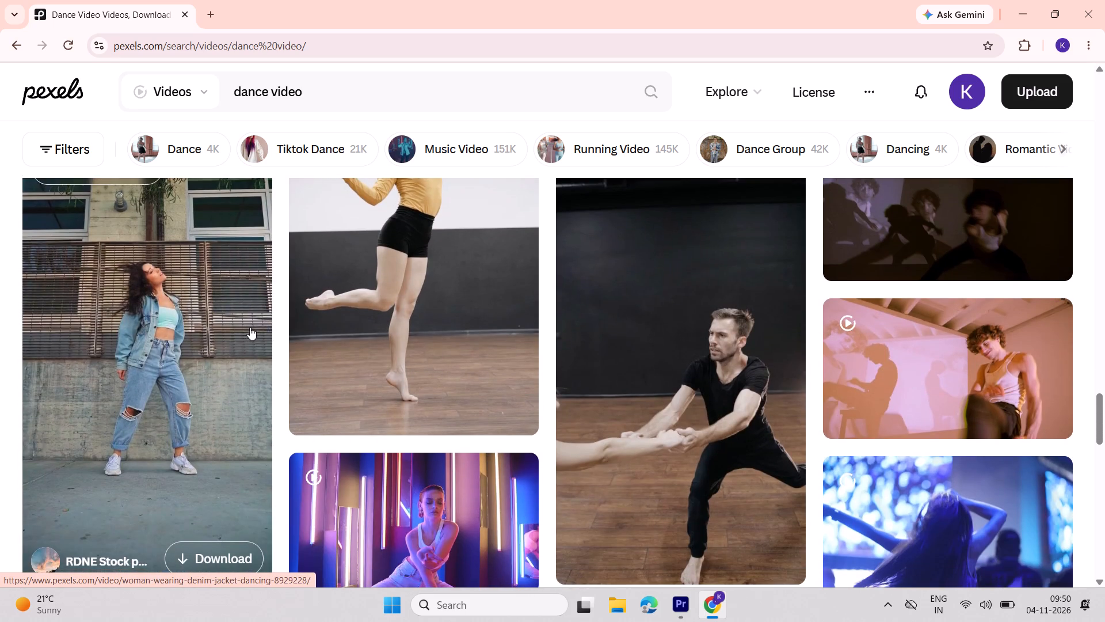
pyautogui.scroll(-2, 244, 331)
pyautogui.scroll(-1, 539, 275)
pyautogui.scroll(-3, 500, 309)
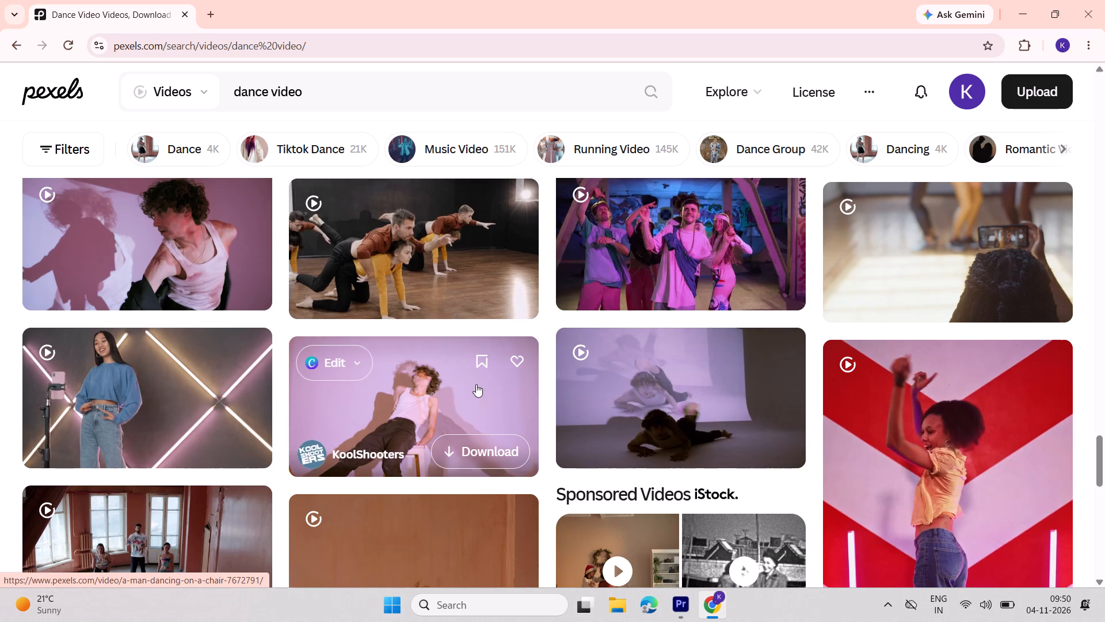
pyautogui.scroll(-3, 477, 386)
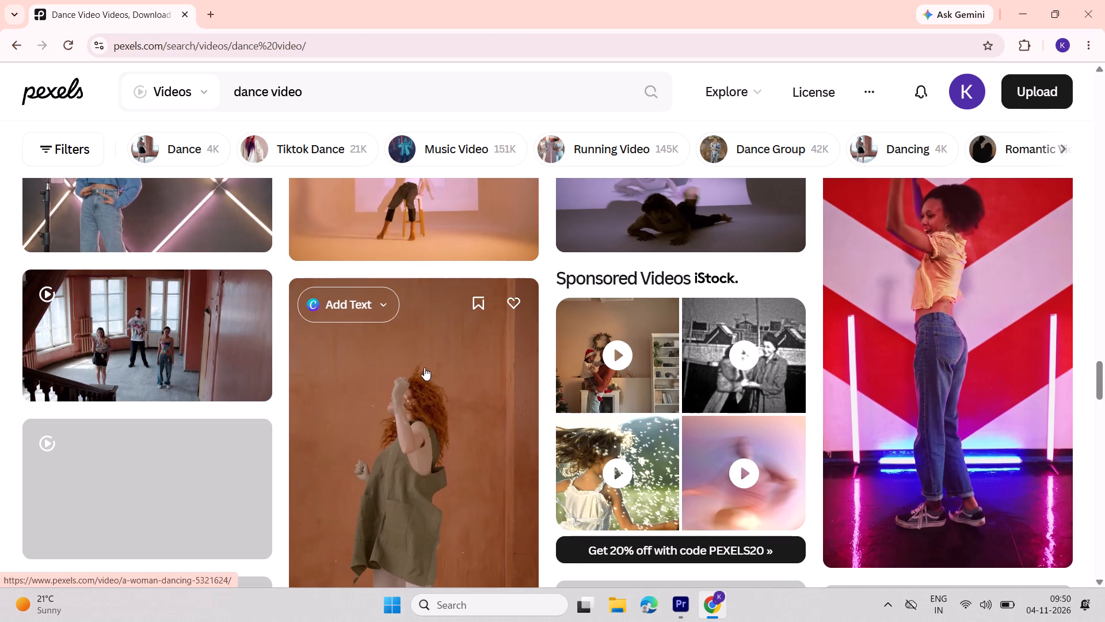
pyautogui.scroll(-4, 195, 363)
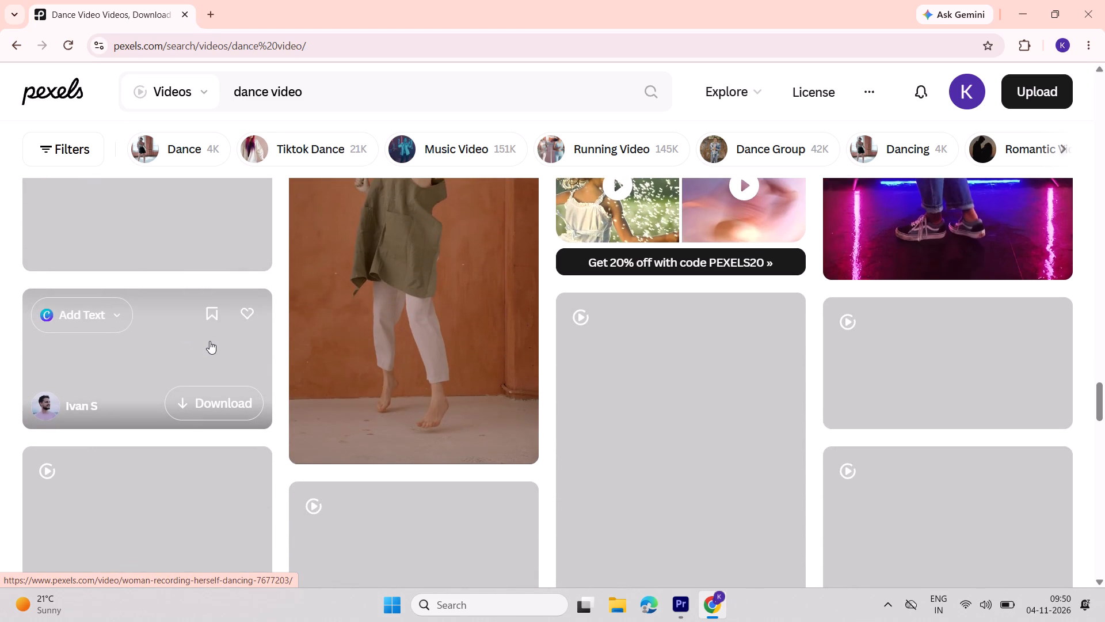
pyautogui.scroll(-2, 187, 348)
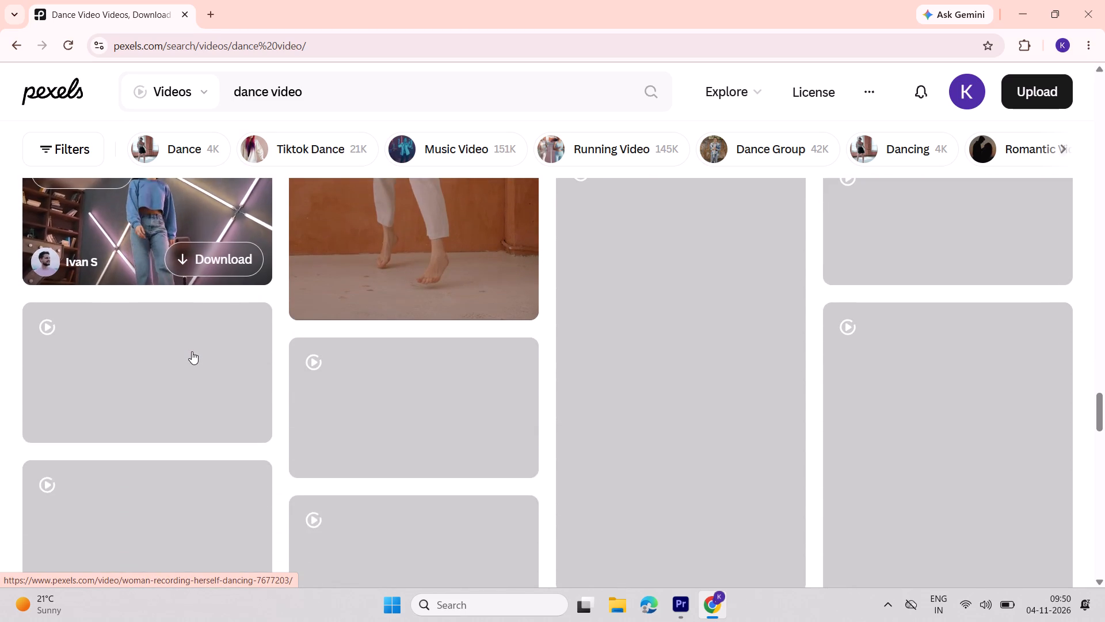
# Download the clip of a man dancing with his friends in purple light by ANTONI SHKRABA production and dismiss the thank-you popup.
pyautogui.scroll(3, 192, 352)
pyautogui.scroll(3, 572, 396)
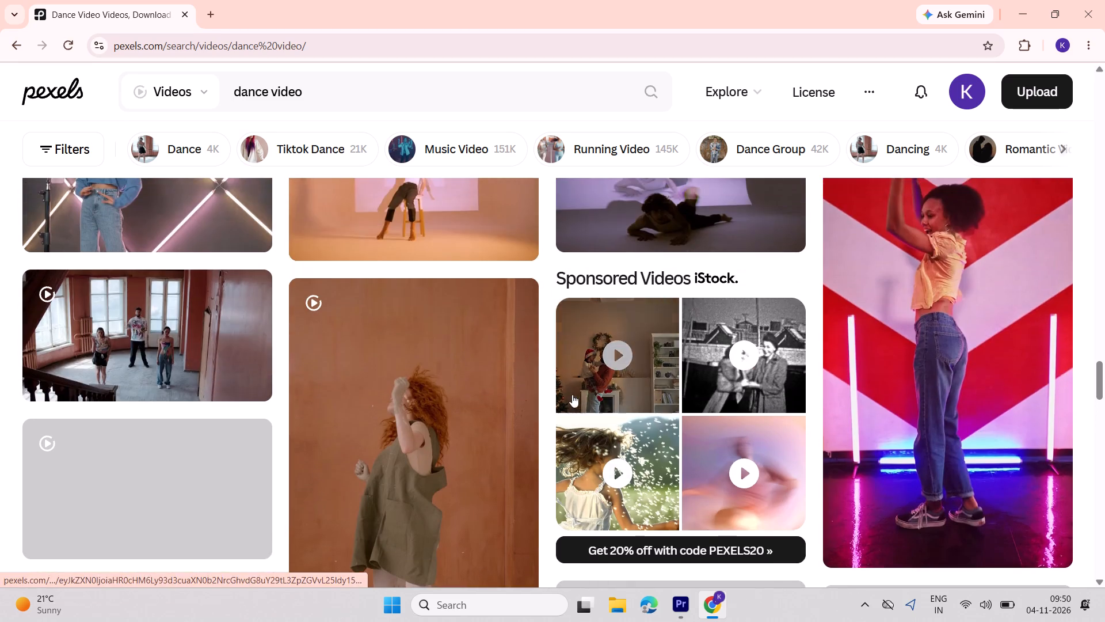
pyautogui.scroll(3, 572, 395)
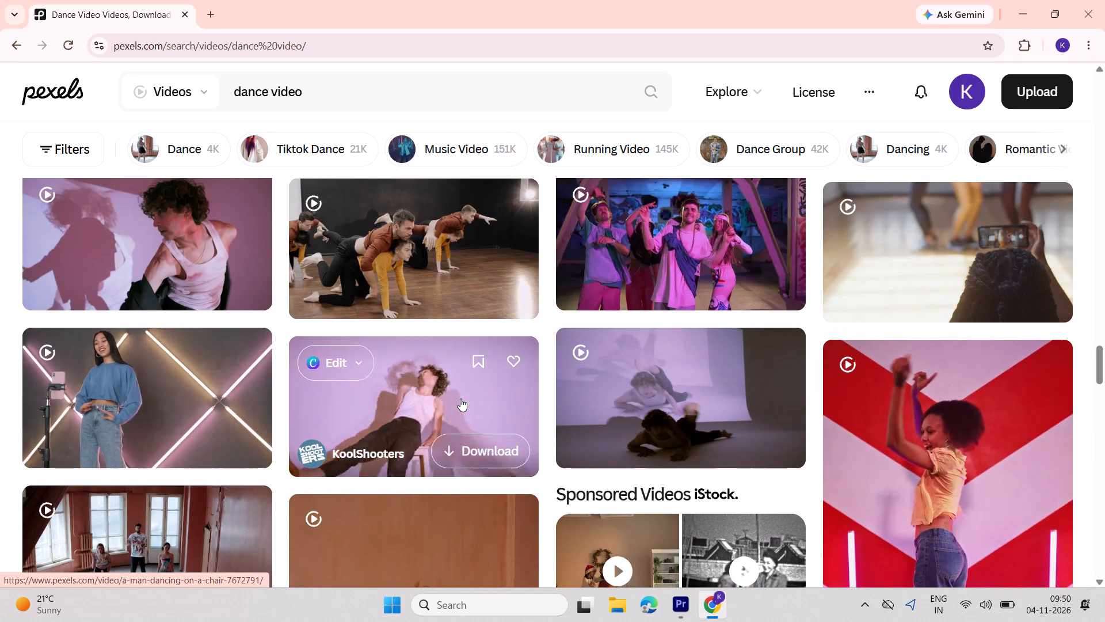
pyautogui.scroll(2, 460, 400)
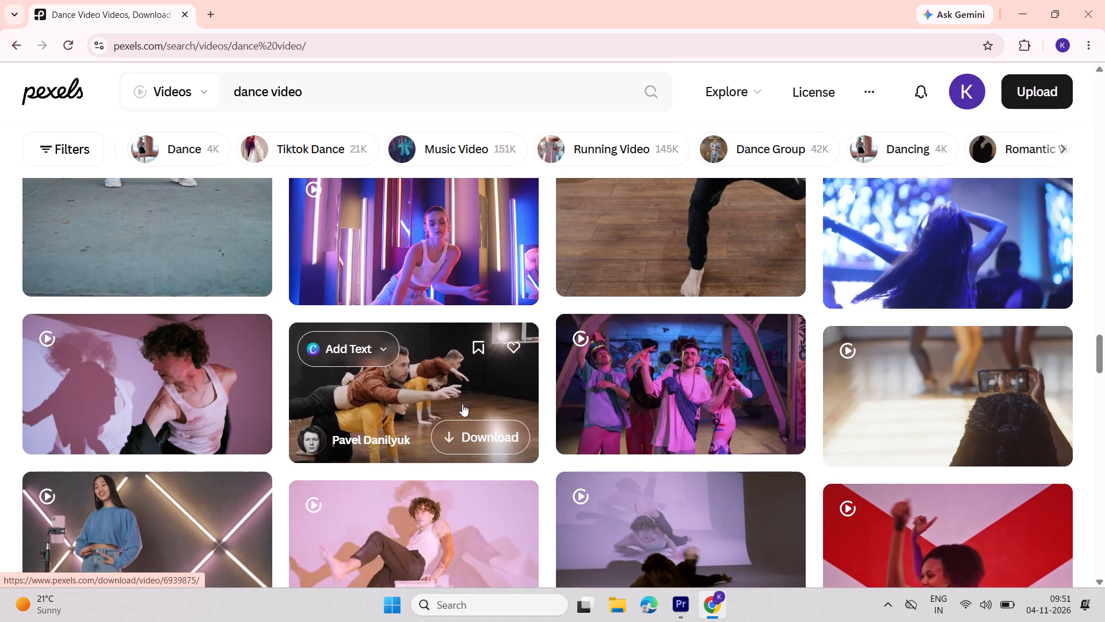
pyautogui.scroll(1, 462, 408)
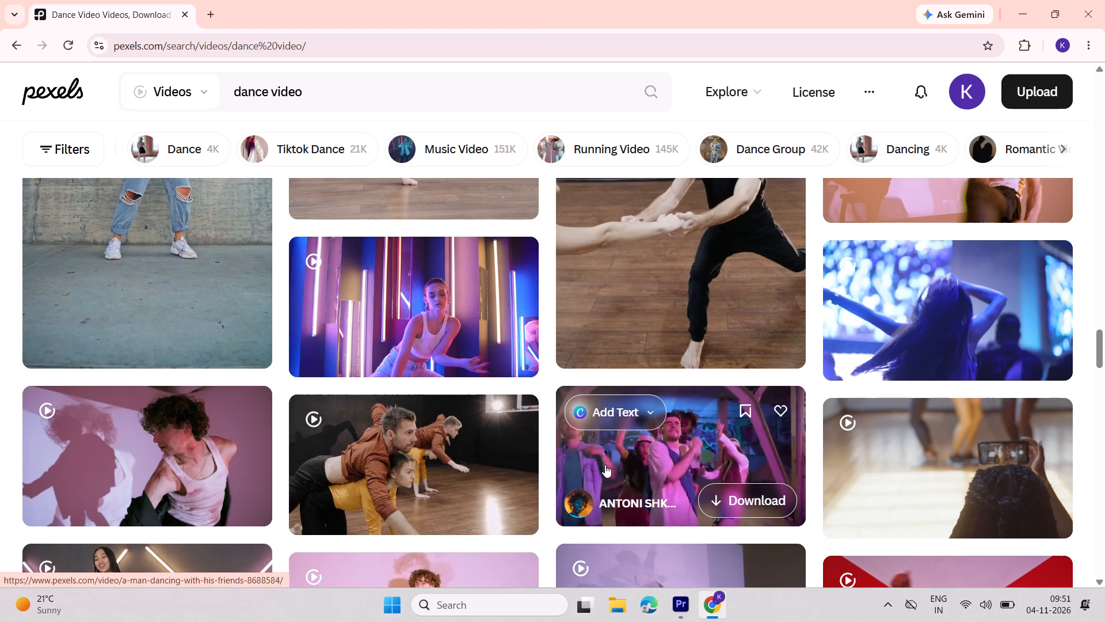
pyautogui.click(756, 488)
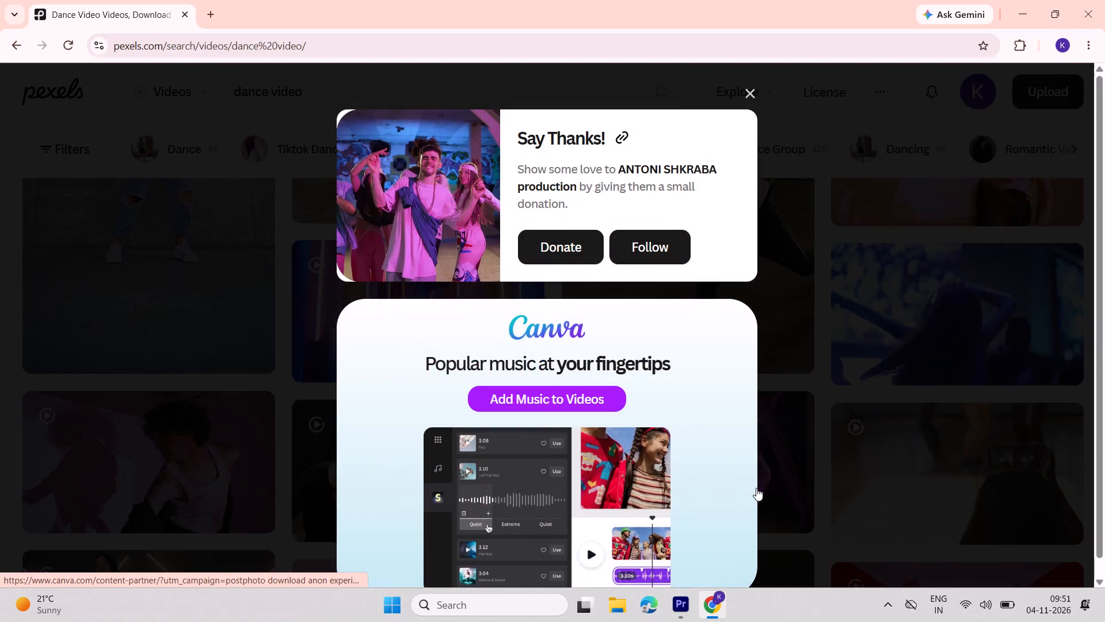
pyautogui.click(749, 101)
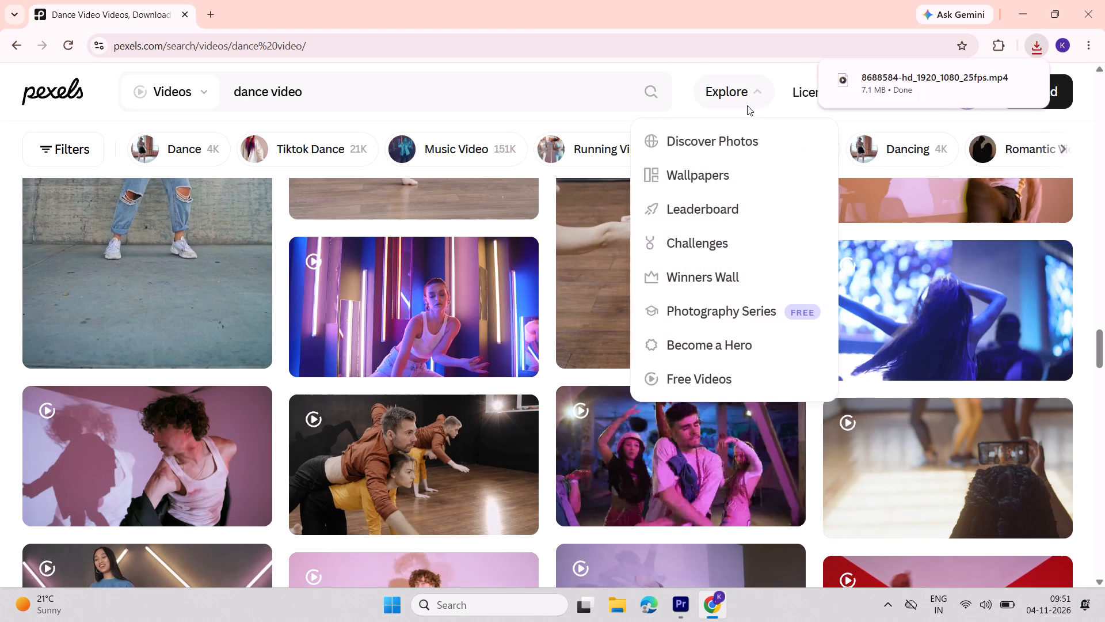
# Switch to Premiere Pro and import the downloaded video 8688584-hd_1920_1080_25fps into the luts project.
pyautogui.click(685, 605)
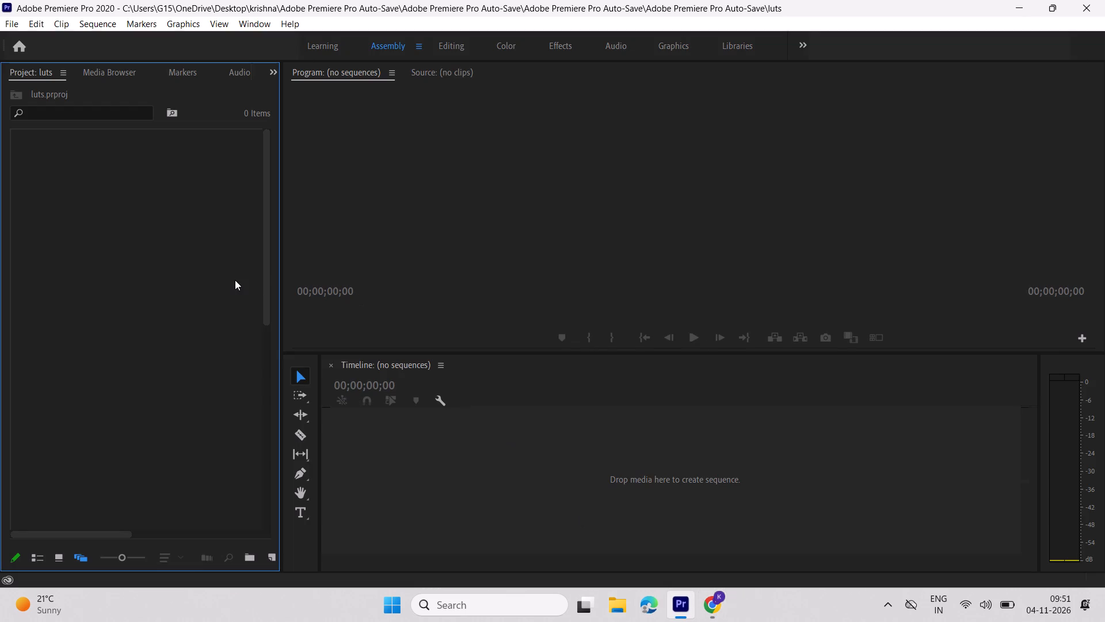
pyautogui.doubleClick(235, 280)
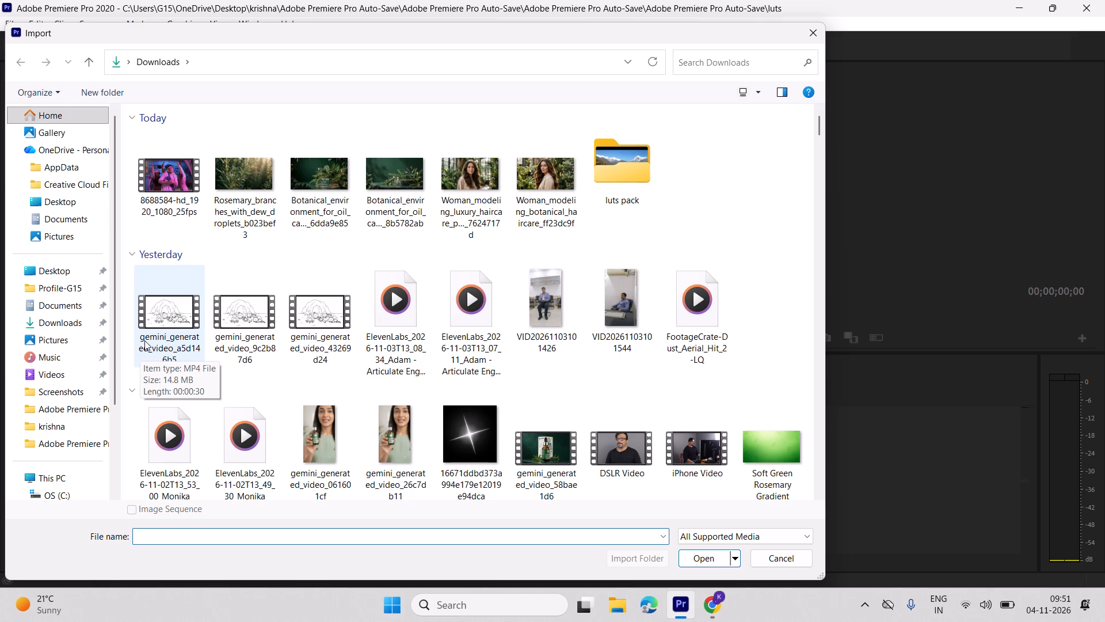
pyautogui.click(177, 198)
pyautogui.click(705, 565)
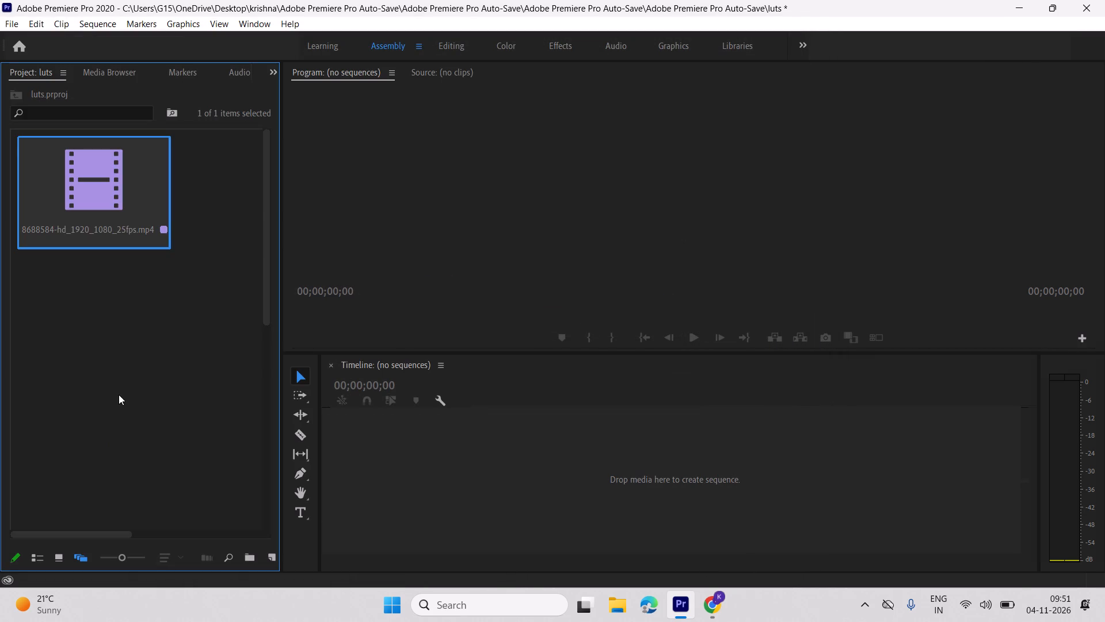
# Create a sequence from the imported dance clip by placing it on the empty timeline.
pyautogui.moveTo(92, 189); pyautogui.dragTo(414, 509)
pyautogui.click(414, 509)
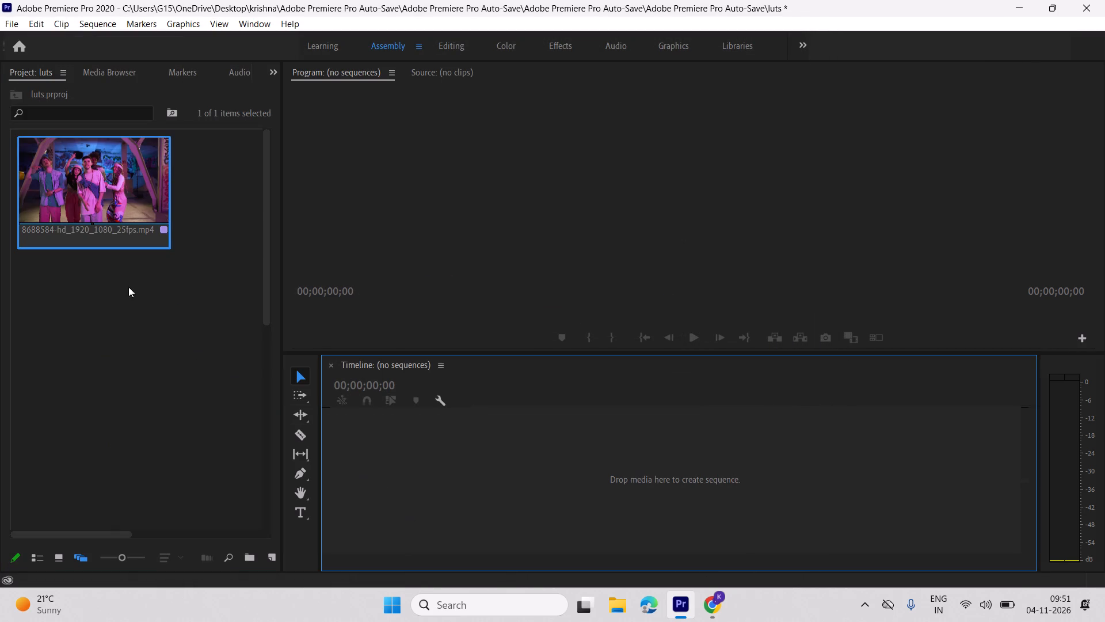
pyautogui.moveTo(125, 194); pyautogui.dragTo(361, 448)
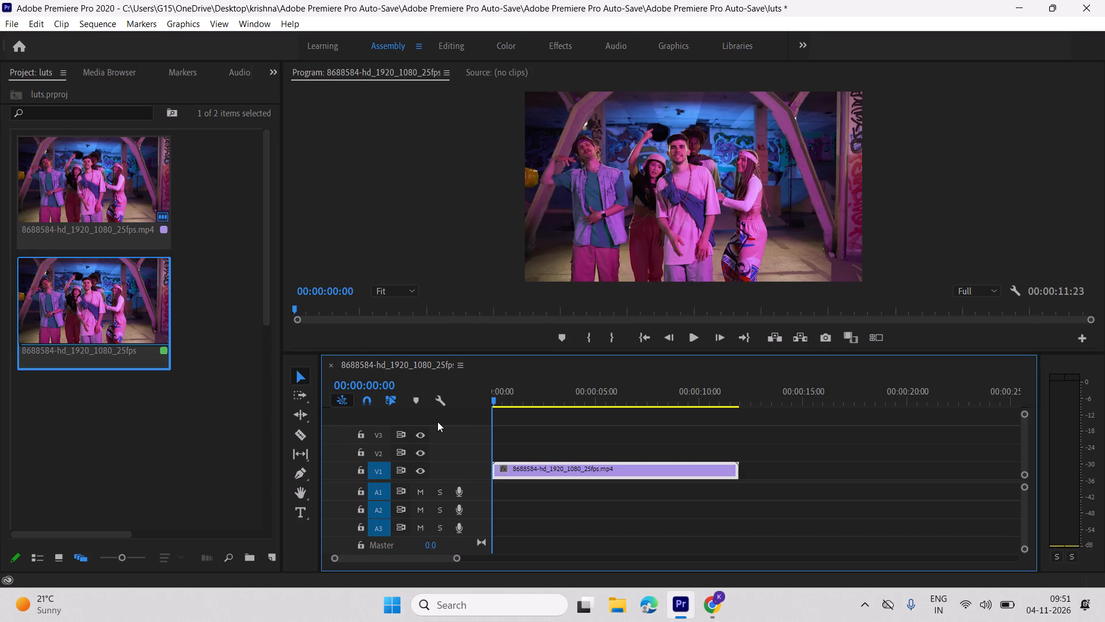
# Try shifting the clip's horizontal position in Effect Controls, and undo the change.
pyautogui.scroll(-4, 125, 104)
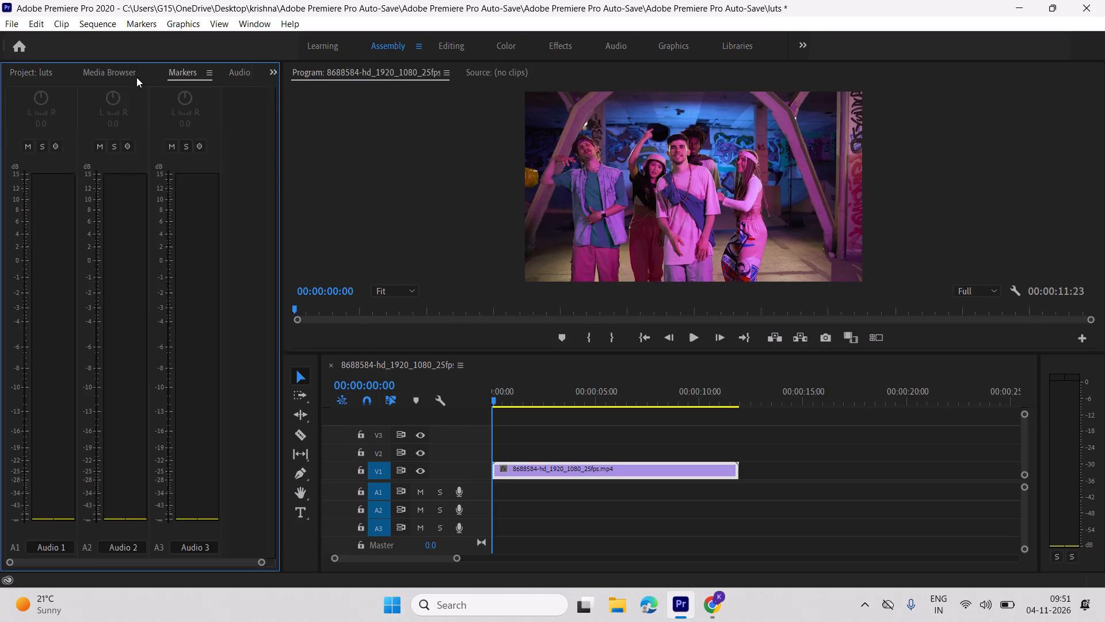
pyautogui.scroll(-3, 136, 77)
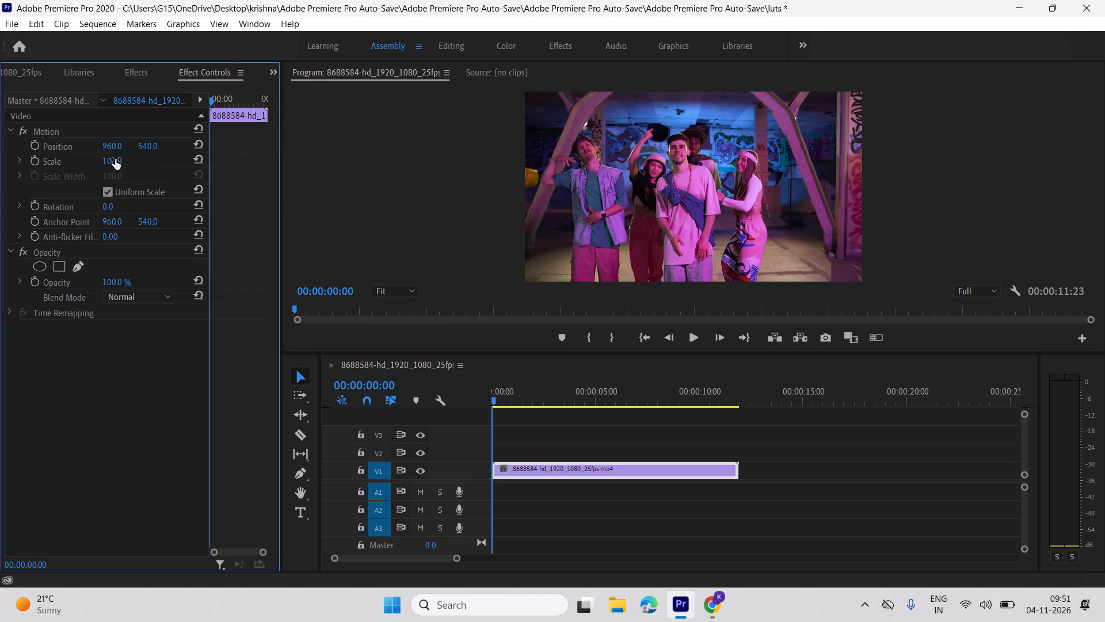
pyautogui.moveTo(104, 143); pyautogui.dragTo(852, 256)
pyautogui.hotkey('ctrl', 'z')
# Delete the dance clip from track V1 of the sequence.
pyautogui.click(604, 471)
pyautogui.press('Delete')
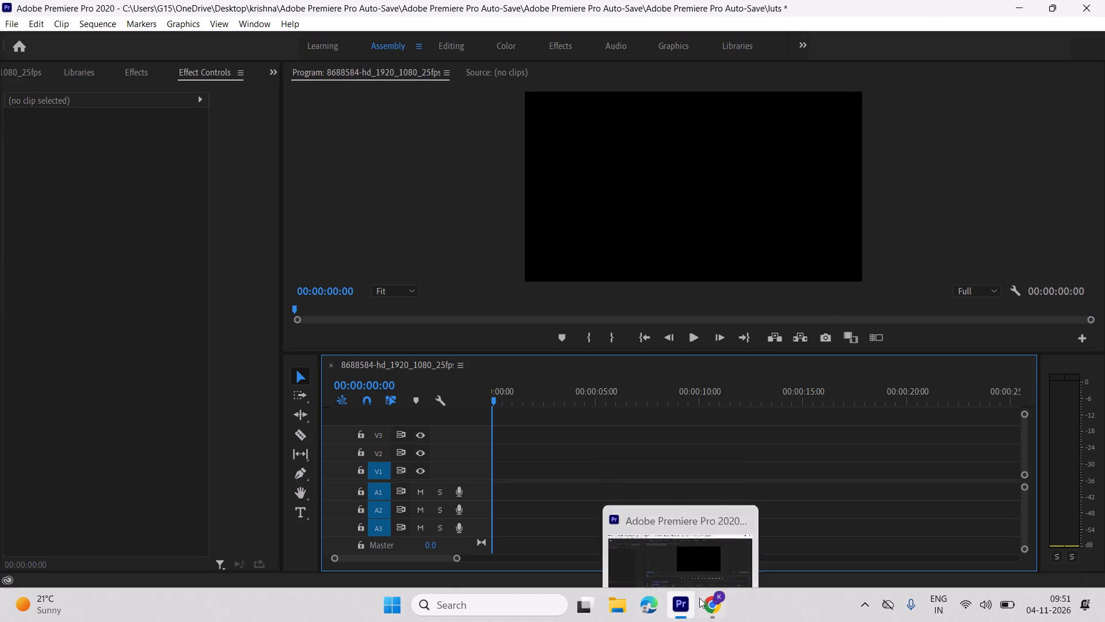
# Return to the Pexels "dance video" results in Chrome and examine the clip previews for an alternative dance video.
pyautogui.click(699, 598)
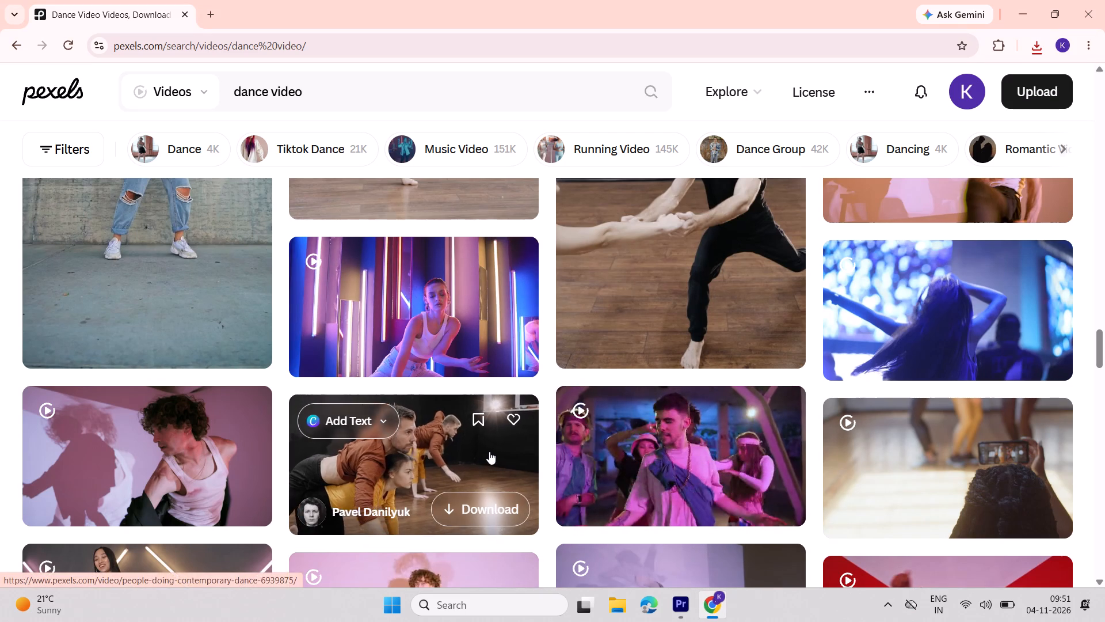
pyautogui.scroll(4, 489, 451)
pyautogui.scroll(20, 566, 429)
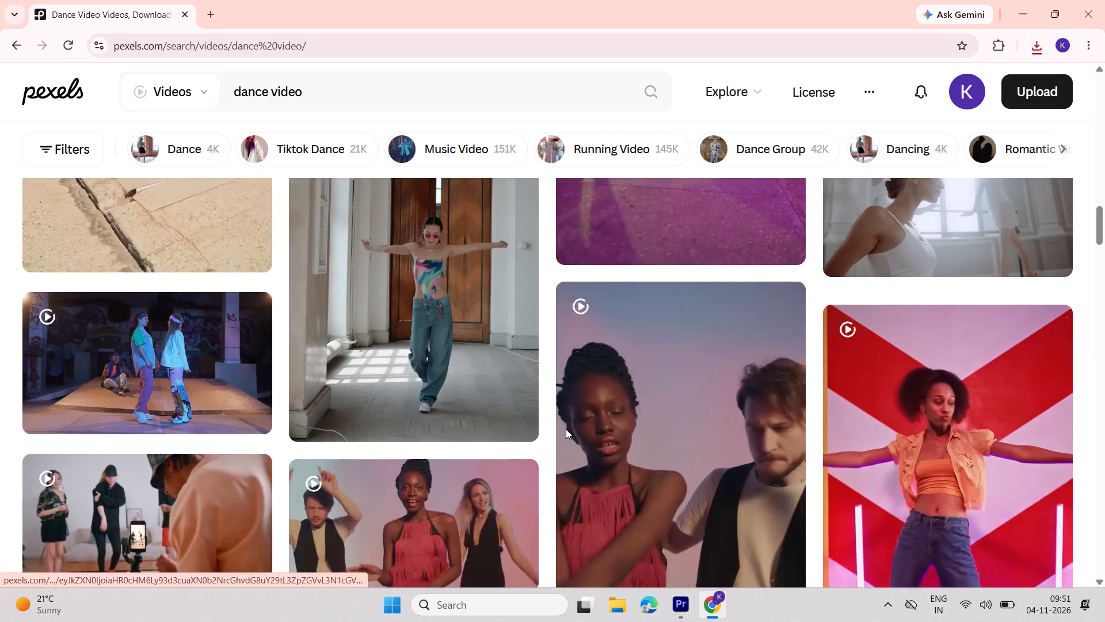
pyautogui.scroll(9, 566, 429)
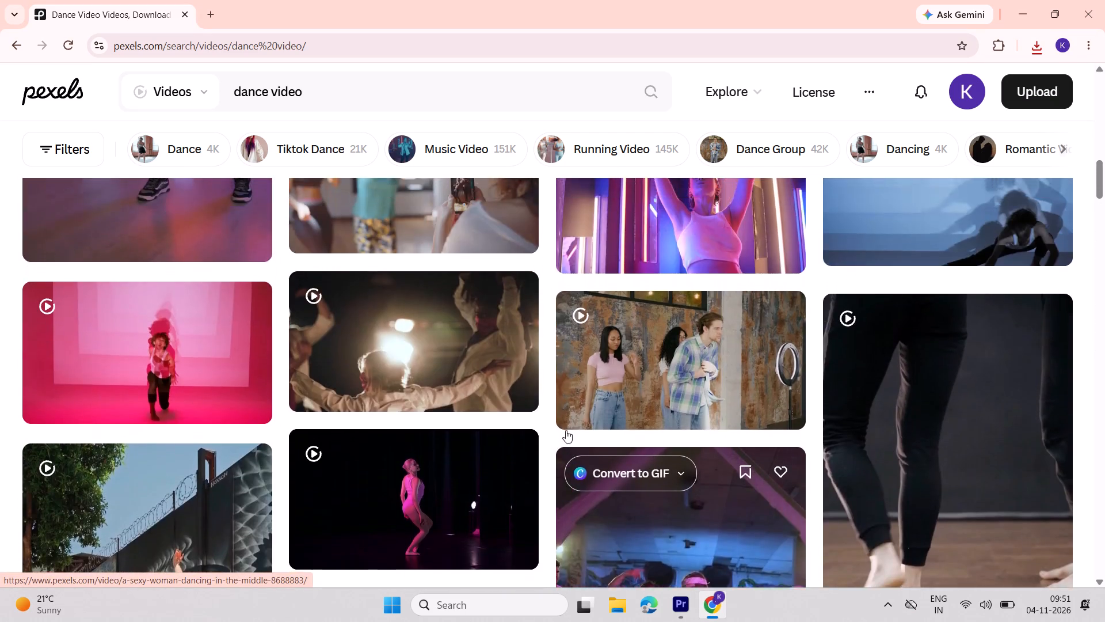
pyautogui.scroll(6, 566, 430)
pyautogui.scroll(-3, 596, 435)
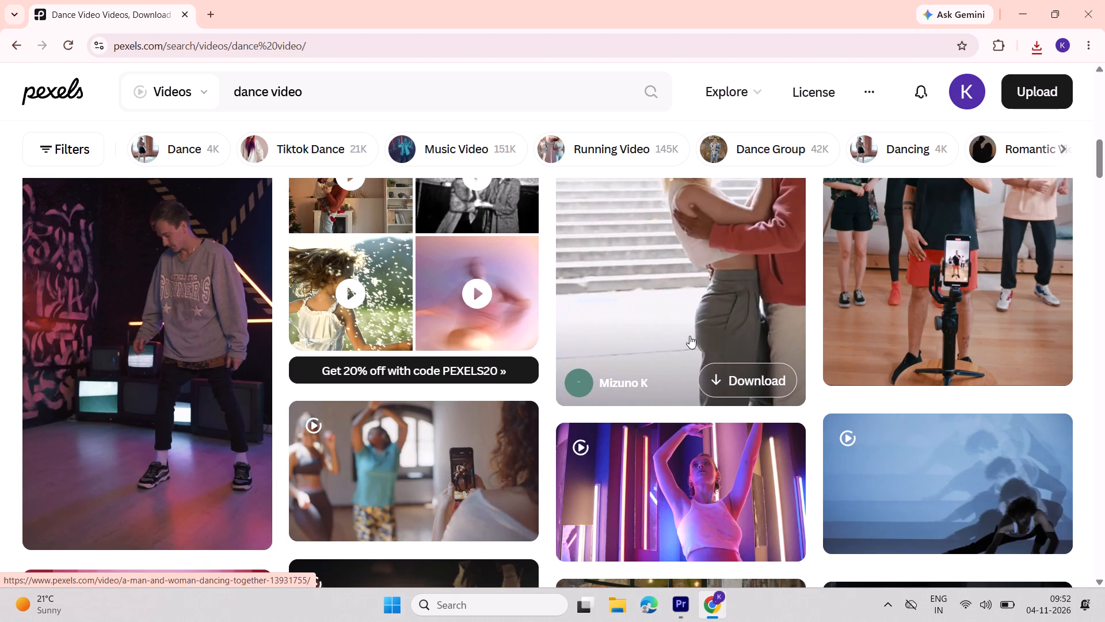
pyautogui.scroll(2, 703, 342)
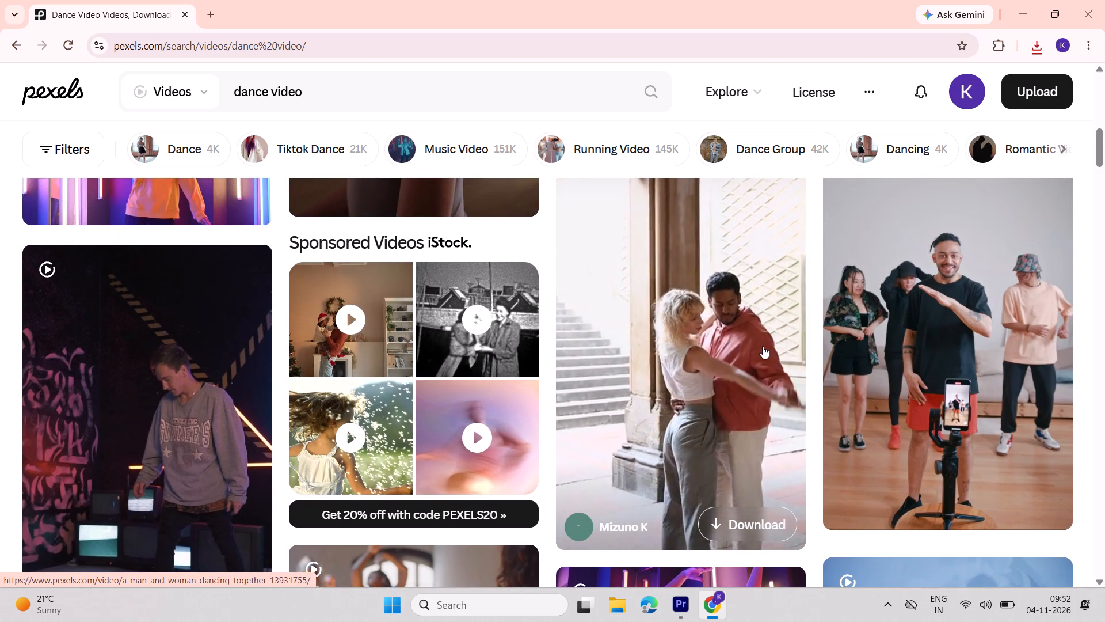
pyautogui.scroll(-2, 314, 296)
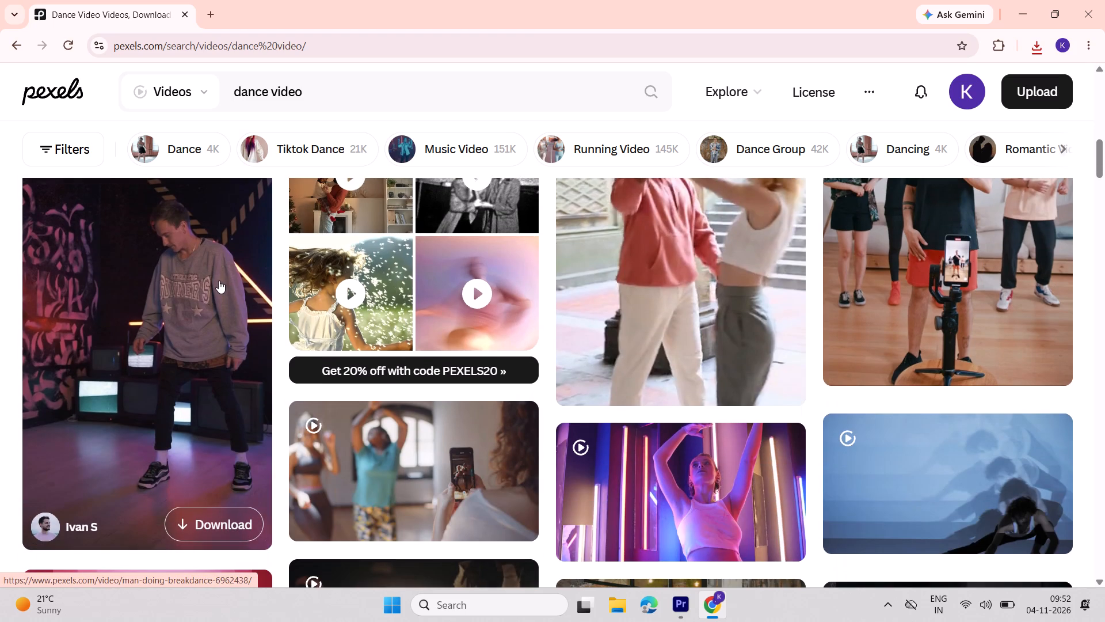
pyautogui.scroll(3, 1018, 298)
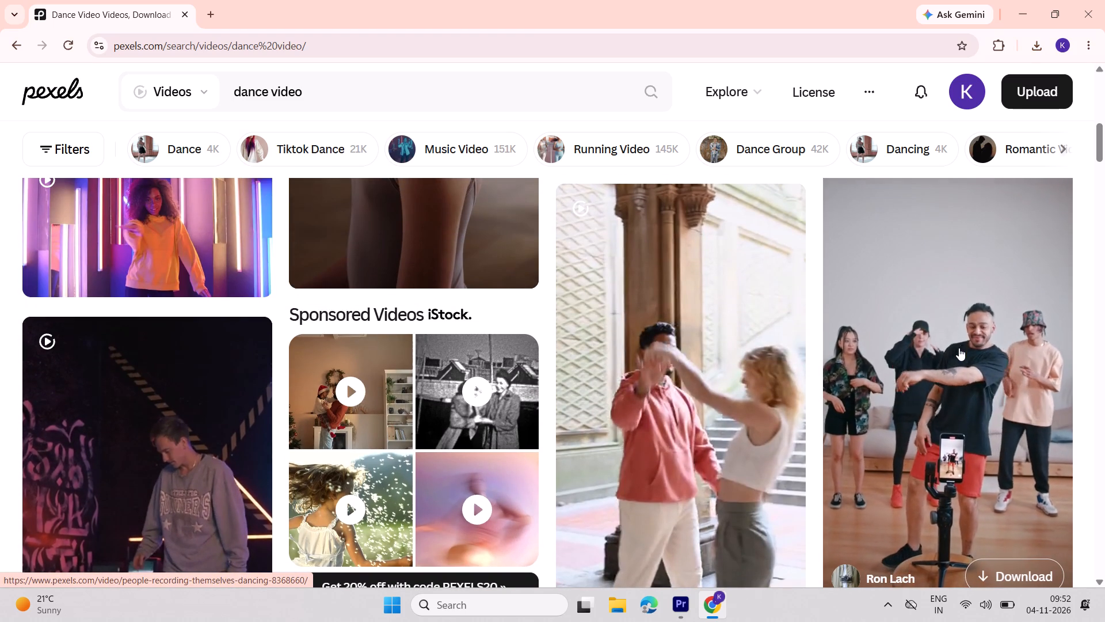
pyautogui.scroll(-4, 958, 349)
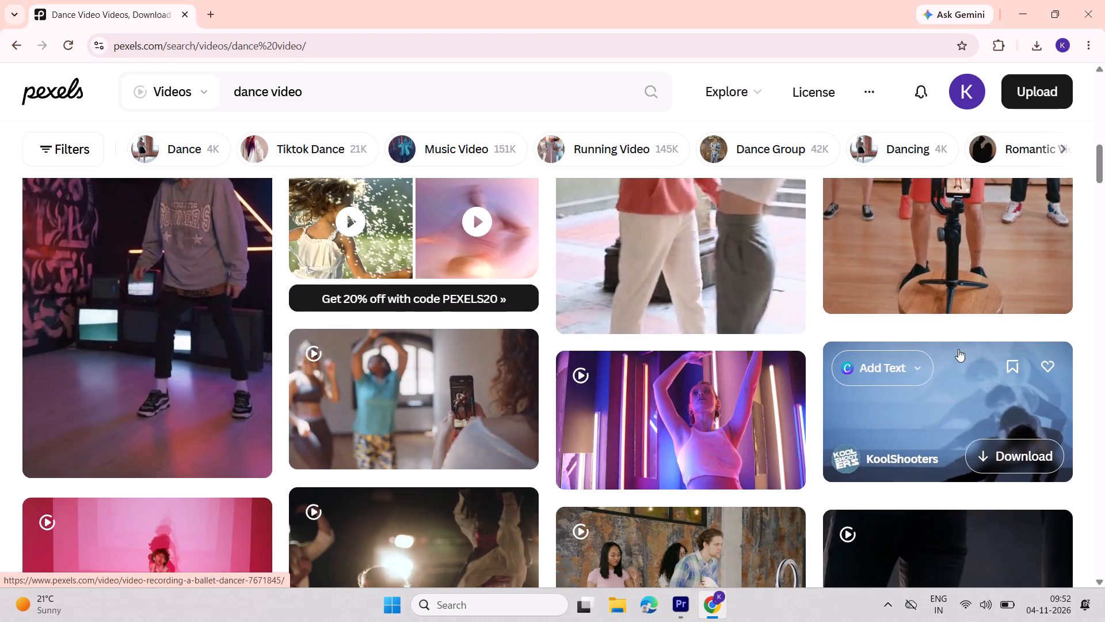
pyautogui.scroll(-7, 958, 349)
pyautogui.scroll(-1, 477, 249)
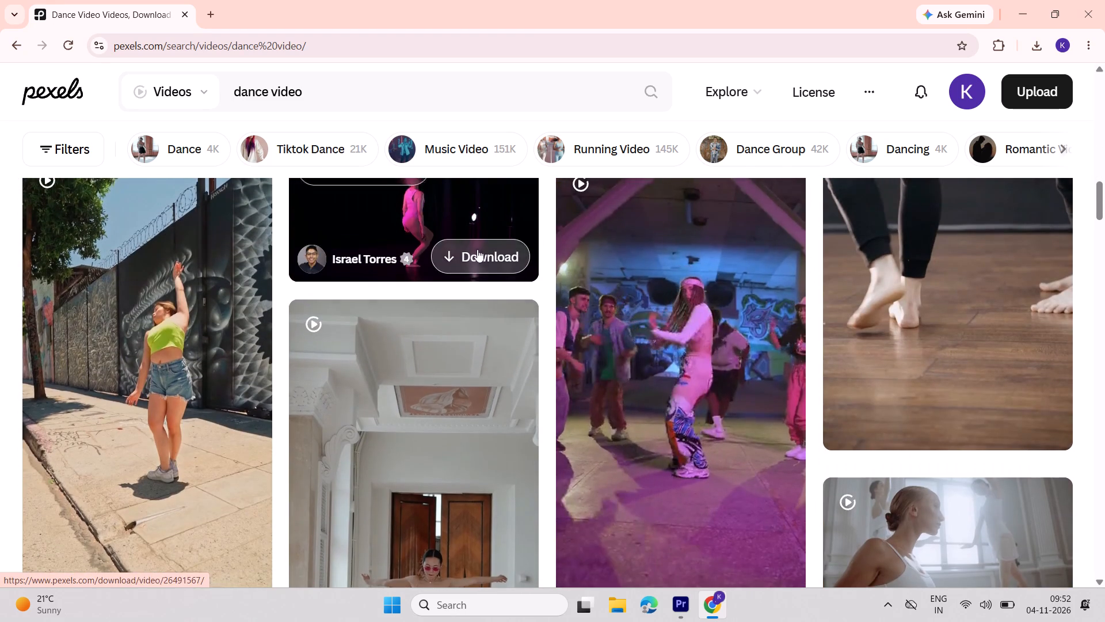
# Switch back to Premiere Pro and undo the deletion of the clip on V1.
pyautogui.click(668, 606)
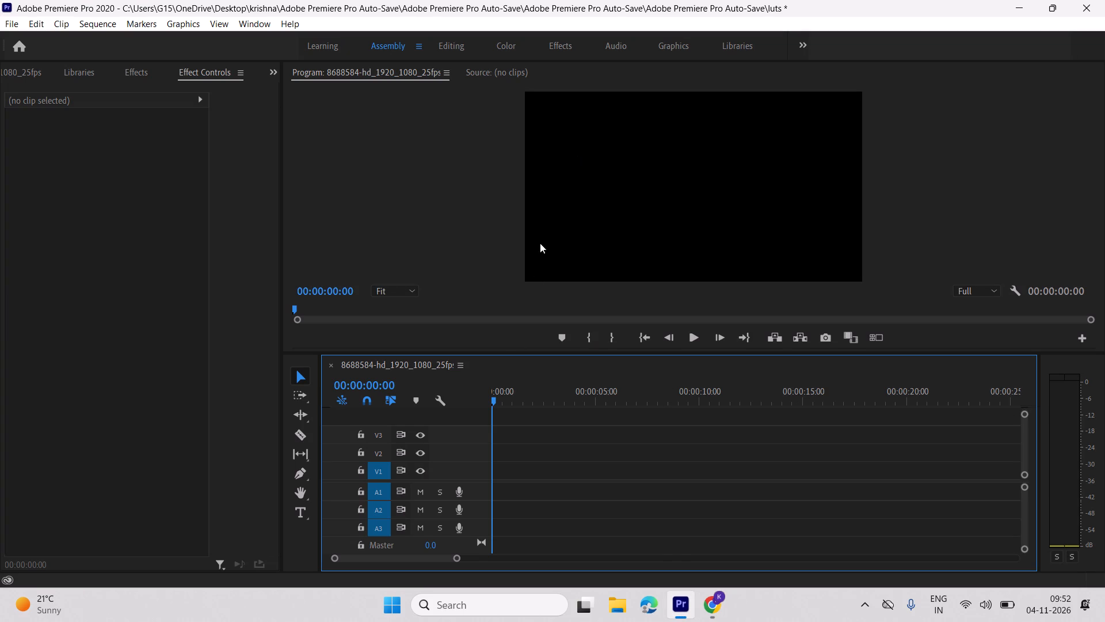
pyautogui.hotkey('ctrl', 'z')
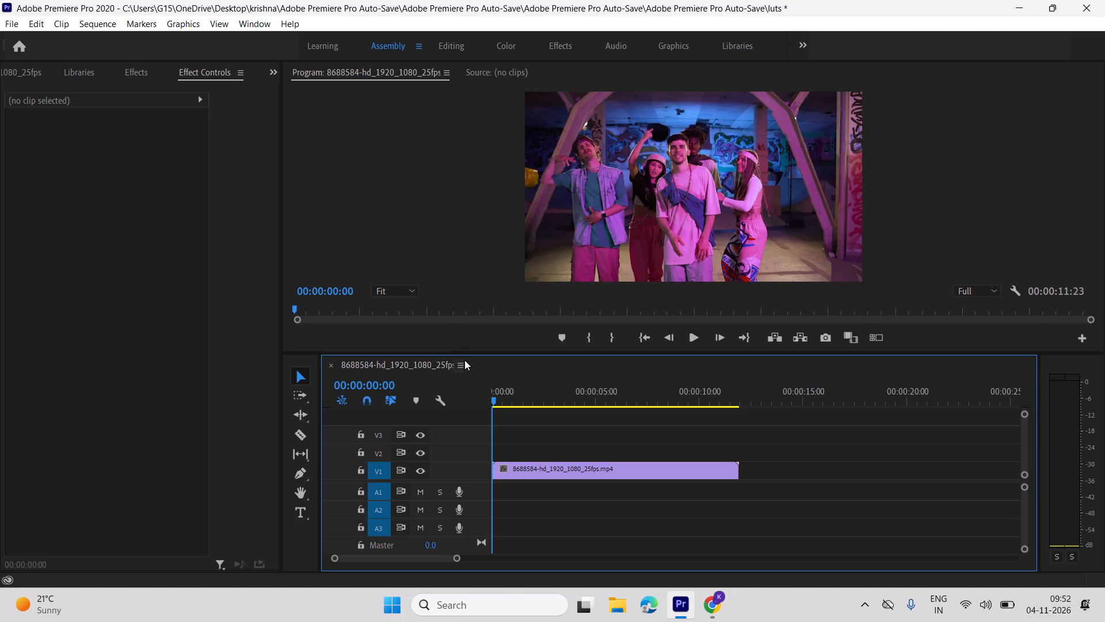
# Find the Crop video effect by searching for "crop" and apply it to the dance clip on V1.
pyautogui.click(517, 456)
pyautogui.click(516, 470)
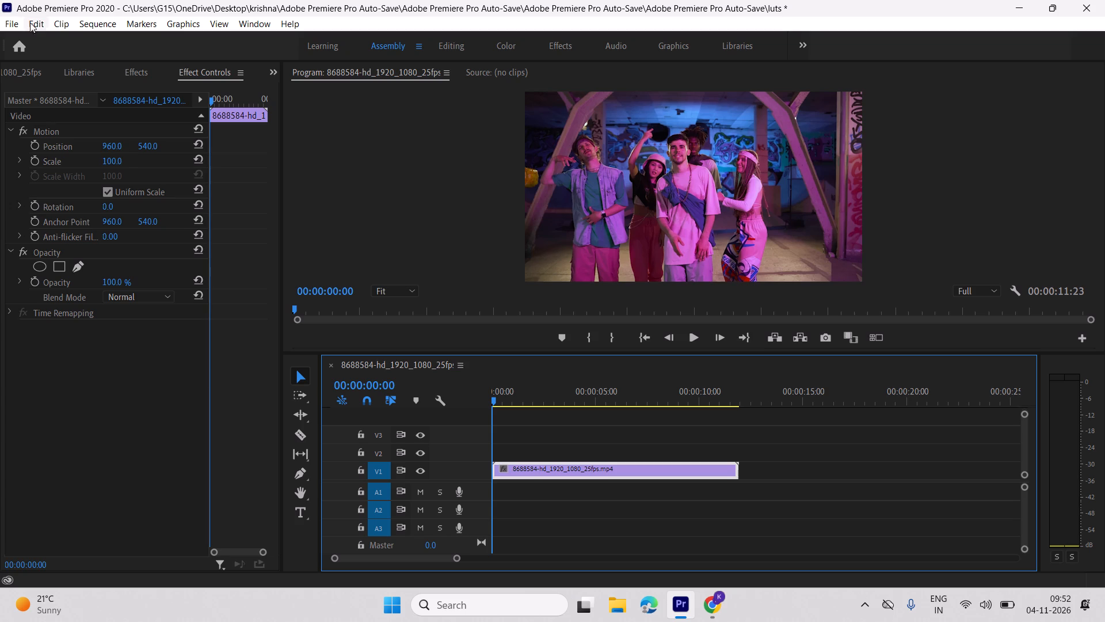
pyautogui.click(105, 75)
pyautogui.click(134, 76)
pyautogui.click(135, 86)
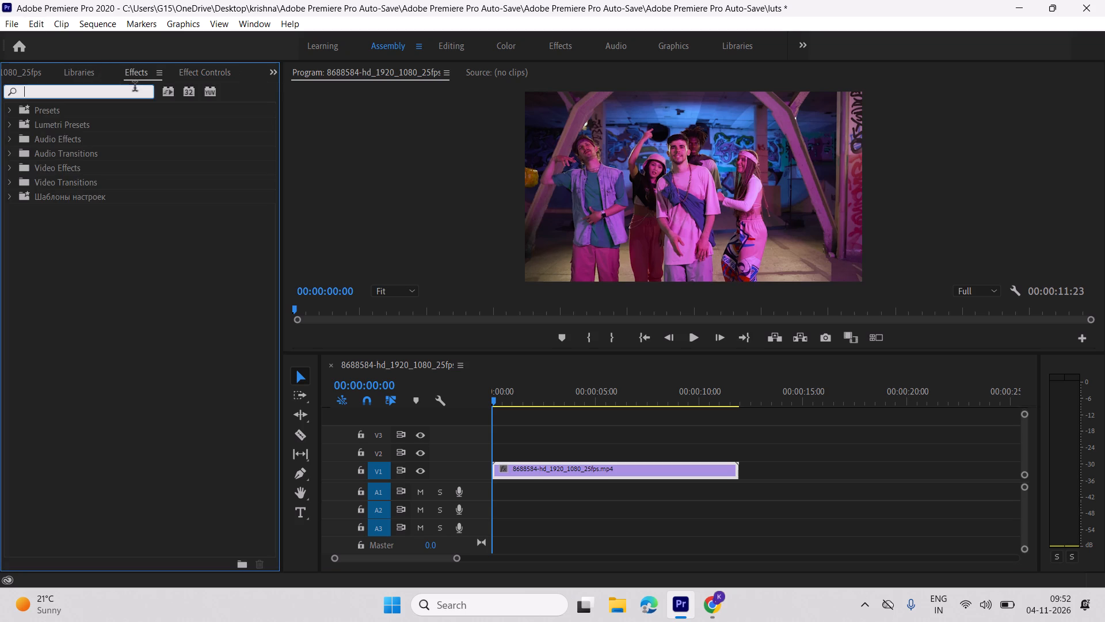
pyautogui.write('xrop')
pyautogui.press('BackSpace')
pyautogui.press('BackSpace')
pyautogui.press('BackSpace')
pyautogui.press('BackSpace')
pyautogui.write('crop')
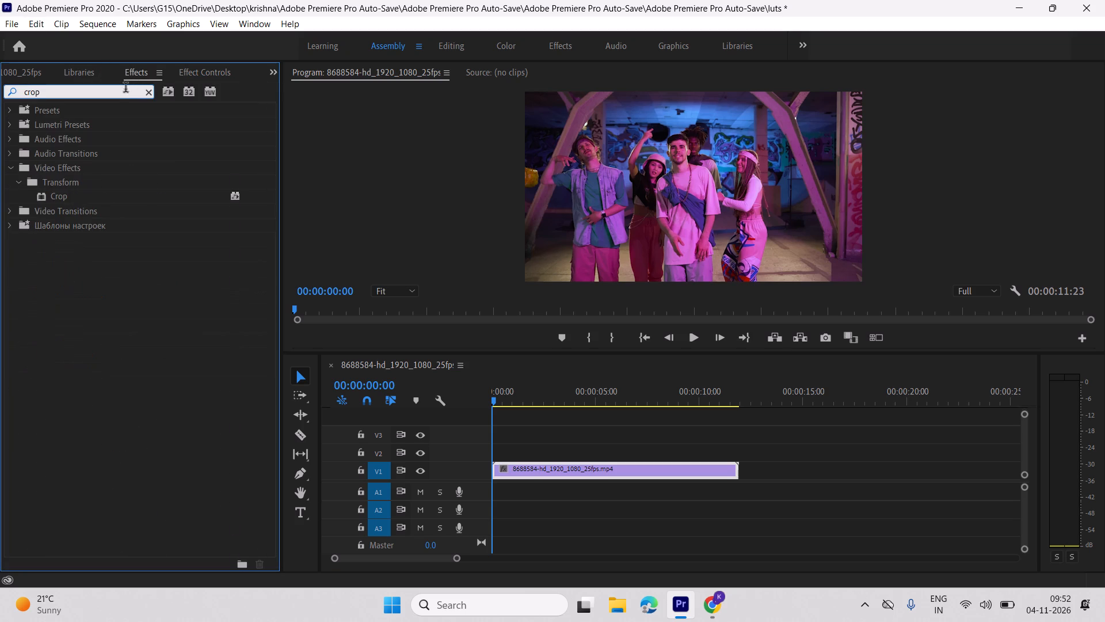
pyautogui.click(62, 198)
pyautogui.moveTo(83, 193); pyautogui.dragTo(289, 252)
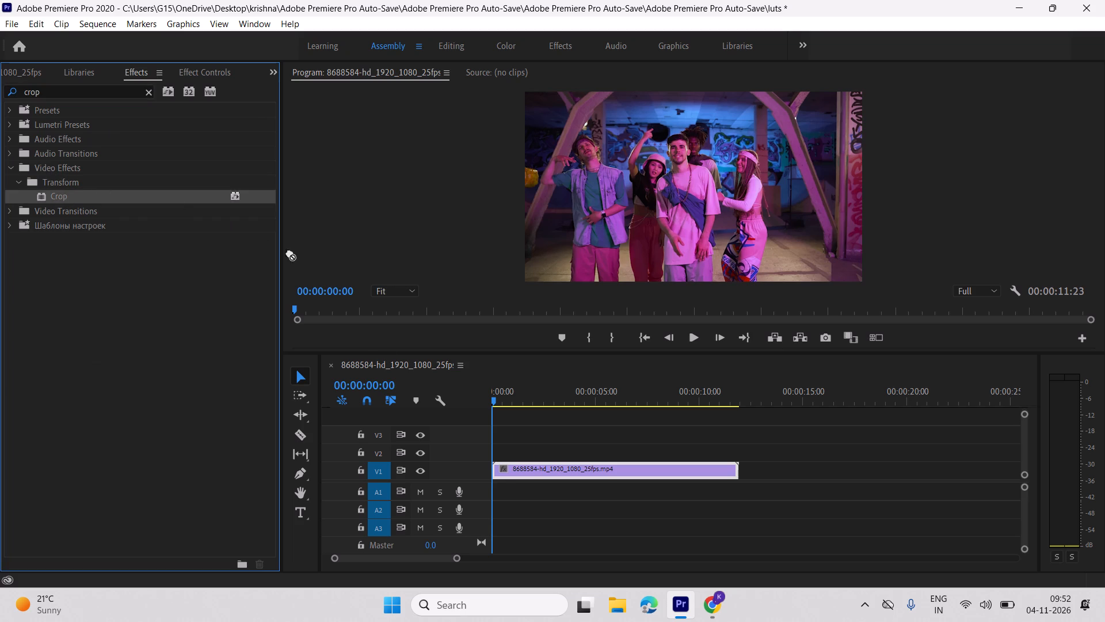
pyautogui.moveTo(289, 252); pyautogui.dragTo(512, 477)
# Crop the clip to a vertical strip around the central dancer, about 29.4% off the left and 35.2% off the right.
pyautogui.scroll(-2, 132, 74)
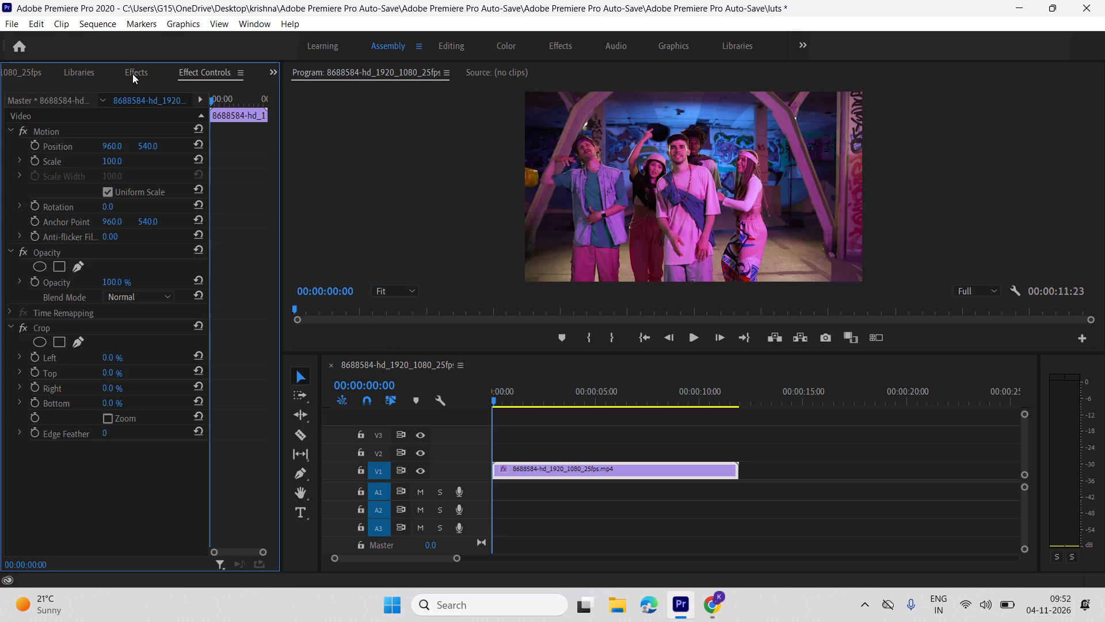
pyautogui.click(85, 330)
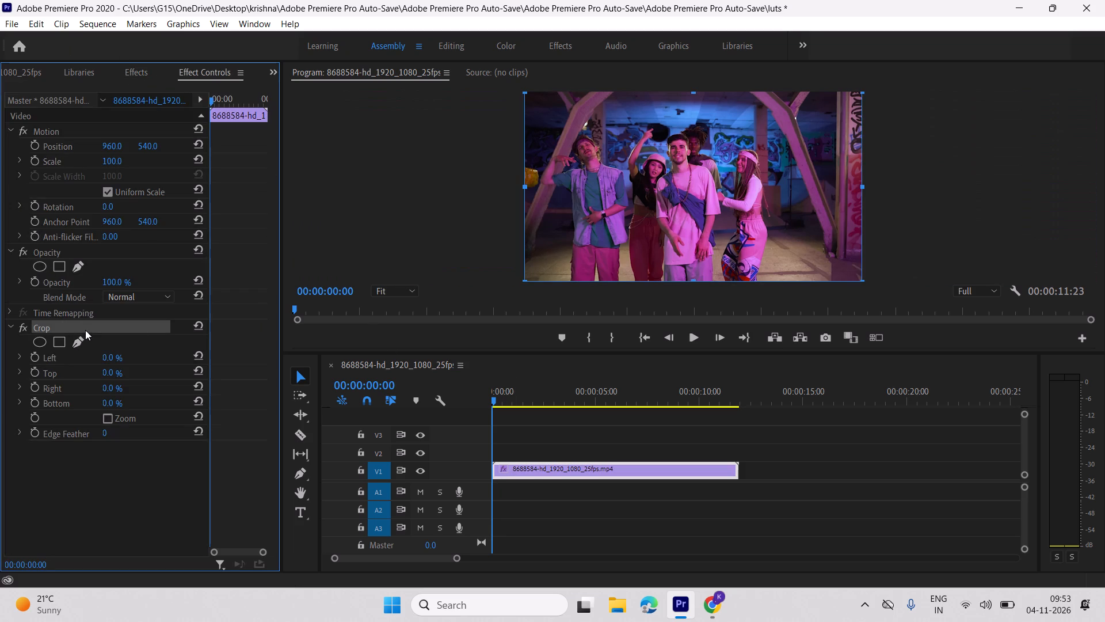
pyautogui.moveTo(528, 188); pyautogui.dragTo(637, 188)
pyautogui.moveTo(865, 192); pyautogui.dragTo(740, 195)
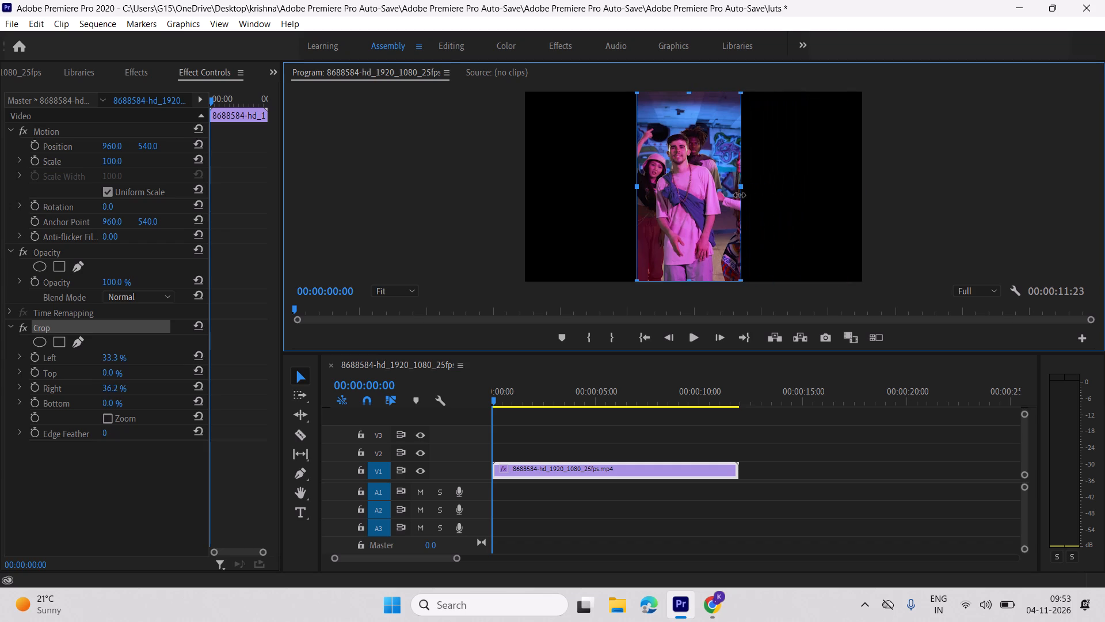
pyautogui.moveTo(740, 195); pyautogui.dragTo(739, 195)
pyautogui.moveTo(638, 184); pyautogui.dragTo(628, 184)
pyautogui.moveTo(736, 181); pyautogui.dragTo(729, 181)
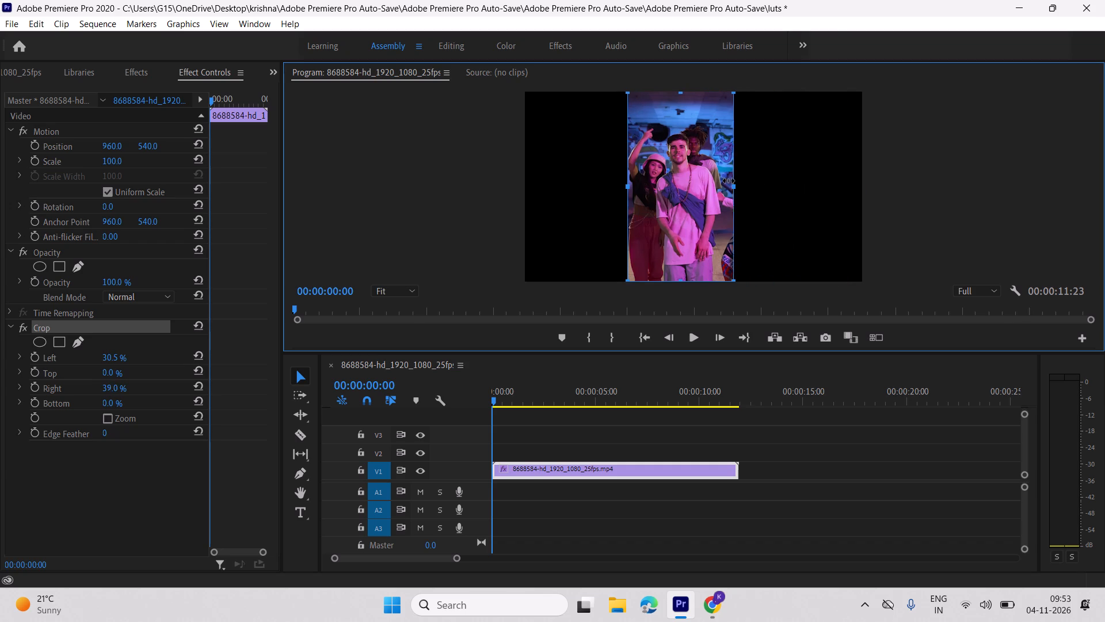
pyautogui.moveTo(729, 181); pyautogui.dragTo(744, 182)
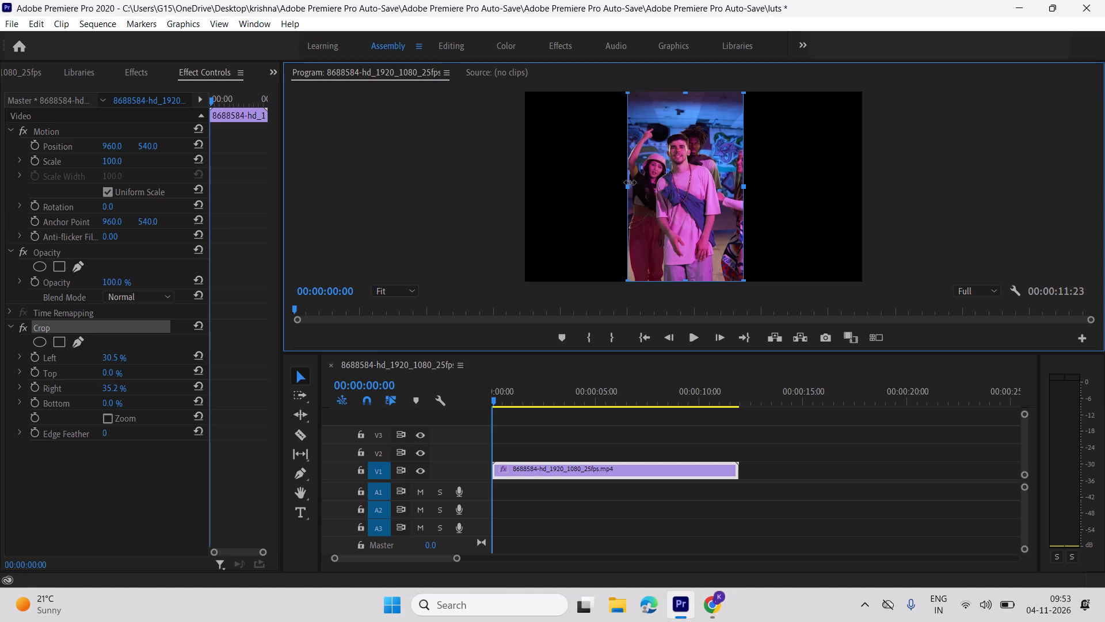
pyautogui.moveTo(629, 184); pyautogui.dragTo(624, 184)
pyautogui.click(298, 366)
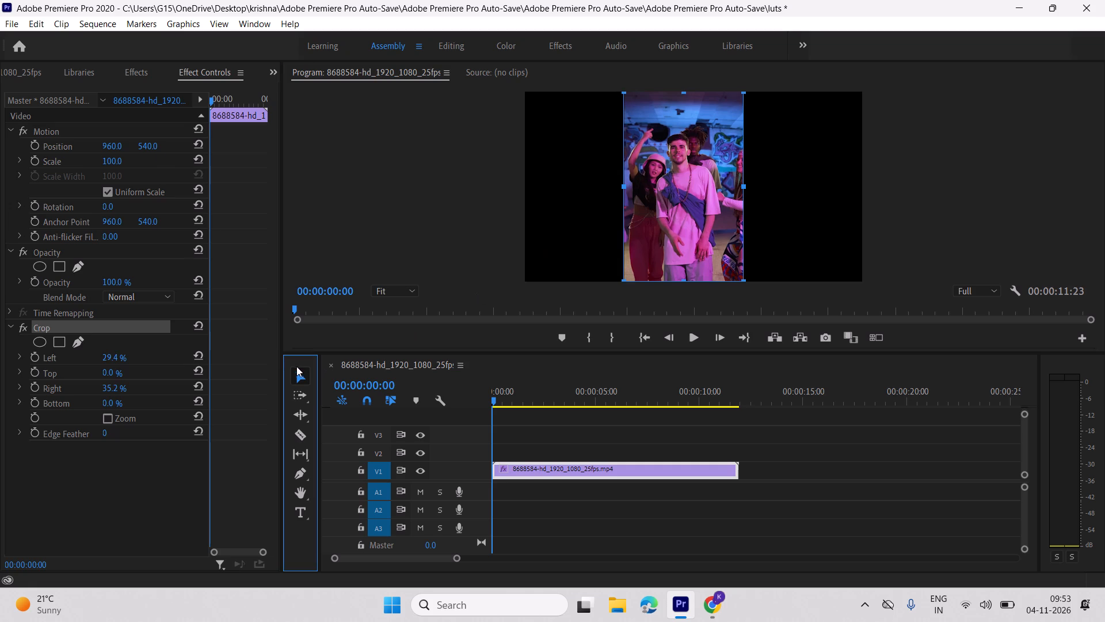
# Shift the cropped clip to a horizontal position of 1009 to centre the strip, and deselect the clip.
pyautogui.moveTo(117, 147); pyautogui.dragTo(160, 155)
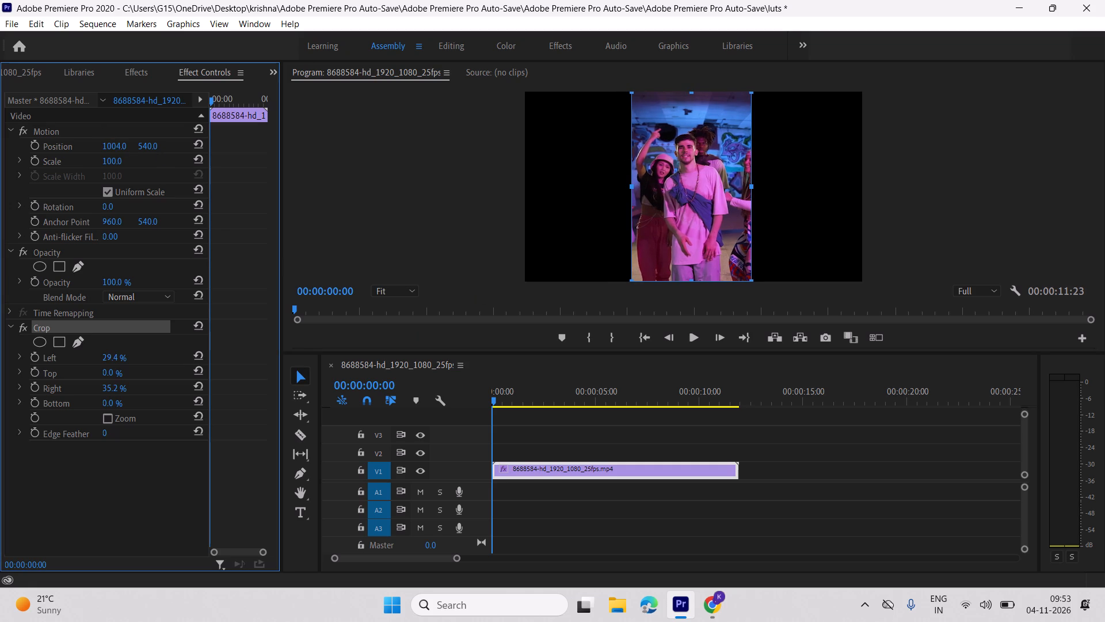
pyautogui.moveTo(160, 155); pyautogui.dragTo(163, 155)
pyautogui.click(646, 416)
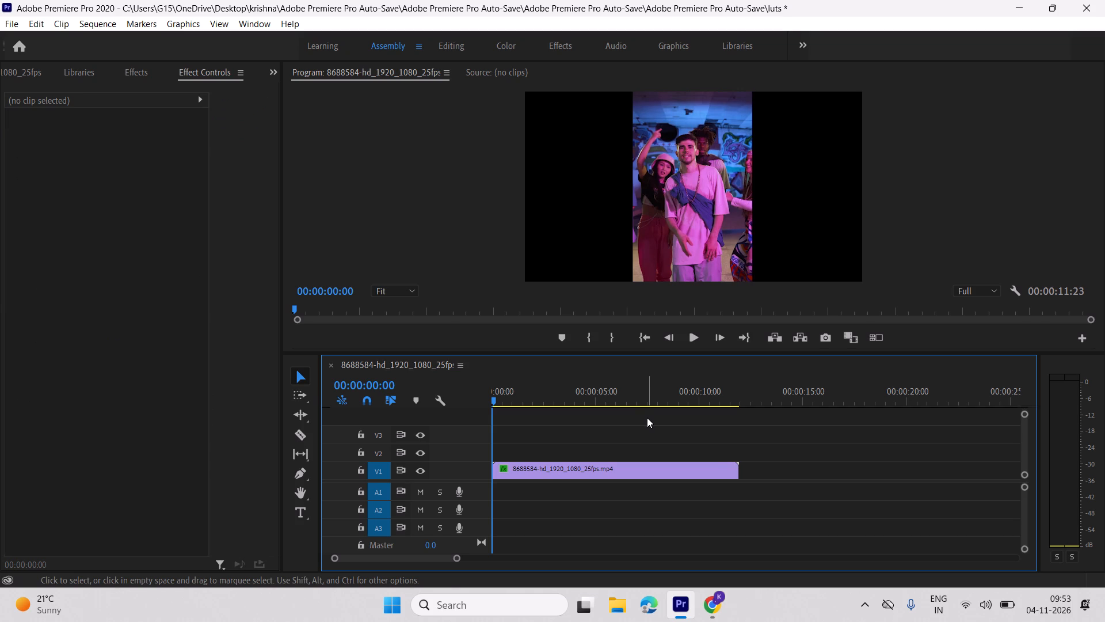
# Duplicate the cropped V1 clip onto track V2, directly above the original.
pyautogui.click(615, 460)
pyautogui.keyDown('alt'); pyautogui.click(621, 473); pyautogui.keyUp('alt')
pyautogui.keyDown('alt'); pyautogui.moveTo(622, 472); pyautogui.dragTo(615, 452); pyautogui.keyUp('alt')
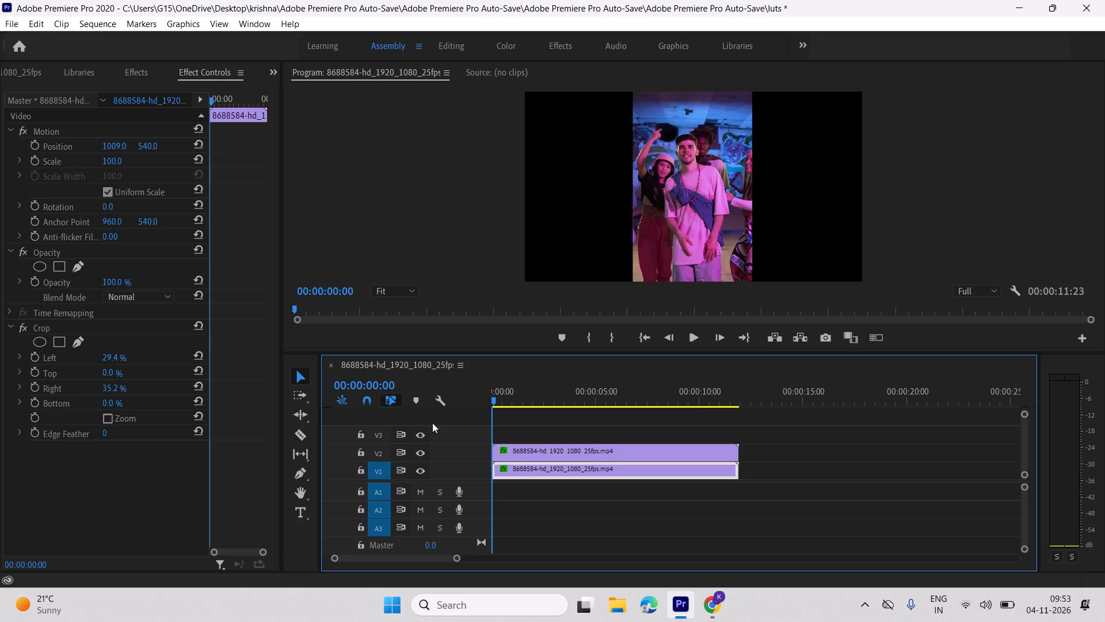
# Shift the cropped V1 clip to a horizontal position of 368 so its strip fills the frame's left third.
pyautogui.moveTo(119, 141); pyautogui.dragTo(55, 140)
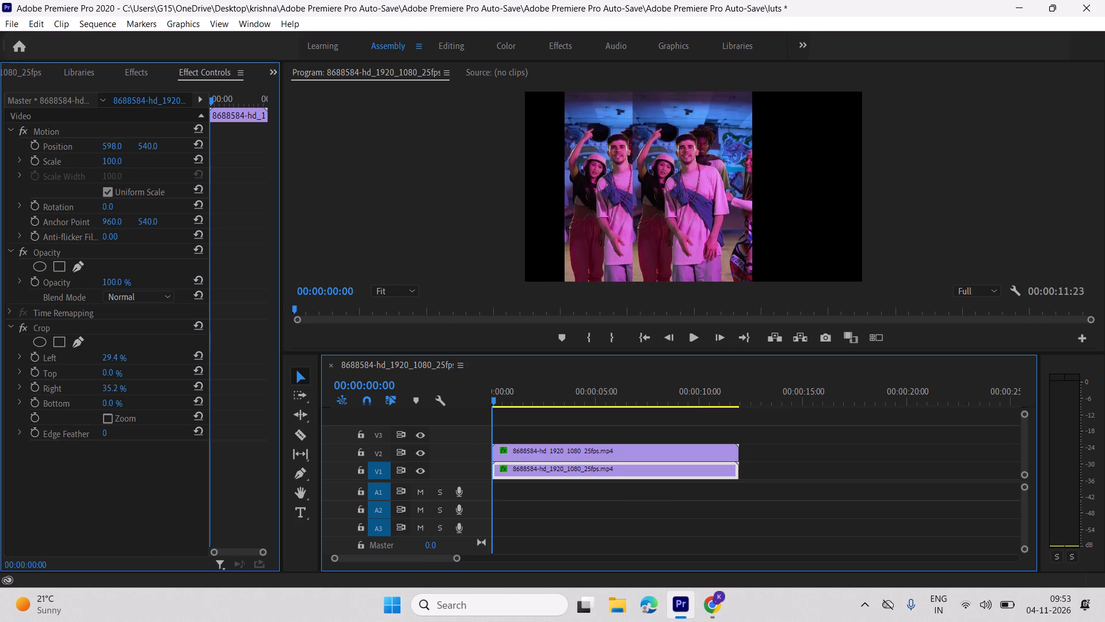
pyautogui.moveTo(55, 140); pyautogui.dragTo(13, 138)
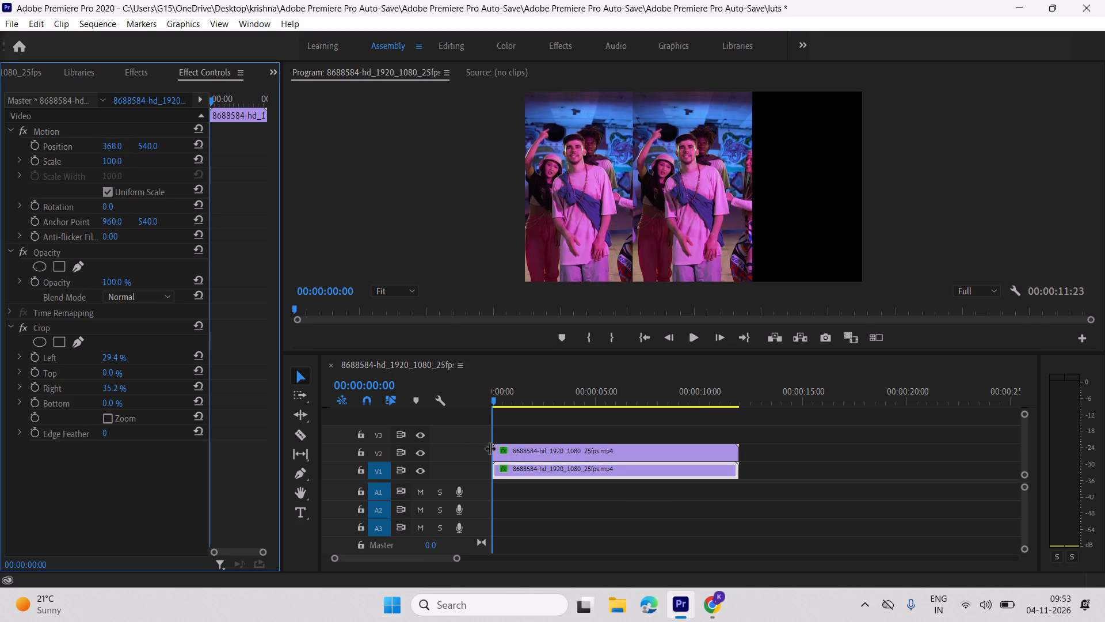
# Duplicate the V1 clip onto track V3, shift the copy to a horizontal position of 1650, and preview the three strips.
pyautogui.keyDown('alt'); pyautogui.moveTo(544, 472); pyautogui.dragTo(536, 436); pyautogui.keyUp('alt')
pyautogui.click(534, 434)
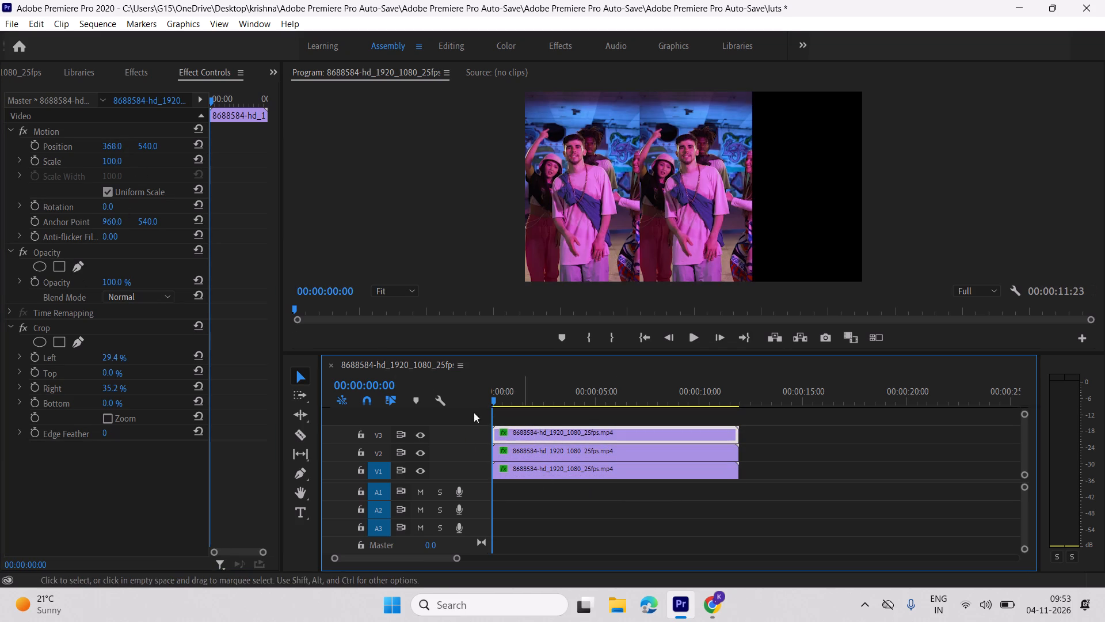
pyautogui.moveTo(113, 145); pyautogui.dragTo(985, 241)
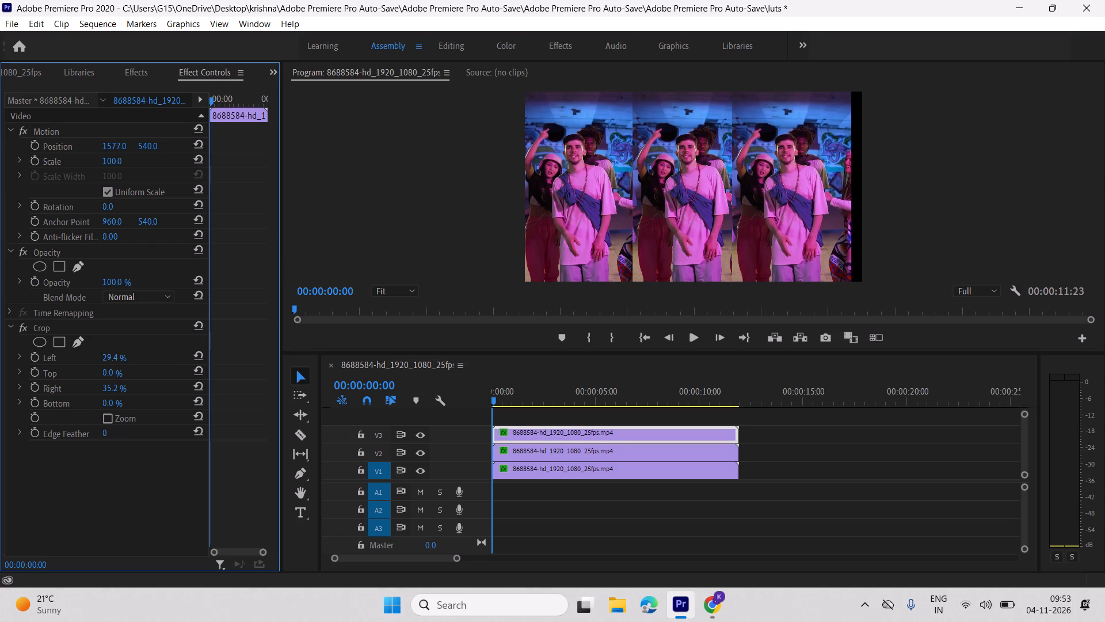
pyautogui.moveTo(985, 241); pyautogui.dragTo(1036, 236)
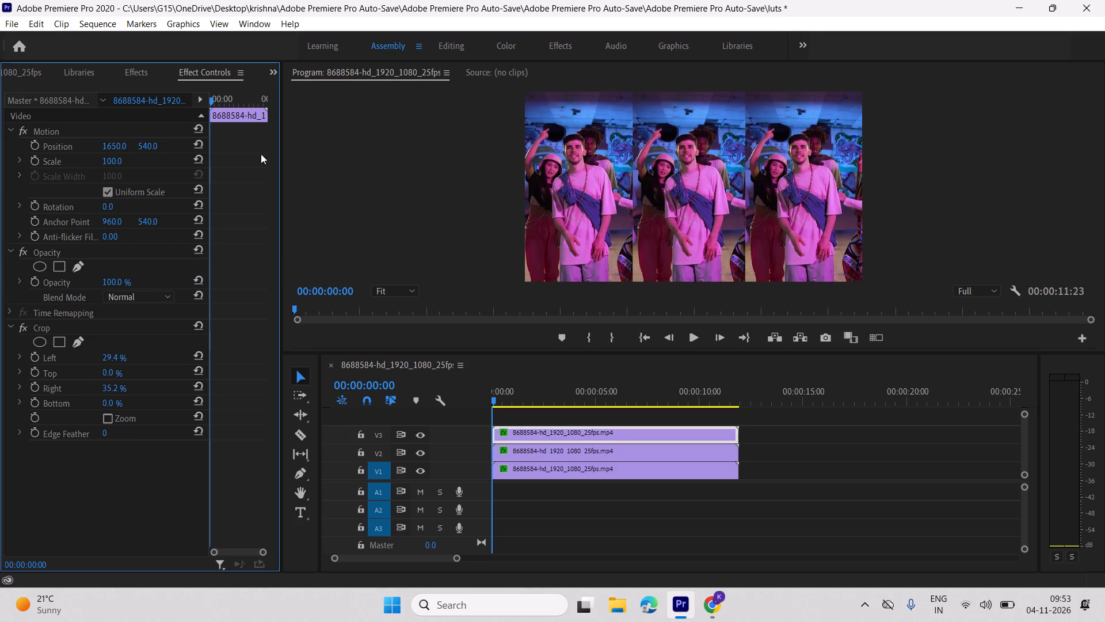
pyautogui.press('space')
pyautogui.press('space')
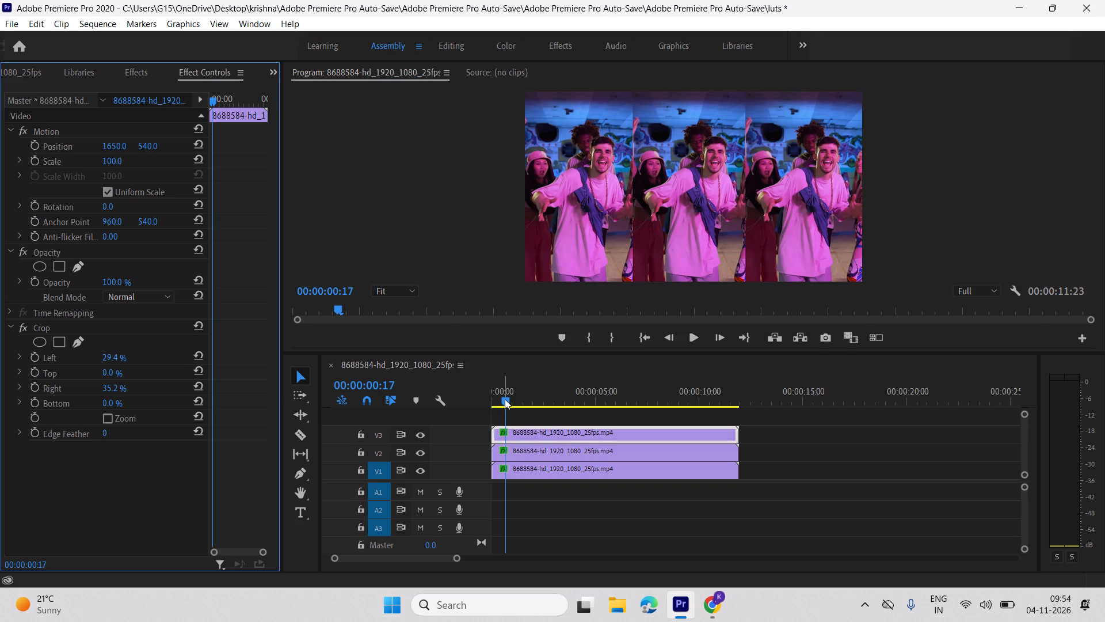
# Nest the three stacked clips on V1, V2 and V3 into one sequence, keeping the default name.
pyautogui.moveTo(846, 415); pyautogui.dragTo(528, 469)
pyautogui.rightClick(528, 469)
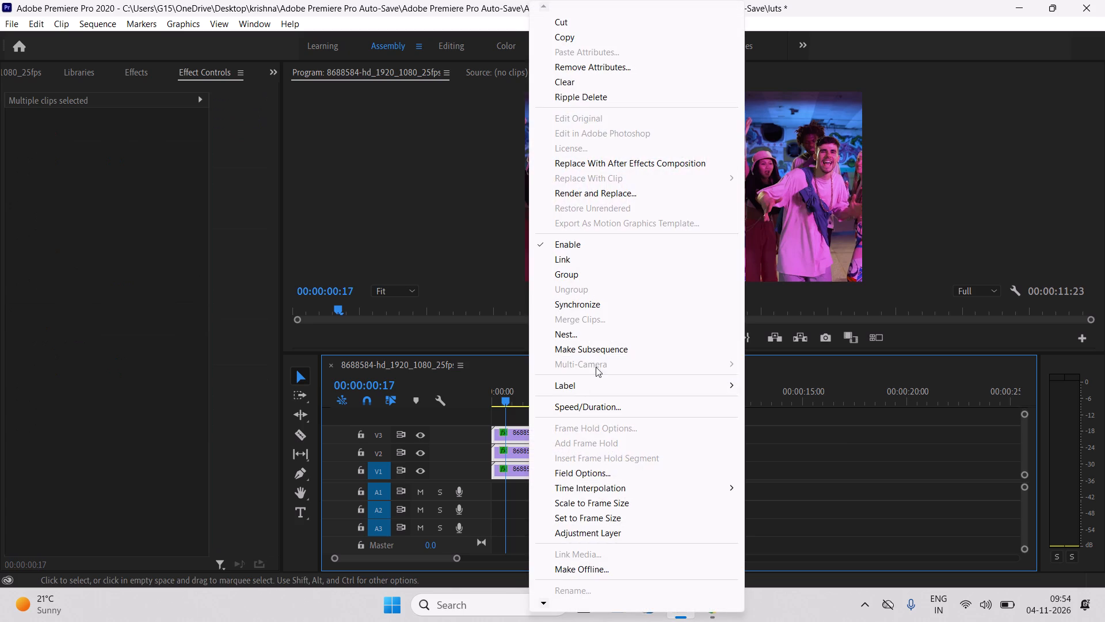
pyautogui.click(597, 328)
pyautogui.click(536, 314)
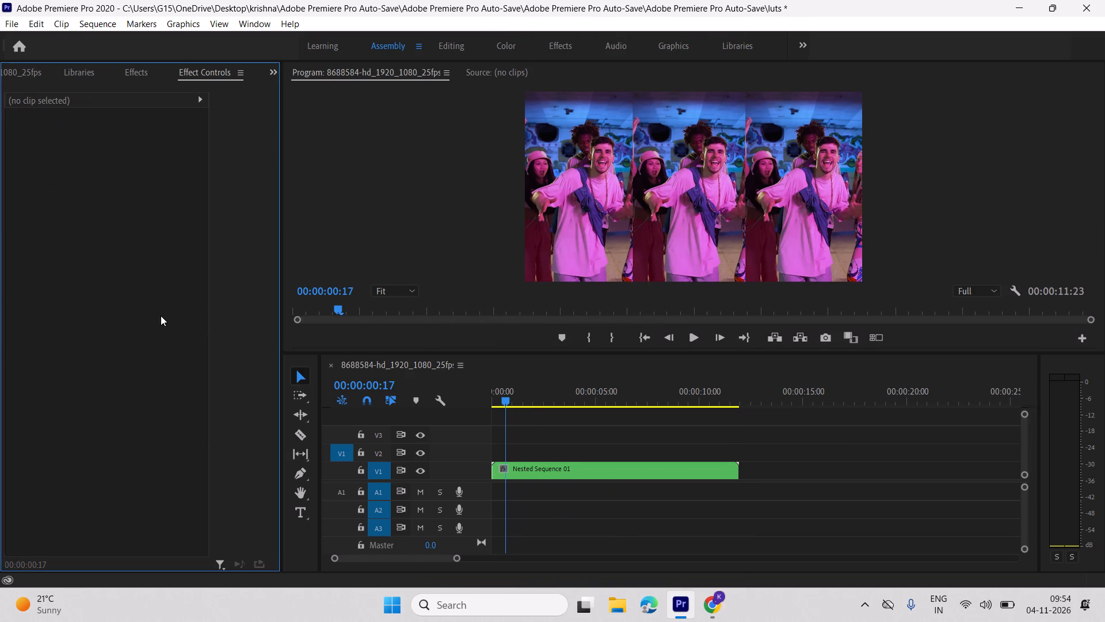
# Create a new adjustment layer with the default 1920 × 1080, 25 fps, square-pixel settings.
pyautogui.click(36, 26)
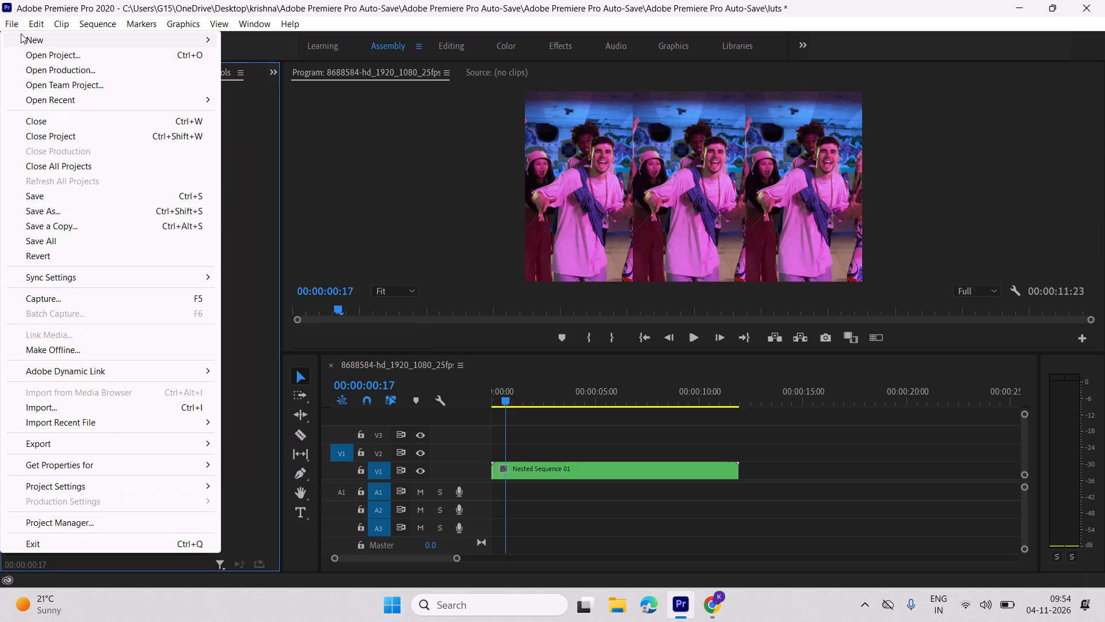
pyautogui.click(21, 33)
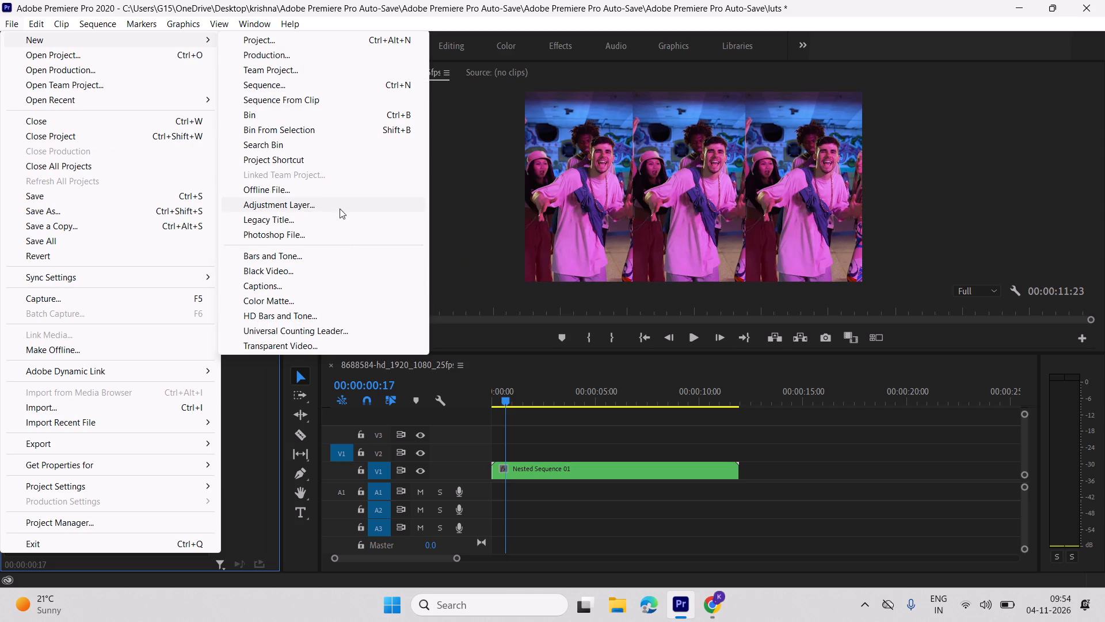
pyautogui.click(329, 207)
pyautogui.click(584, 336)
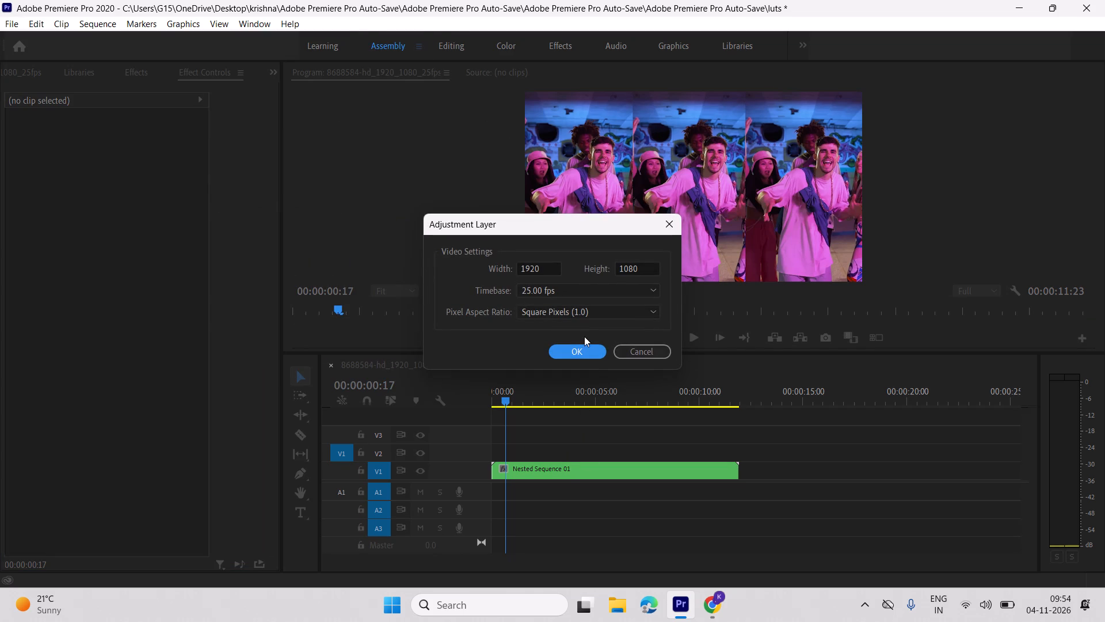
pyautogui.click(585, 342)
pyautogui.tripleClick(578, 359)
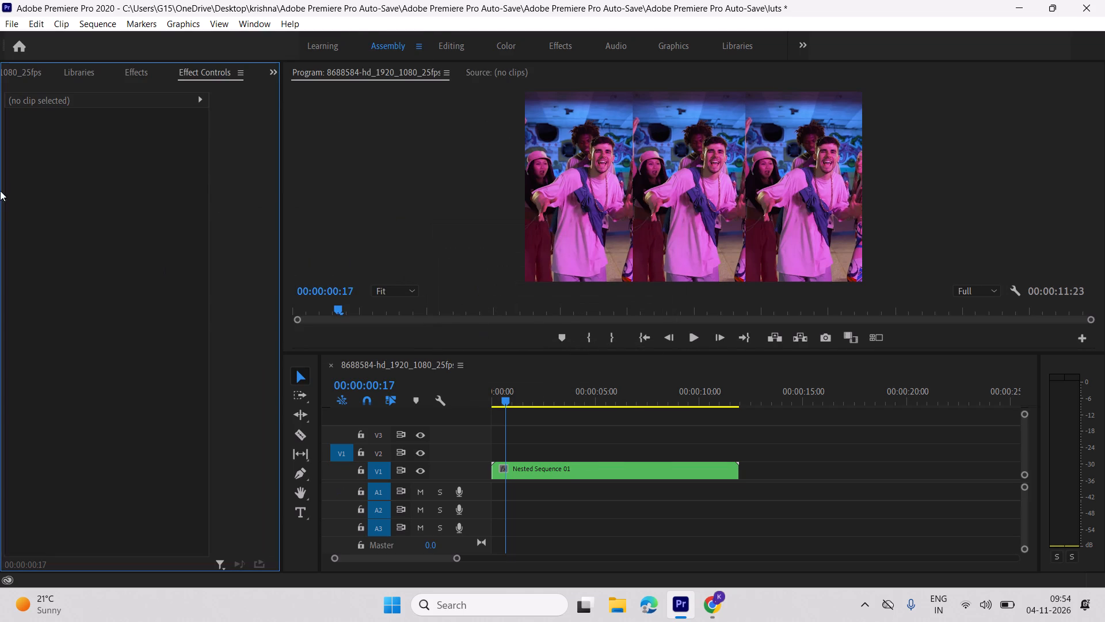
# Place the adjustment layer at the start of track V2 and extend it to the end of the nested sequence.
pyautogui.scroll(12, 92, 84)
pyautogui.scroll(-5, 192, 378)
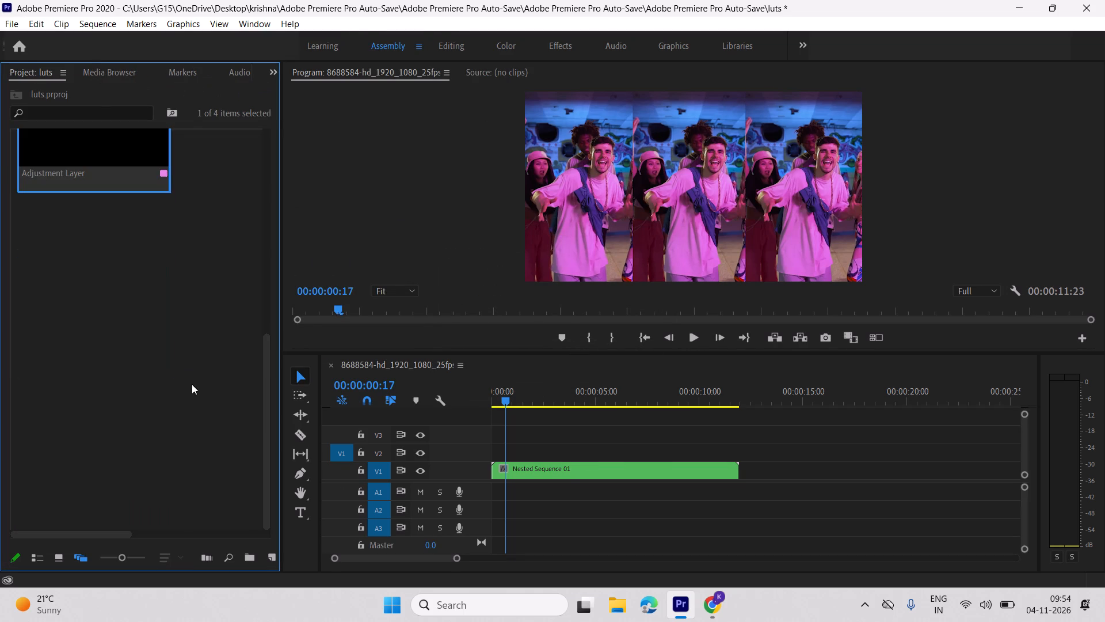
pyautogui.moveTo(89, 157); pyautogui.dragTo(485, 452)
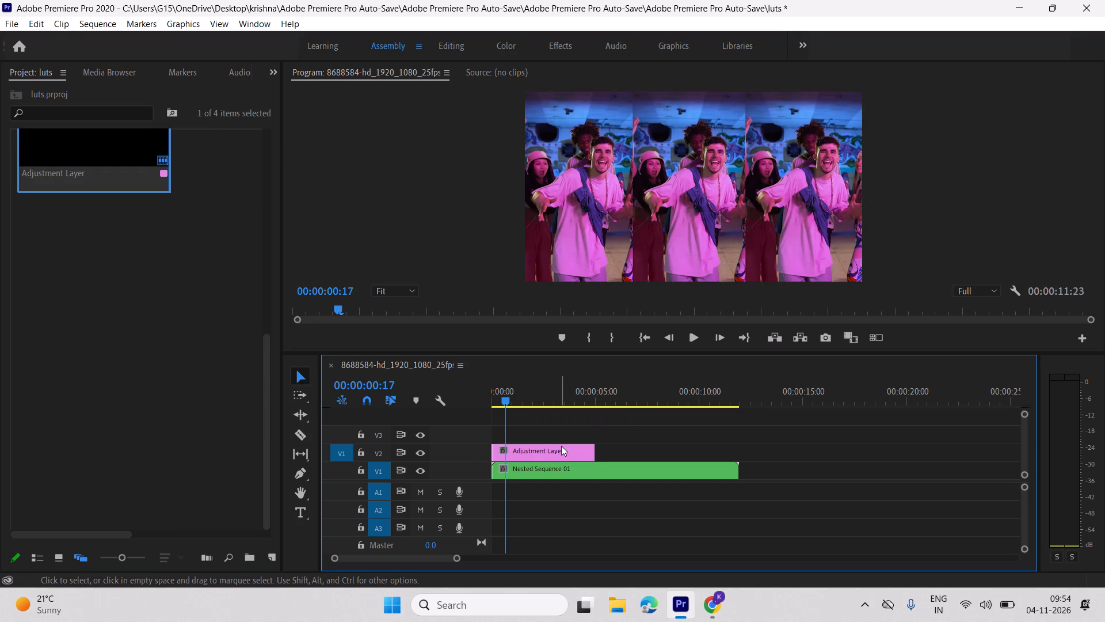
pyautogui.moveTo(592, 453); pyautogui.dragTo(741, 458)
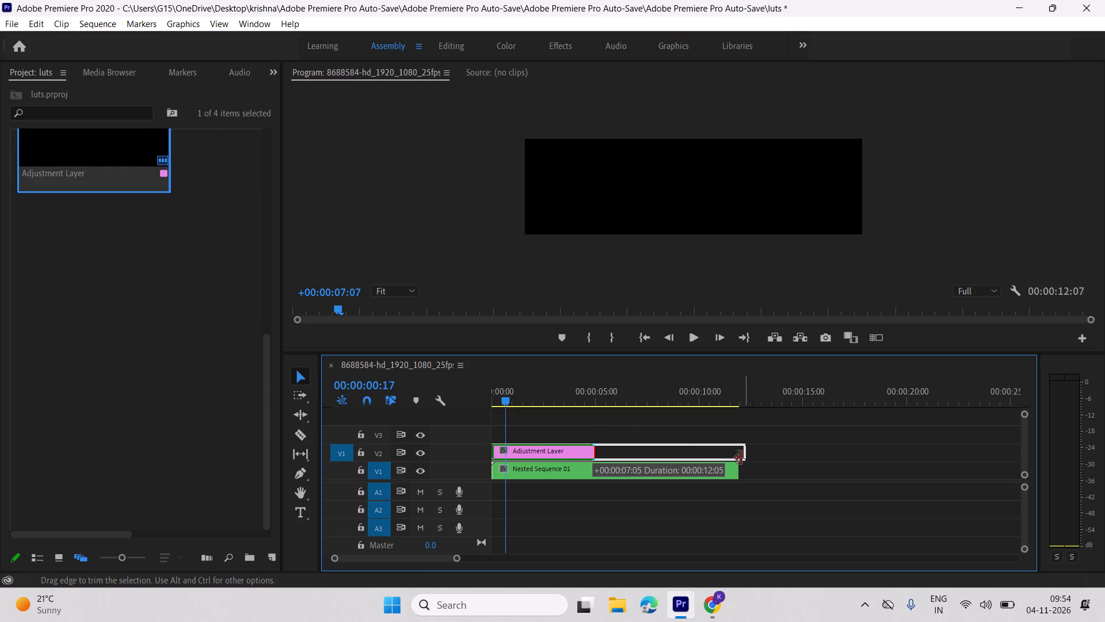
pyautogui.moveTo(741, 458); pyautogui.dragTo(732, 455)
pyautogui.click(706, 453)
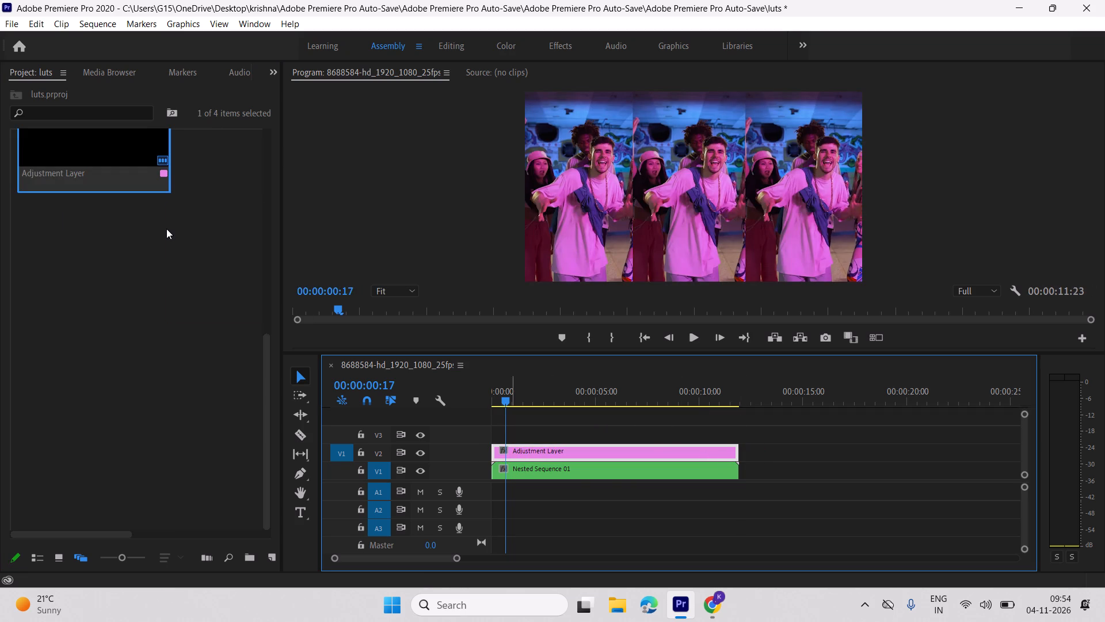
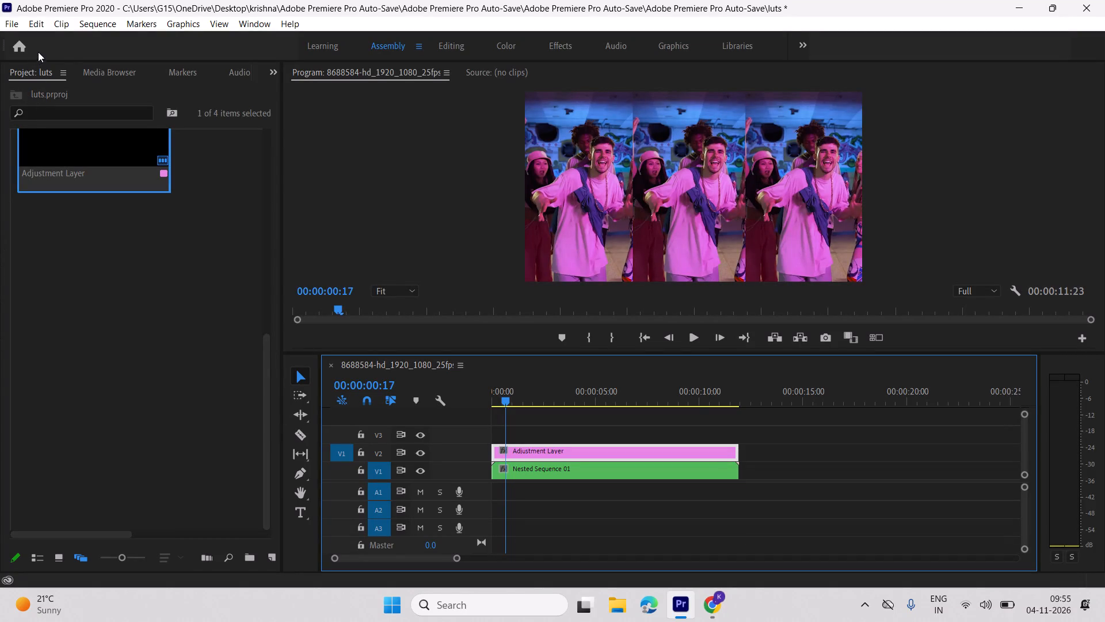
# Find the Strobe Light video effect by searching "strobe" and apply it to the adjustment layer on track V2.
pyautogui.scroll(-6, 86, 66)
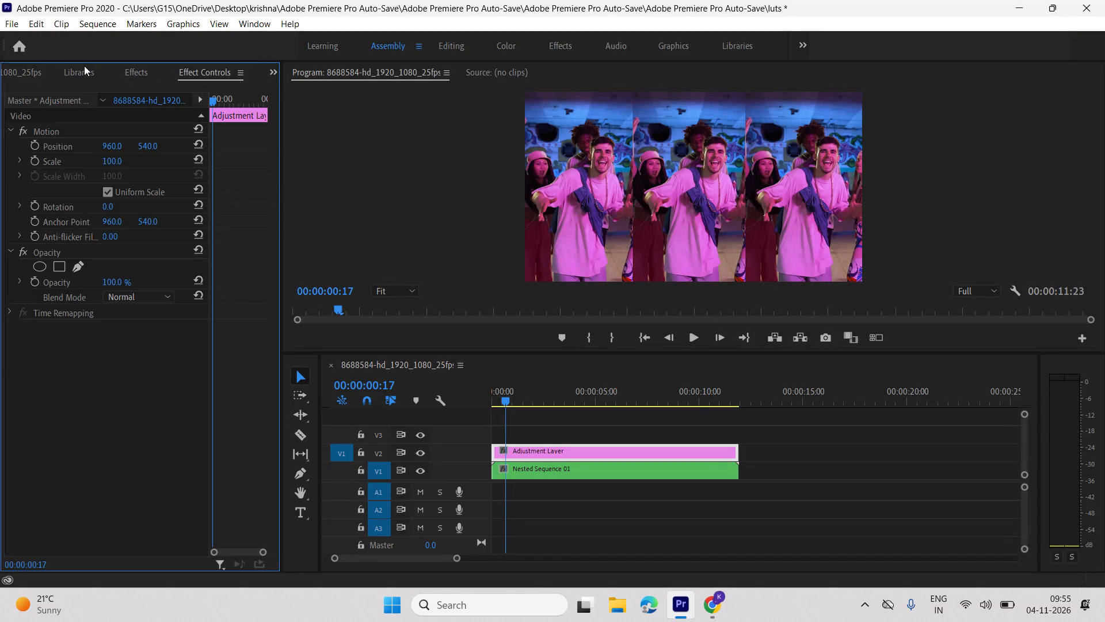
pyautogui.scroll(1, 84, 66)
pyautogui.click(109, 98)
pyautogui.doubleClick(150, 86)
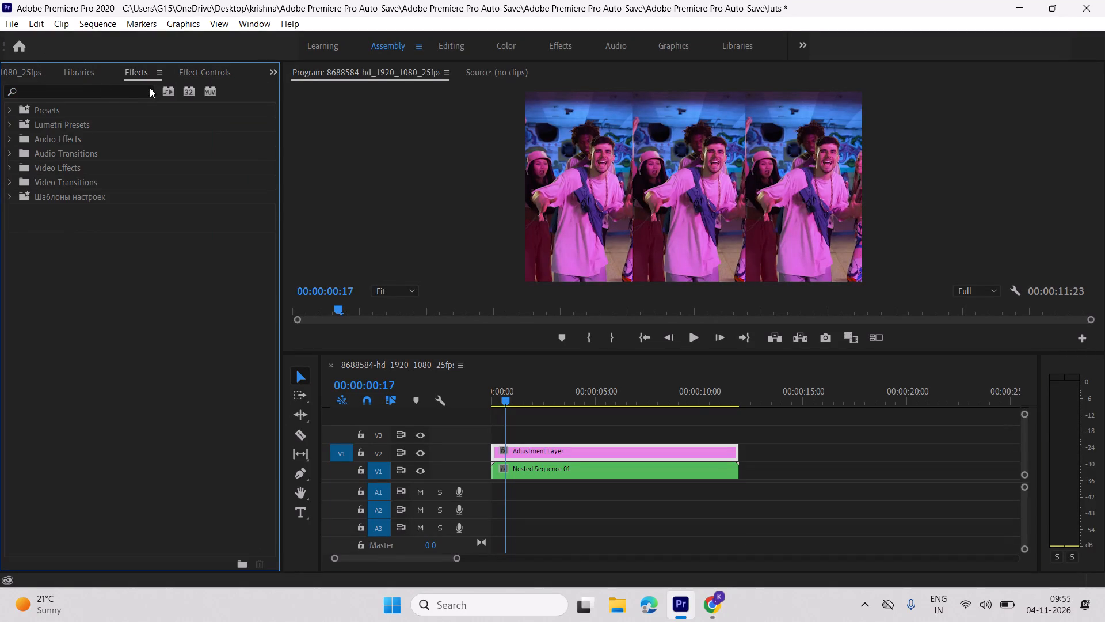
pyautogui.click(145, 89)
pyautogui.click(136, 91)
pyautogui.write('strobe')
pyautogui.press('space')
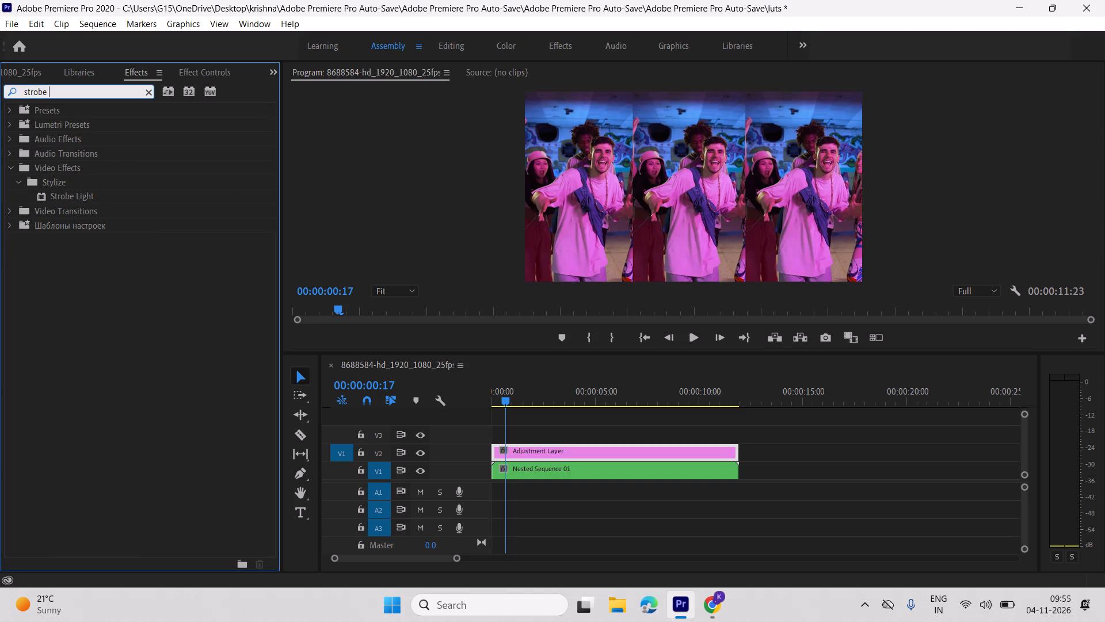
pyautogui.press('BackSpace')
pyautogui.moveTo(116, 195); pyautogui.dragTo(279, 274)
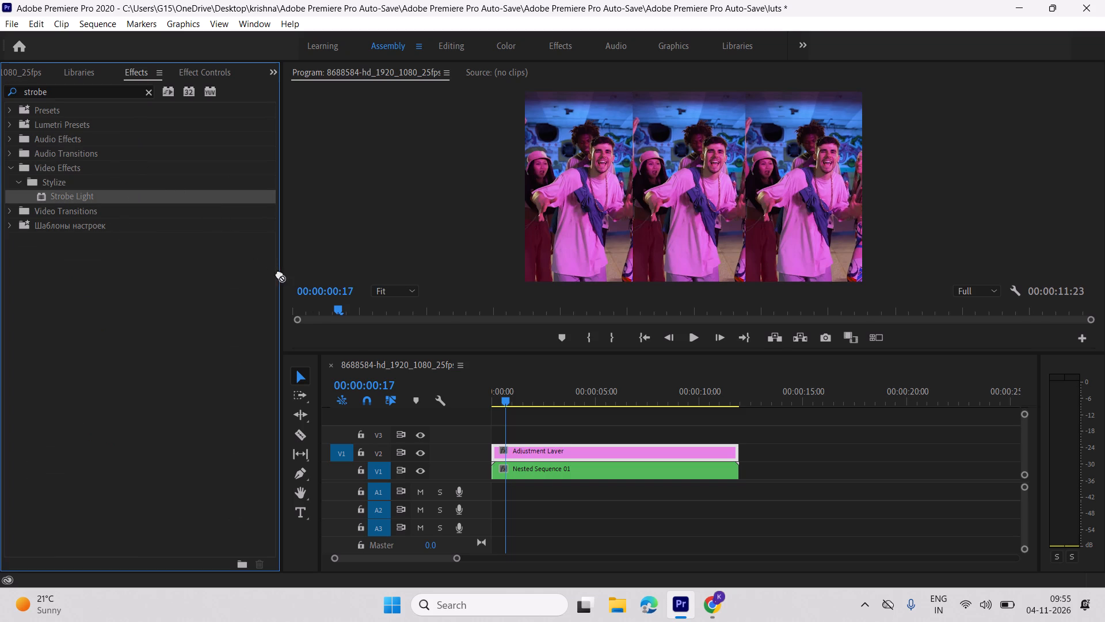
pyautogui.moveTo(279, 274); pyautogui.dragTo(506, 453)
# Play back the sequence to preview the Strobe Light effect over the nested three-strip video.
pyautogui.press('space')
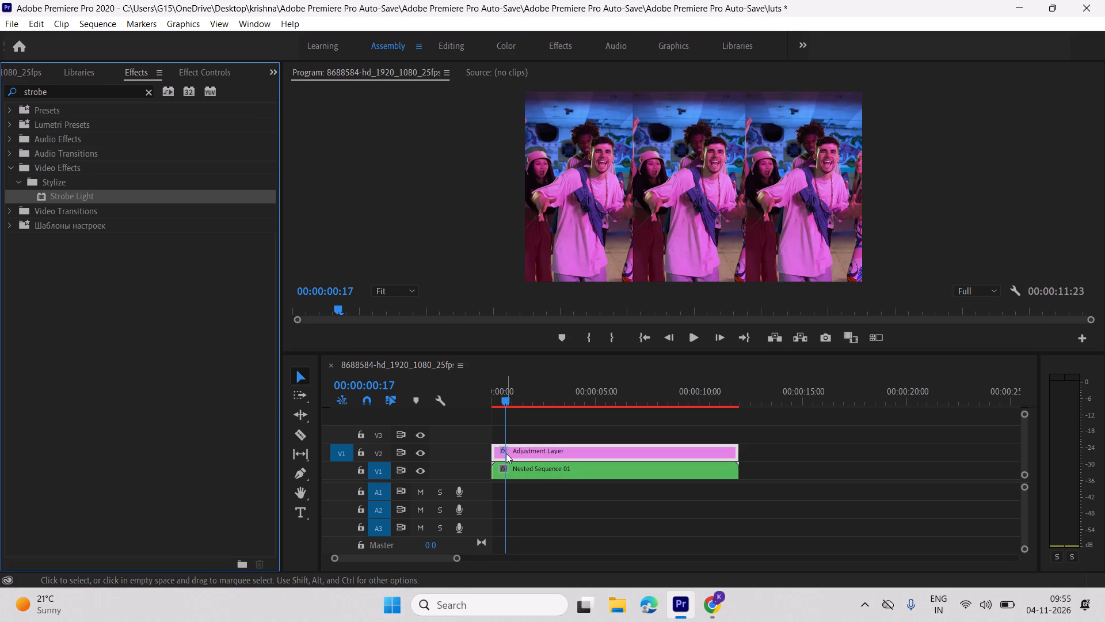
pyautogui.press('space')
pyautogui.moveTo(491, 398); pyautogui.dragTo(520, 400)
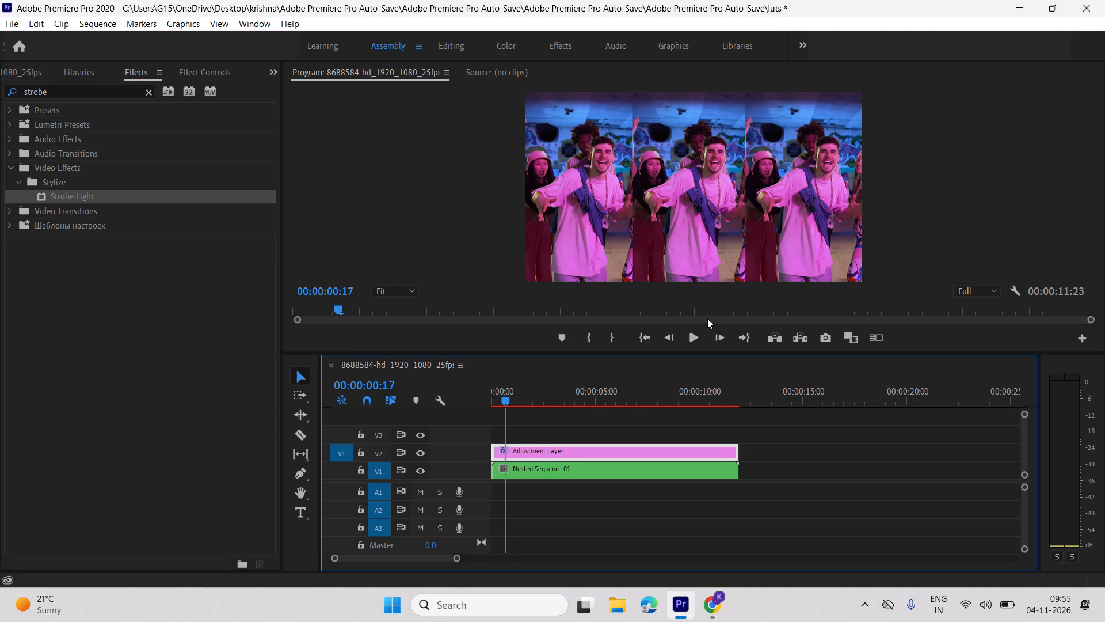
pyautogui.hotkey('ctrl', 'alt', 'space')
pyautogui.press('space')
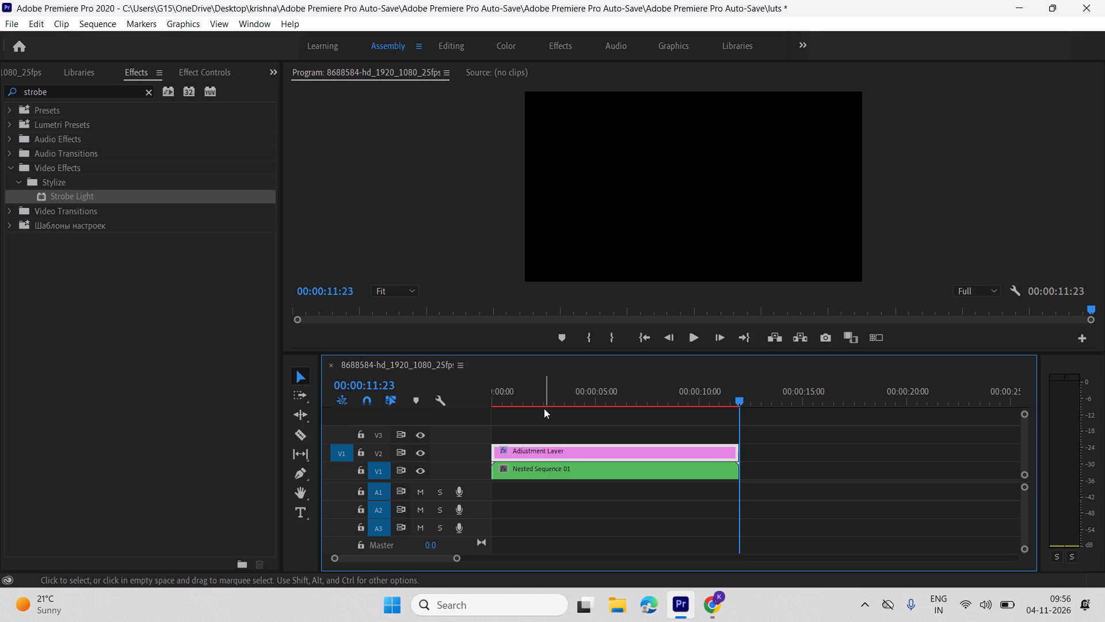
pyautogui.press('space')
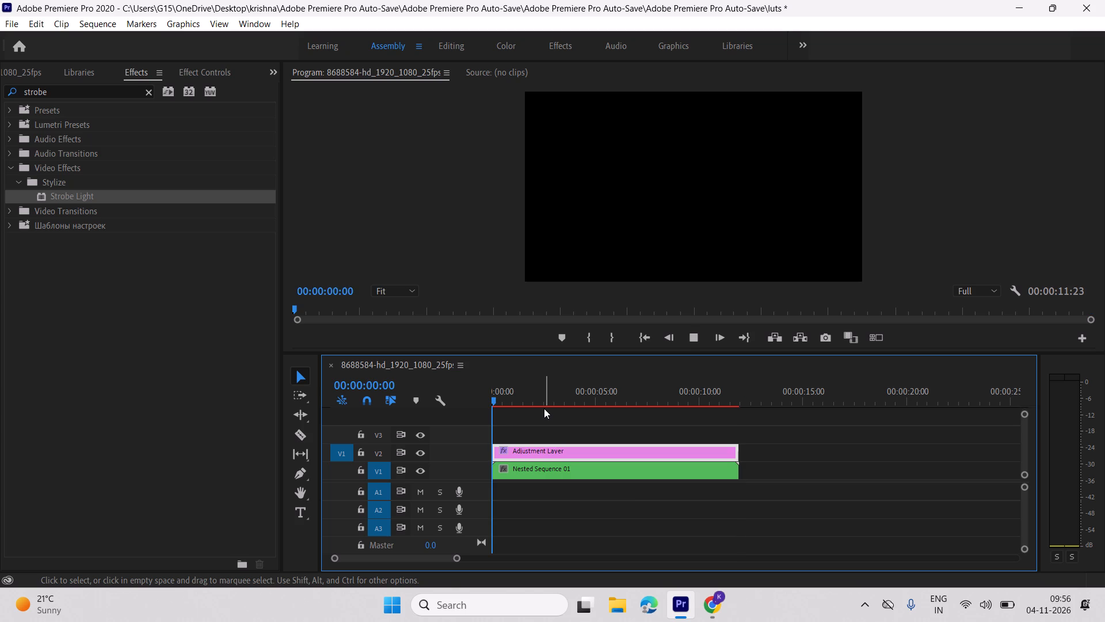
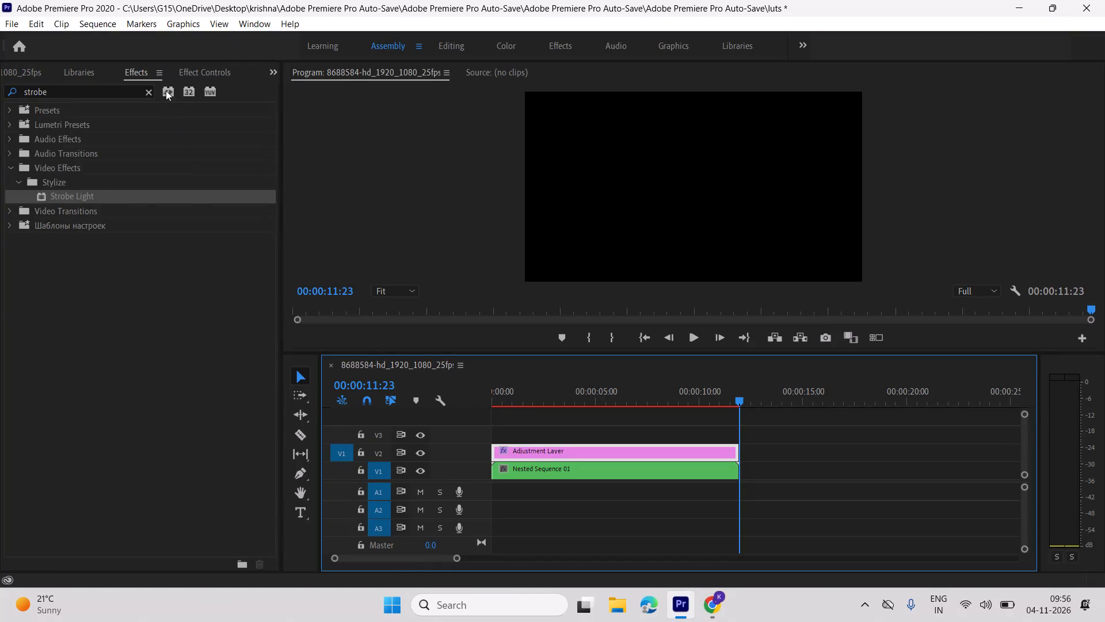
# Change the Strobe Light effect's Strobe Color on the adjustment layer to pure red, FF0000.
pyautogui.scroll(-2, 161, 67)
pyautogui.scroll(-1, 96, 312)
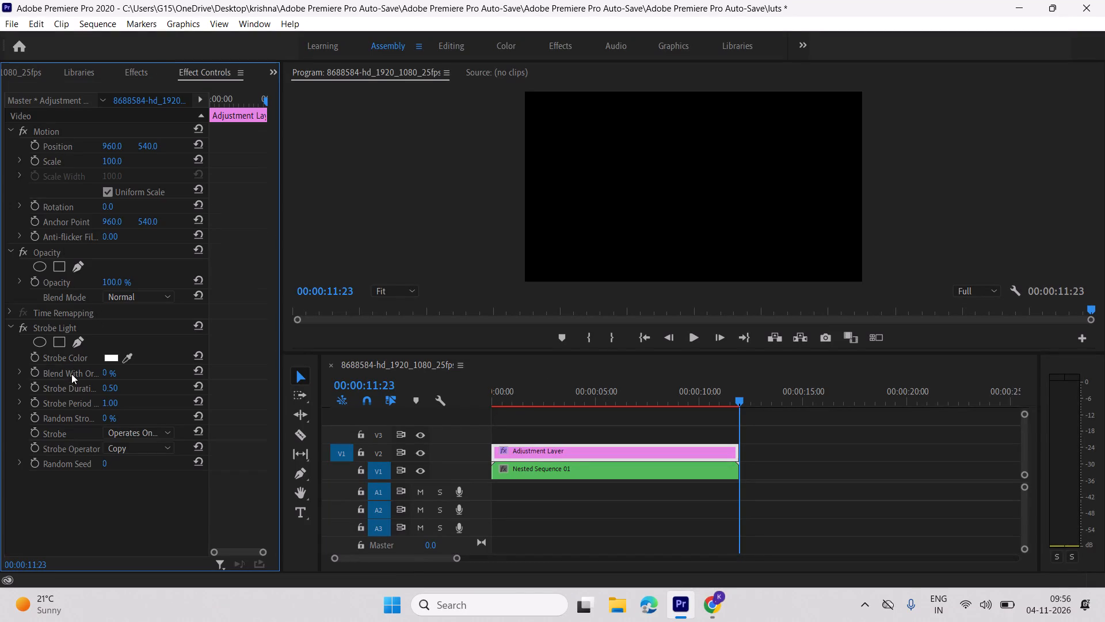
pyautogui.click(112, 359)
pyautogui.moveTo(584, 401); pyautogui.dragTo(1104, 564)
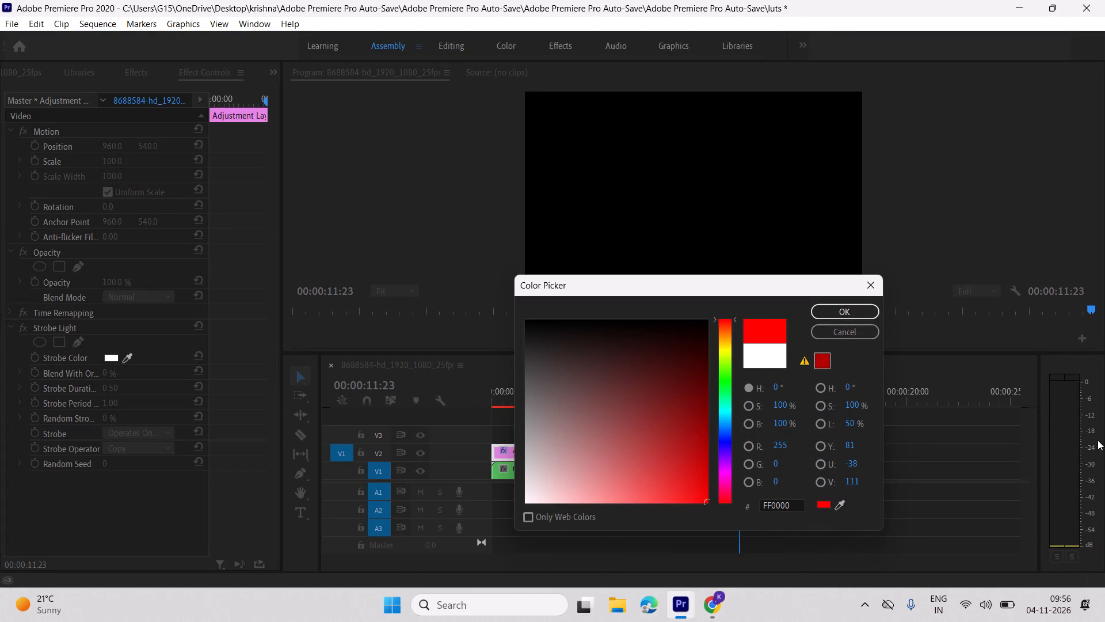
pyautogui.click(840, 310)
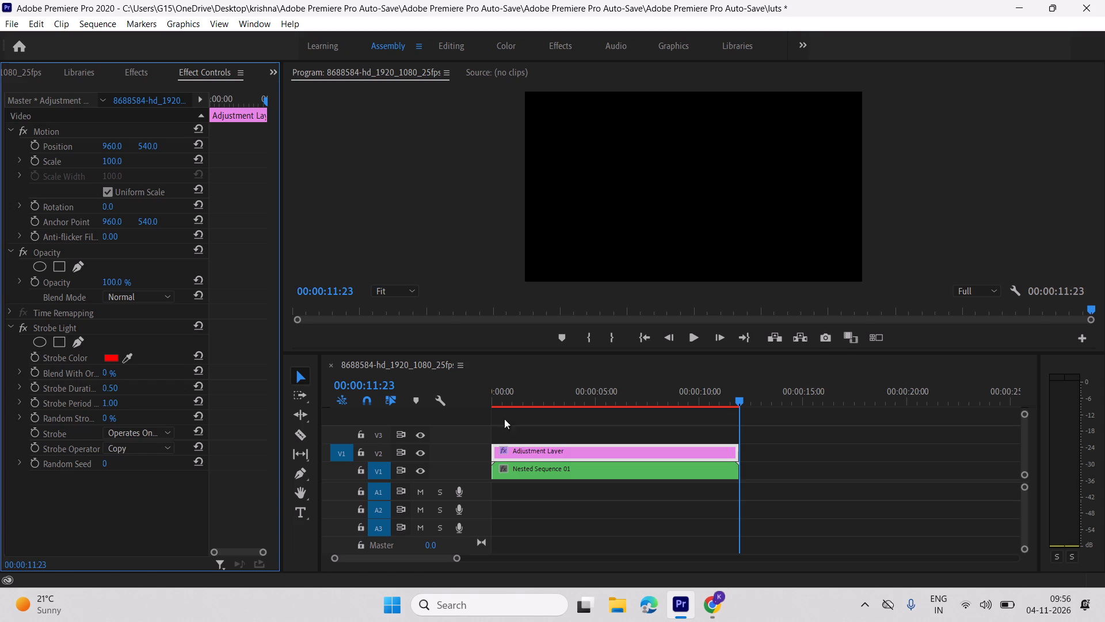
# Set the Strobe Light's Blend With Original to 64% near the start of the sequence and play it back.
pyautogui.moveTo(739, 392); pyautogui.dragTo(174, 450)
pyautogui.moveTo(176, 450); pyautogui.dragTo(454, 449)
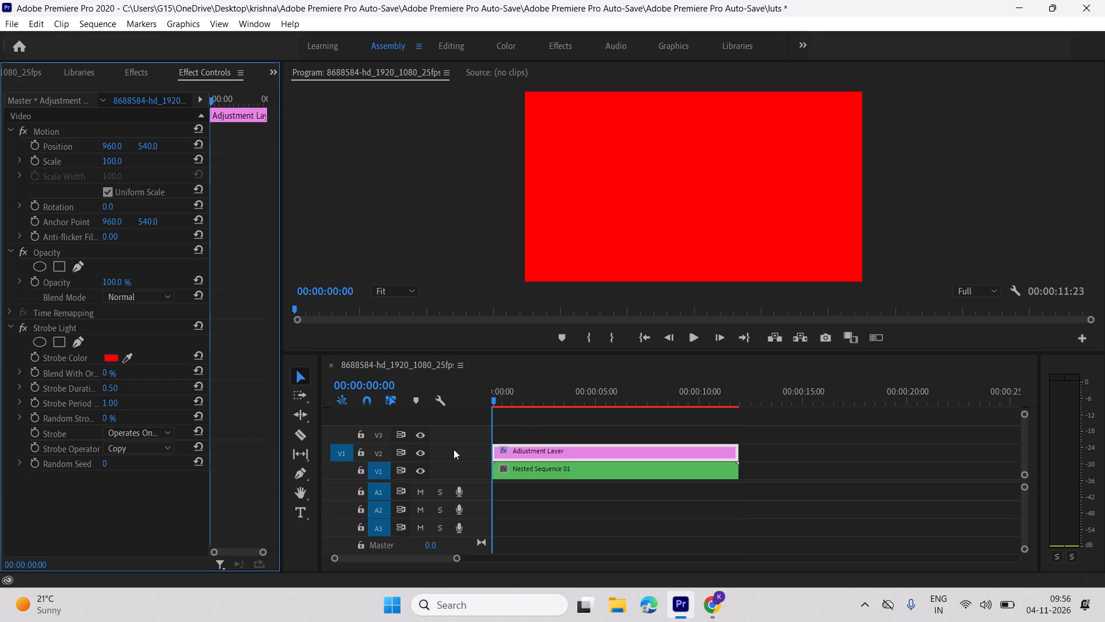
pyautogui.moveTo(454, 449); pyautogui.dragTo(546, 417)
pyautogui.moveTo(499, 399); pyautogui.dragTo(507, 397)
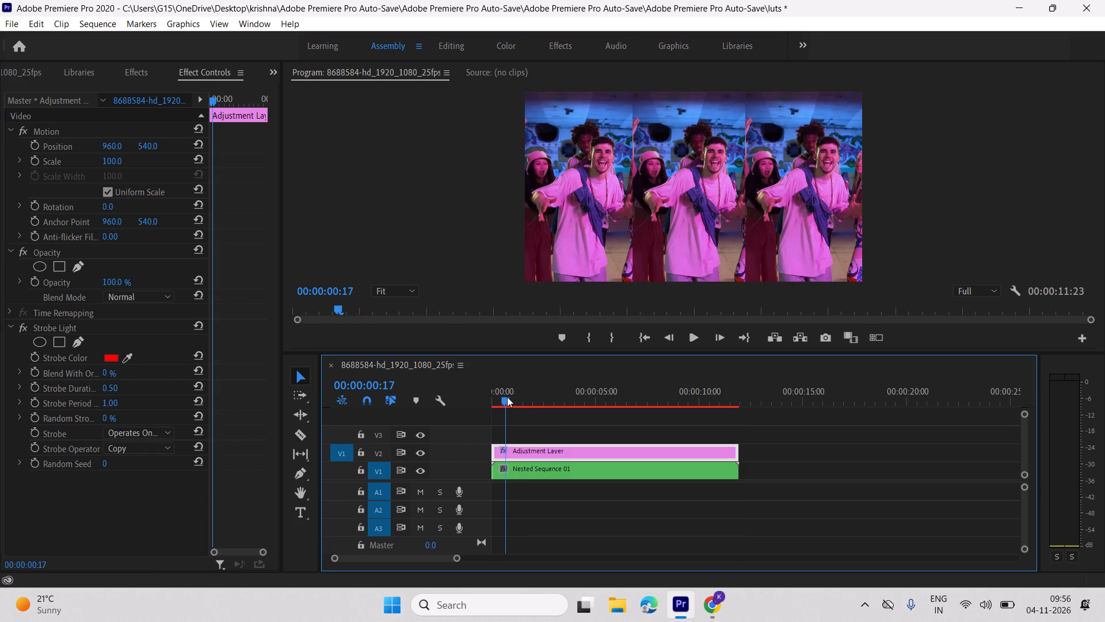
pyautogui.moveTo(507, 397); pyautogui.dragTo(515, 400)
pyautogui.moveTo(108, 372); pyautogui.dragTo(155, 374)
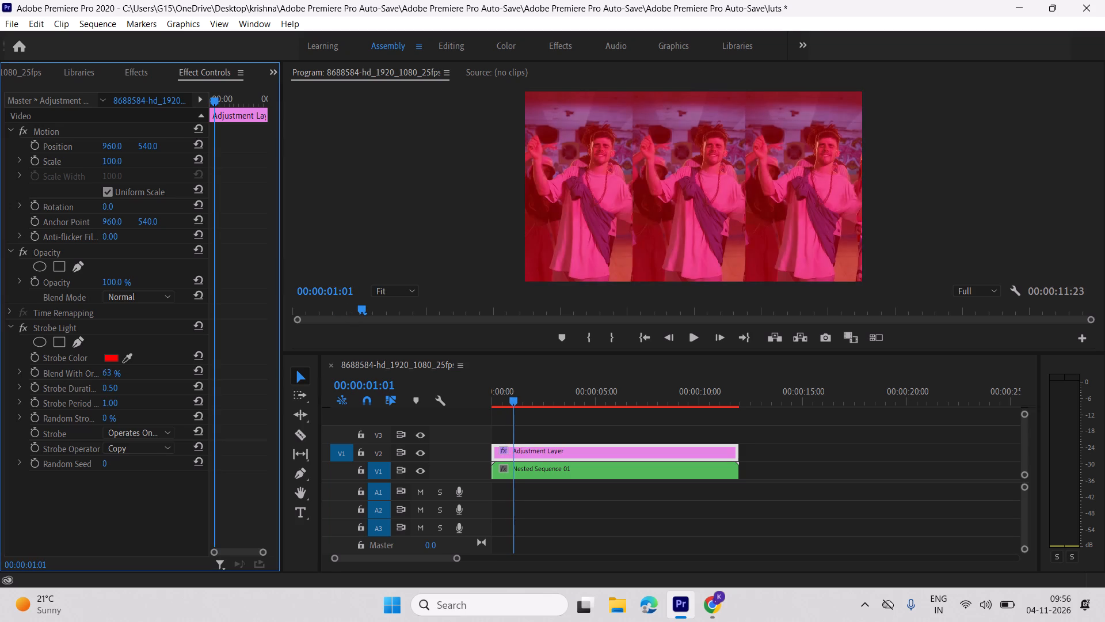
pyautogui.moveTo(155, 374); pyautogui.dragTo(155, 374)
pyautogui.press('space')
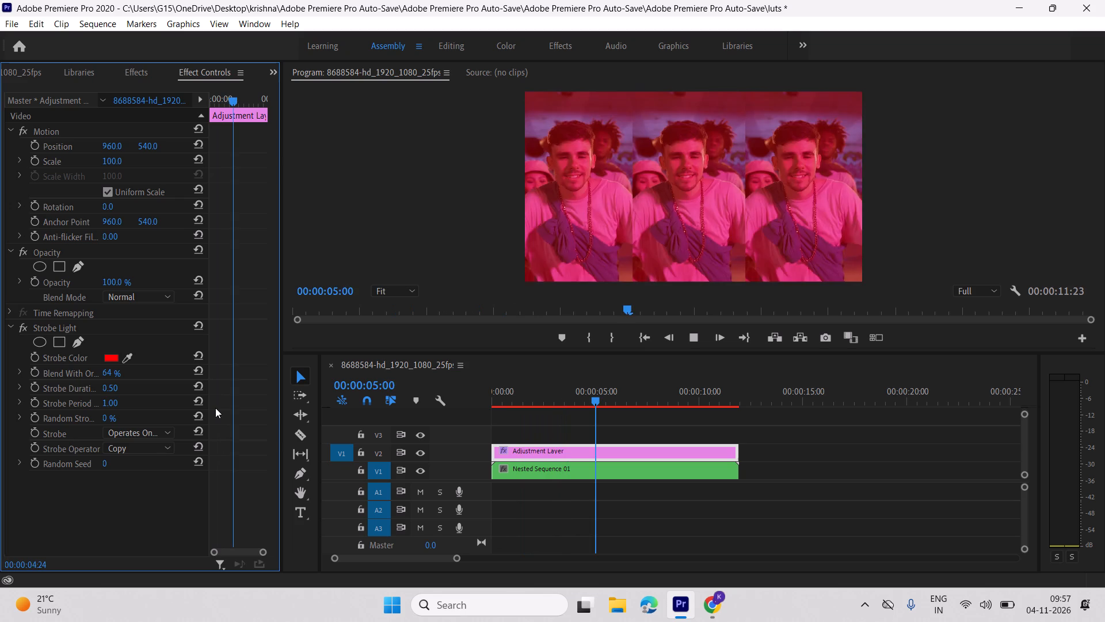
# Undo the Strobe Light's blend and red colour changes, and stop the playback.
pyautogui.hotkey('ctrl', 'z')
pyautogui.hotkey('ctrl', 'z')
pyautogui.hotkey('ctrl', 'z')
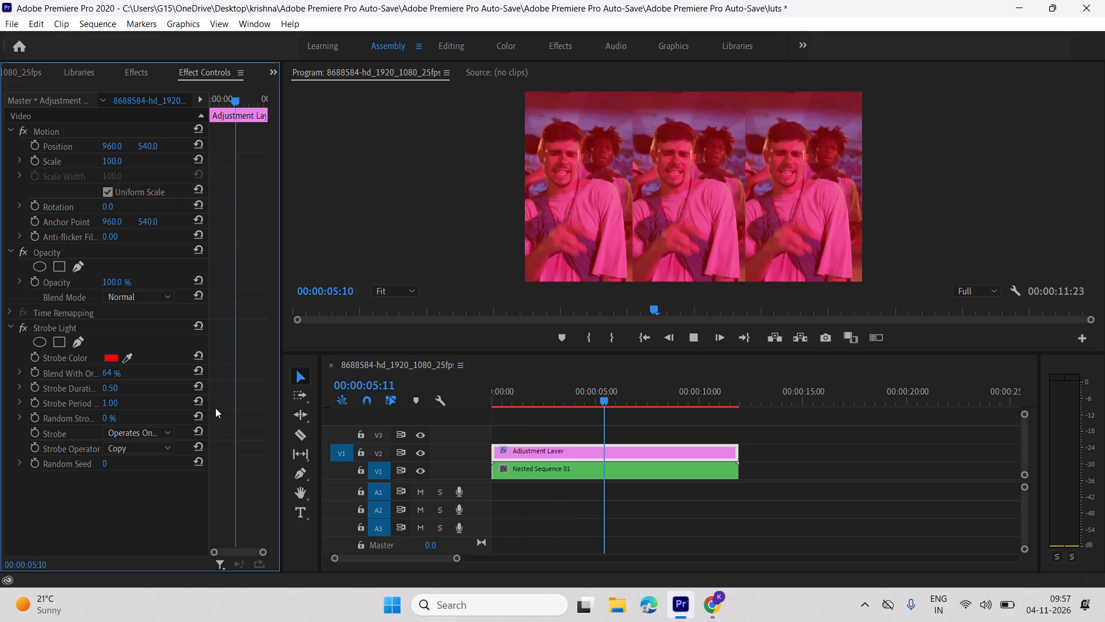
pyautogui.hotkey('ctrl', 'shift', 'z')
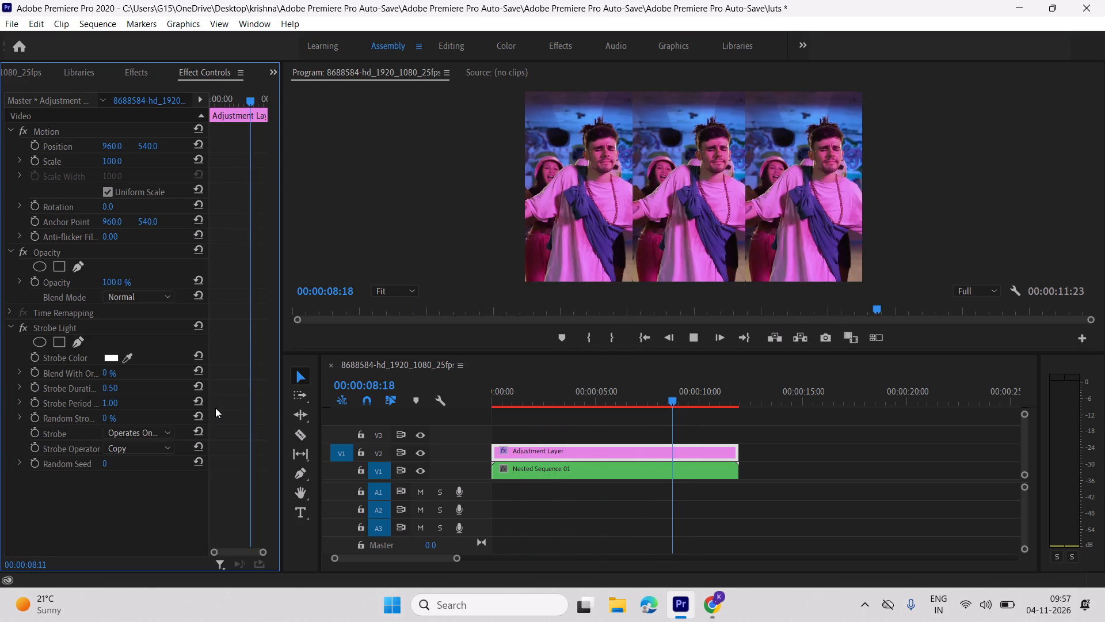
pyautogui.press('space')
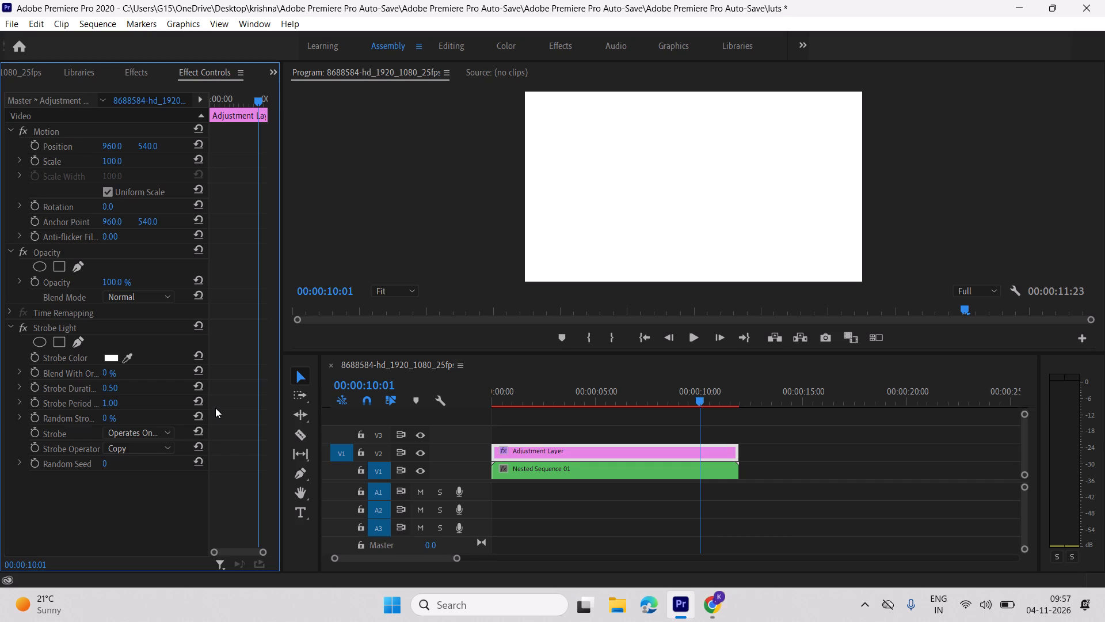
# Set the Strobe Light's Strobe Duration on the adjustment layer to 0.2.
pyautogui.click(114, 384)
pyautogui.click(117, 390)
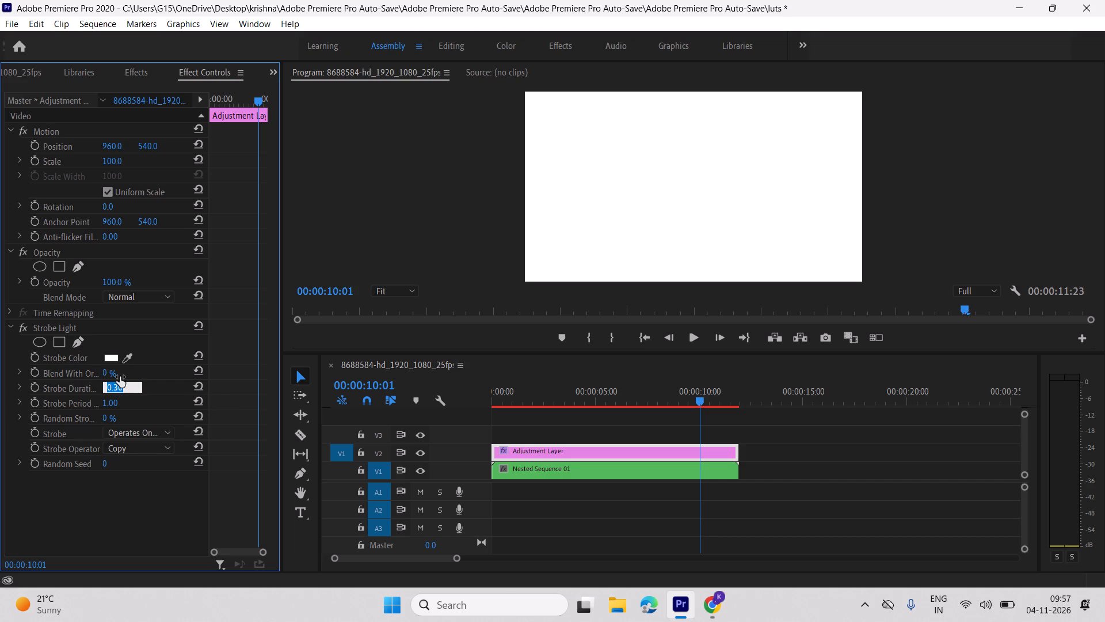
pyautogui.write('0.2')
pyautogui.press('Return')
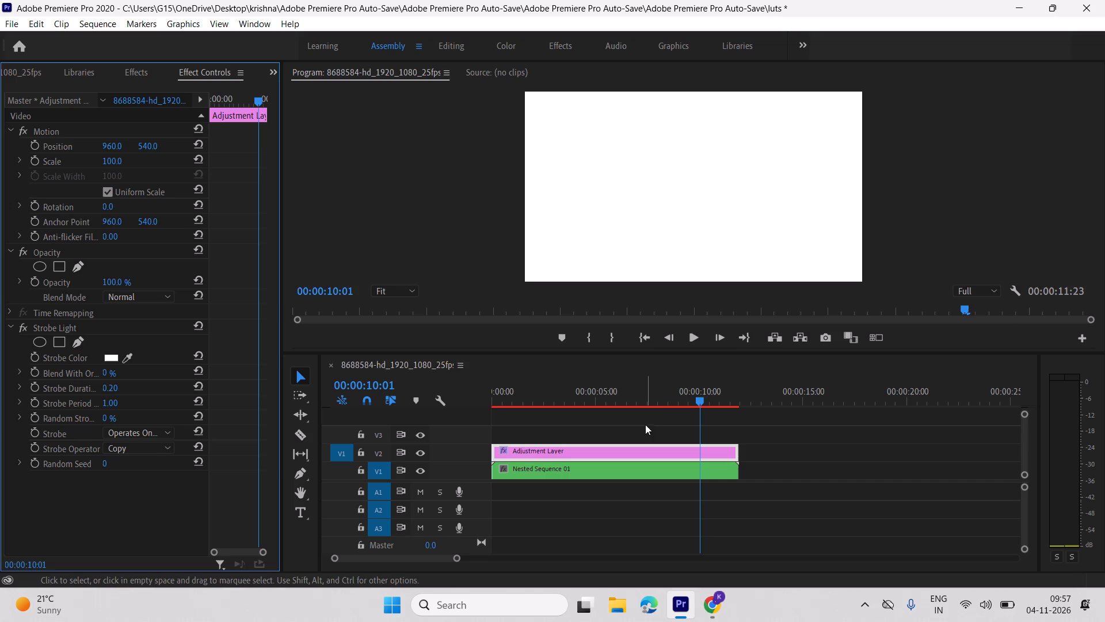
# Play the sequence from its beginning to preview the shorter strobe flashes, stopping after a few seconds.
pyautogui.moveTo(690, 401); pyautogui.dragTo(447, 416)
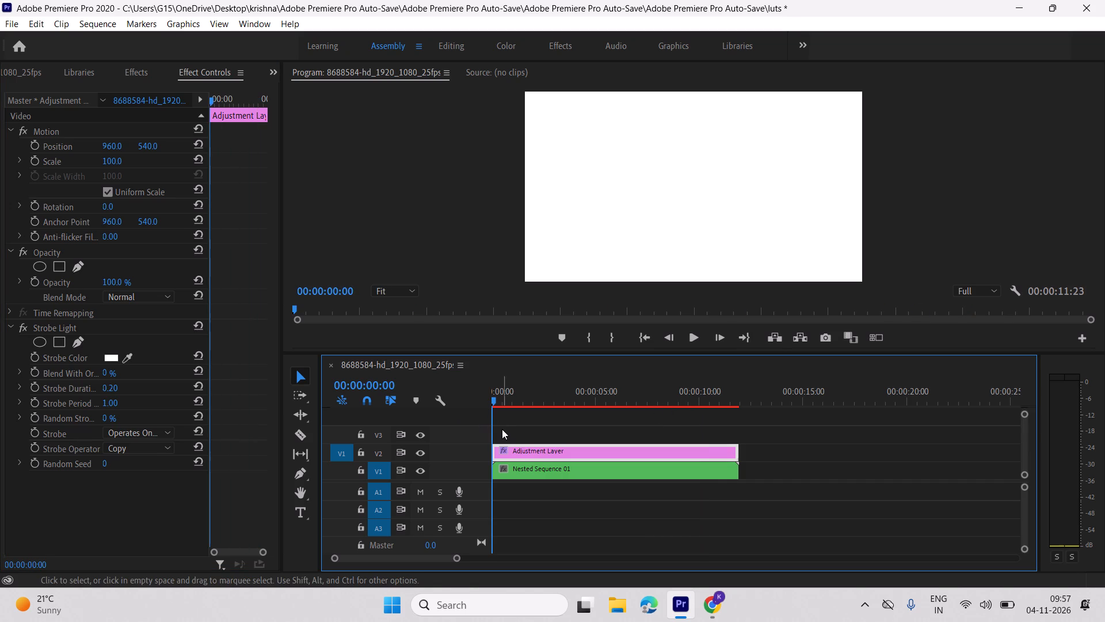
pyautogui.press('space')
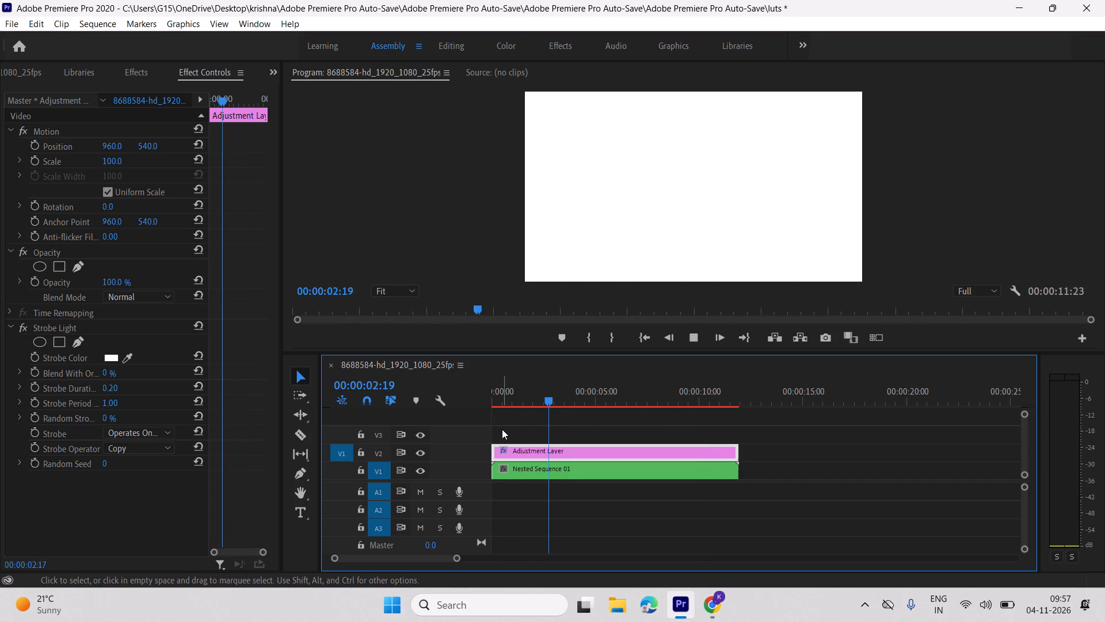
pyautogui.press('space')
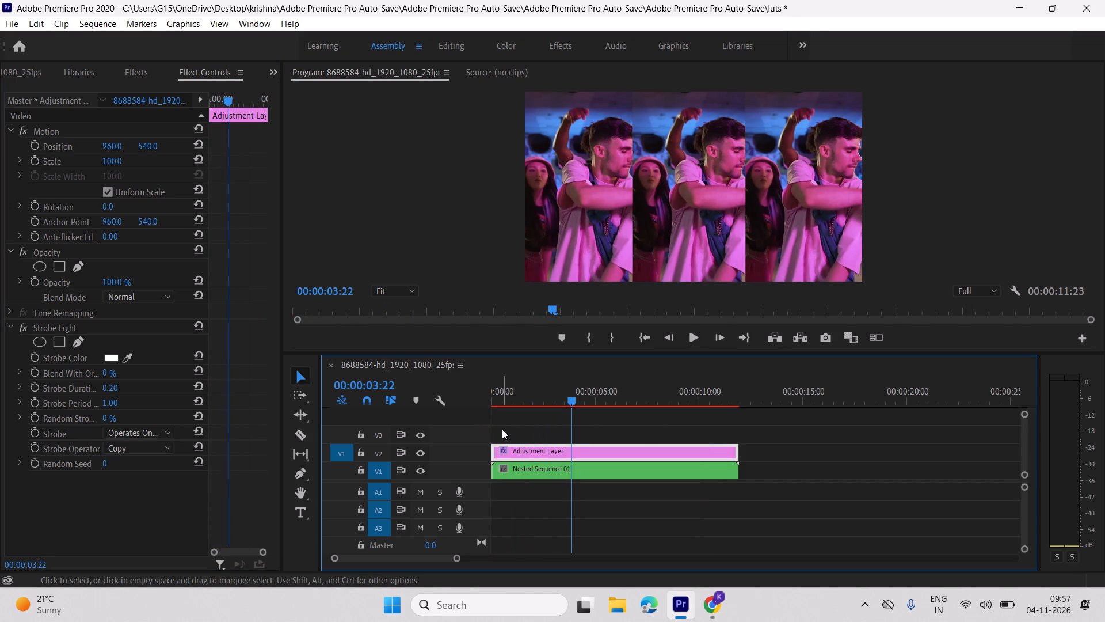
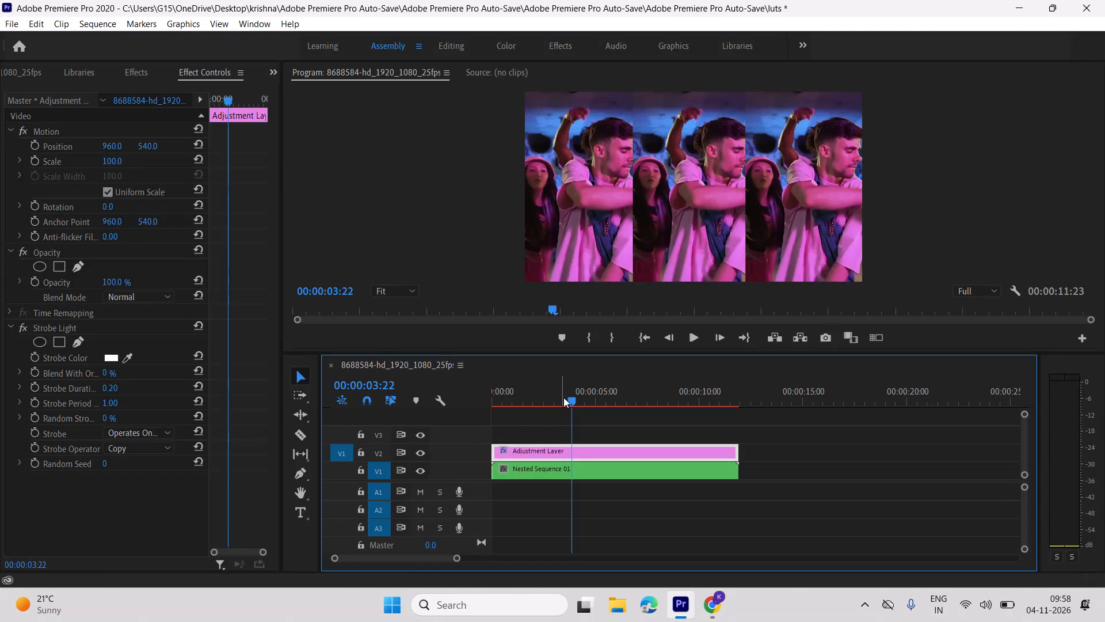
# Draw a closed four-point Pen mask for the Strobe Light around the left dance strip, working at frame 00:00:00:23.
pyautogui.moveTo(565, 396); pyautogui.dragTo(543, 398)
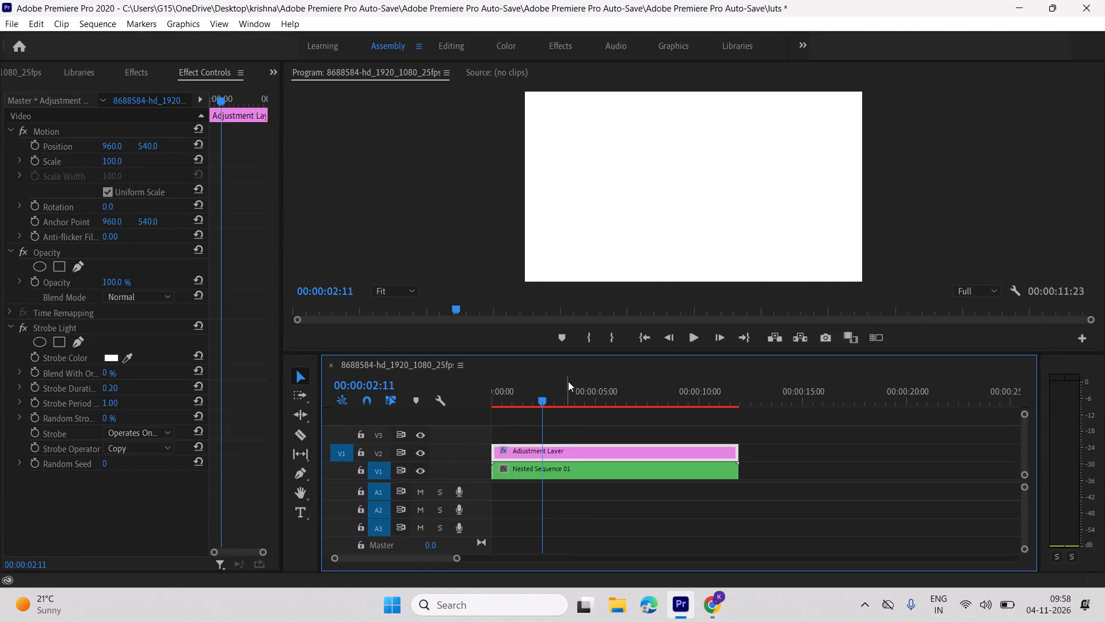
pyautogui.moveTo(541, 393); pyautogui.dragTo(483, 397)
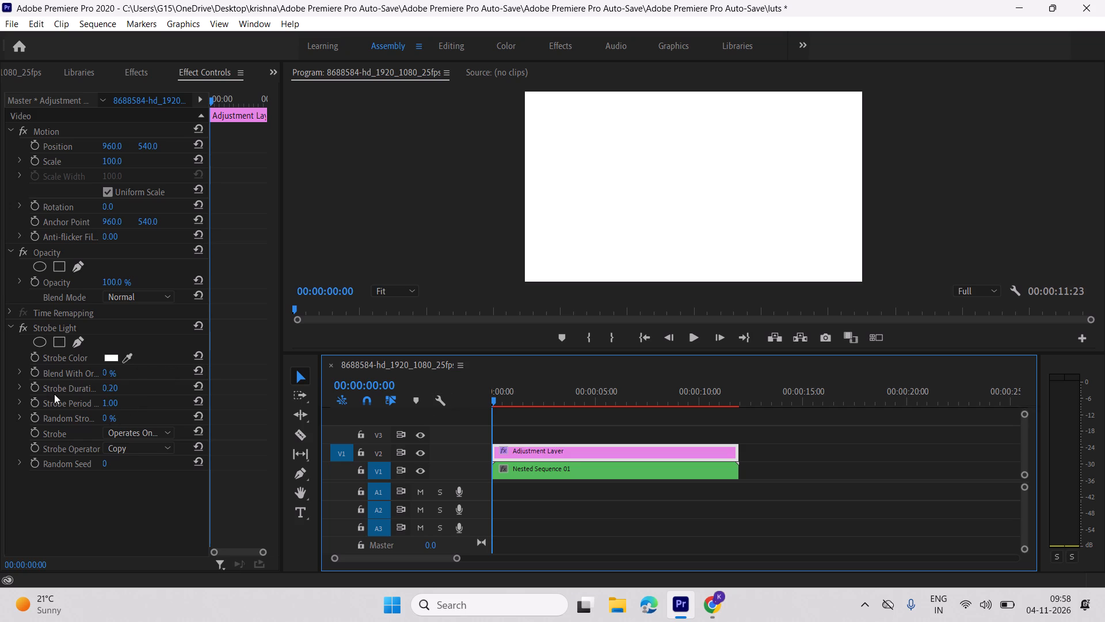
pyautogui.click(80, 338)
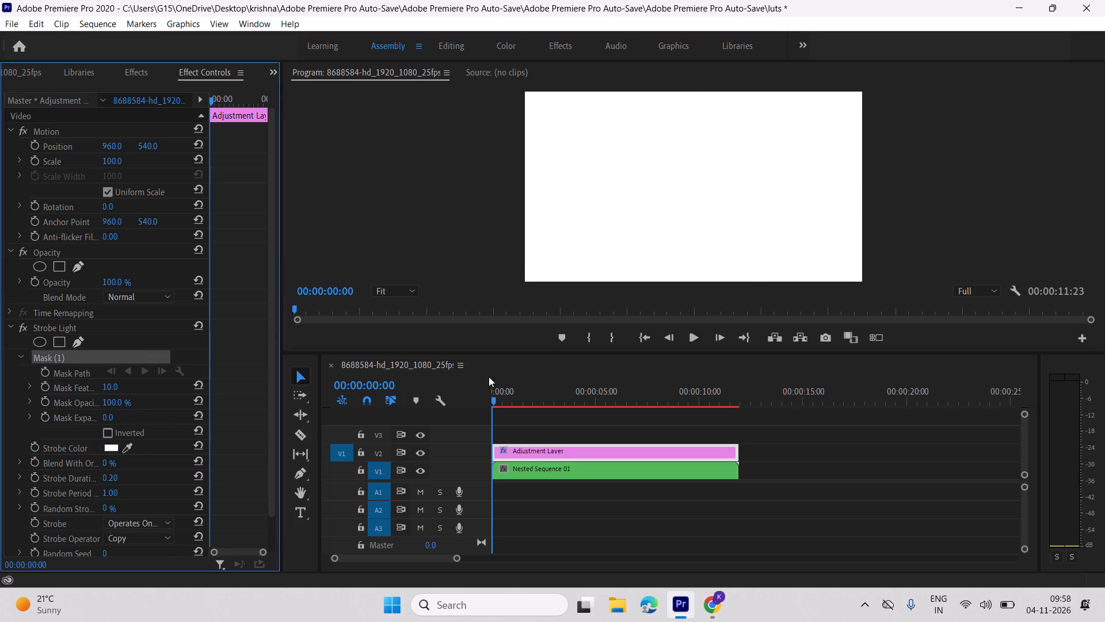
pyautogui.moveTo(490, 406); pyautogui.dragTo(517, 412)
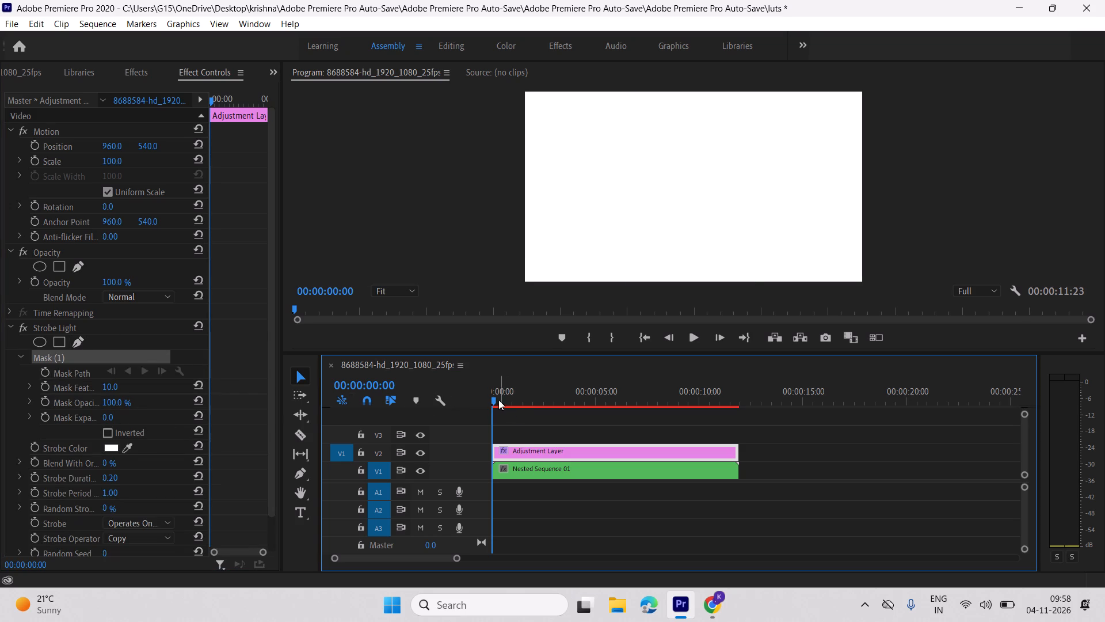
pyautogui.moveTo(496, 400); pyautogui.dragTo(513, 409)
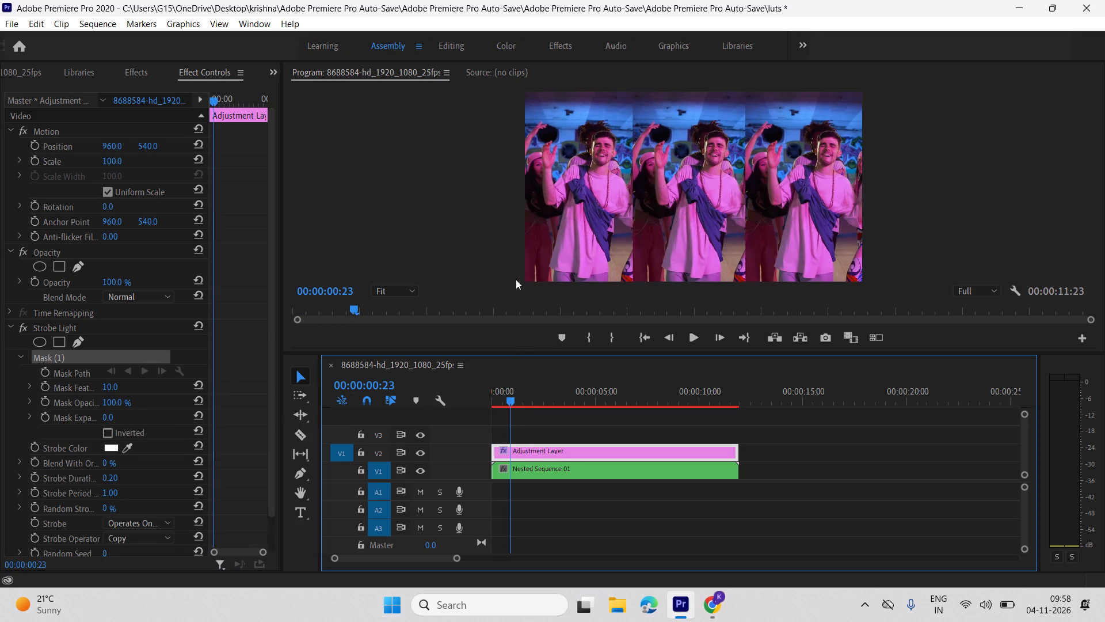
pyautogui.click(526, 94)
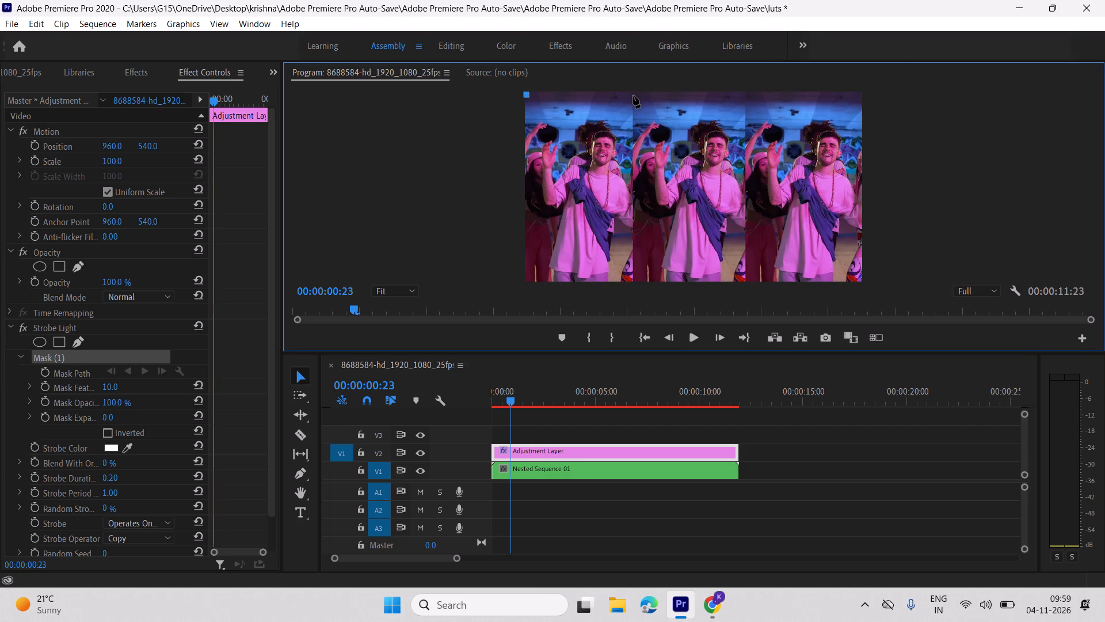
pyautogui.click(633, 96)
pyautogui.click(632, 96)
pyautogui.click(642, 275)
pyautogui.moveTo(642, 275); pyautogui.dragTo(636, 279)
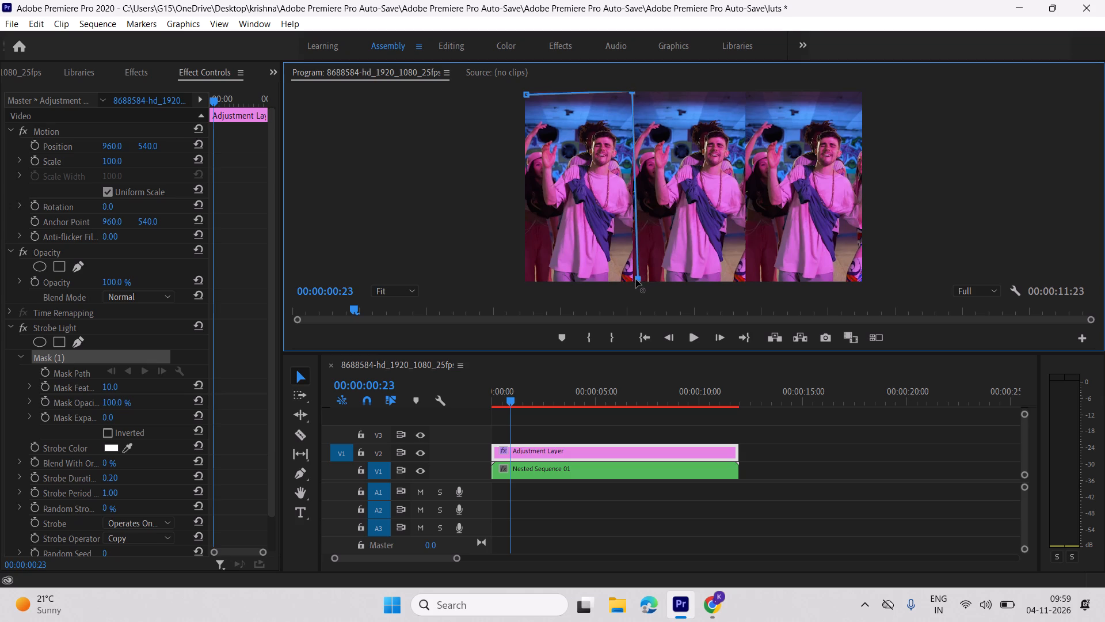
pyautogui.moveTo(636, 279); pyautogui.dragTo(633, 284)
pyautogui.click(547, 198)
pyautogui.moveTo(547, 198); pyautogui.dragTo(525, 284)
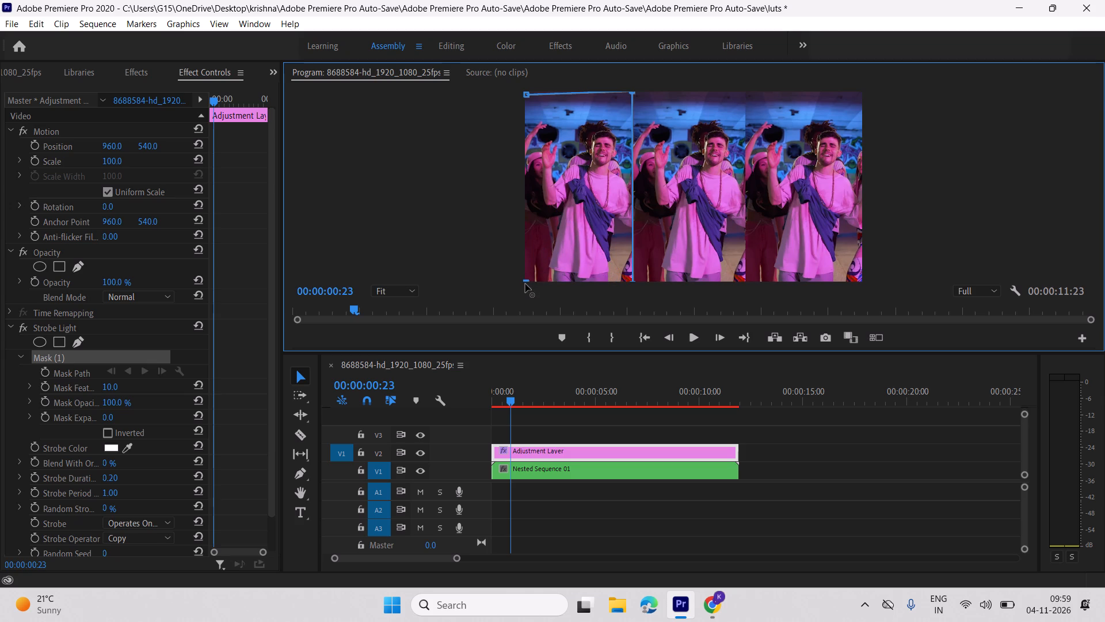
pyautogui.moveTo(525, 284); pyautogui.dragTo(524, 285)
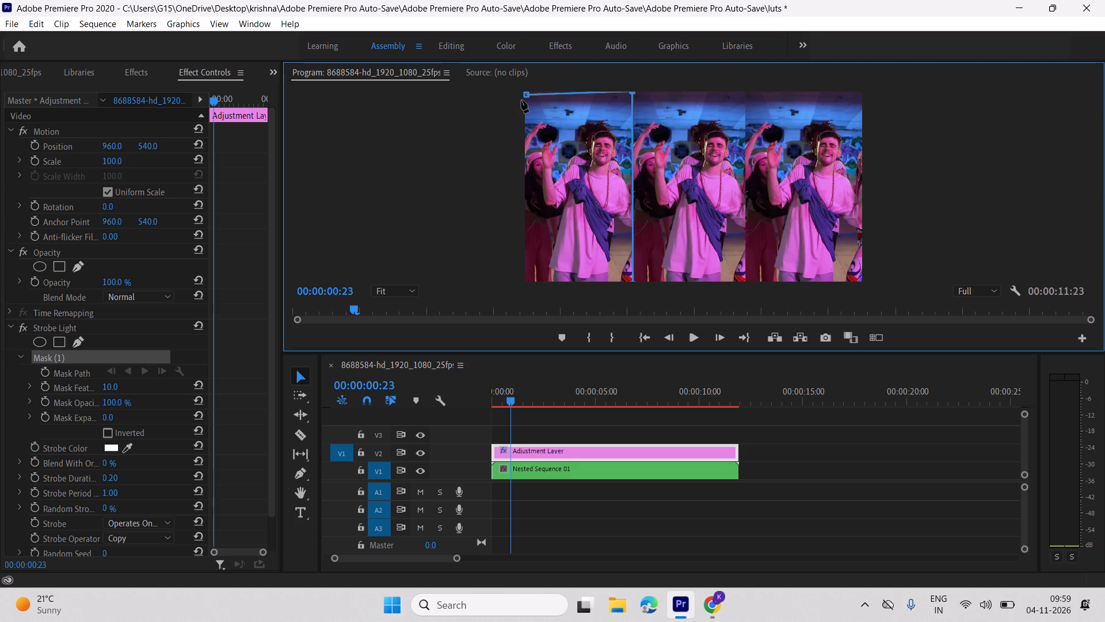
pyautogui.click(525, 95)
pyautogui.moveTo(525, 95); pyautogui.dragTo(521, 90)
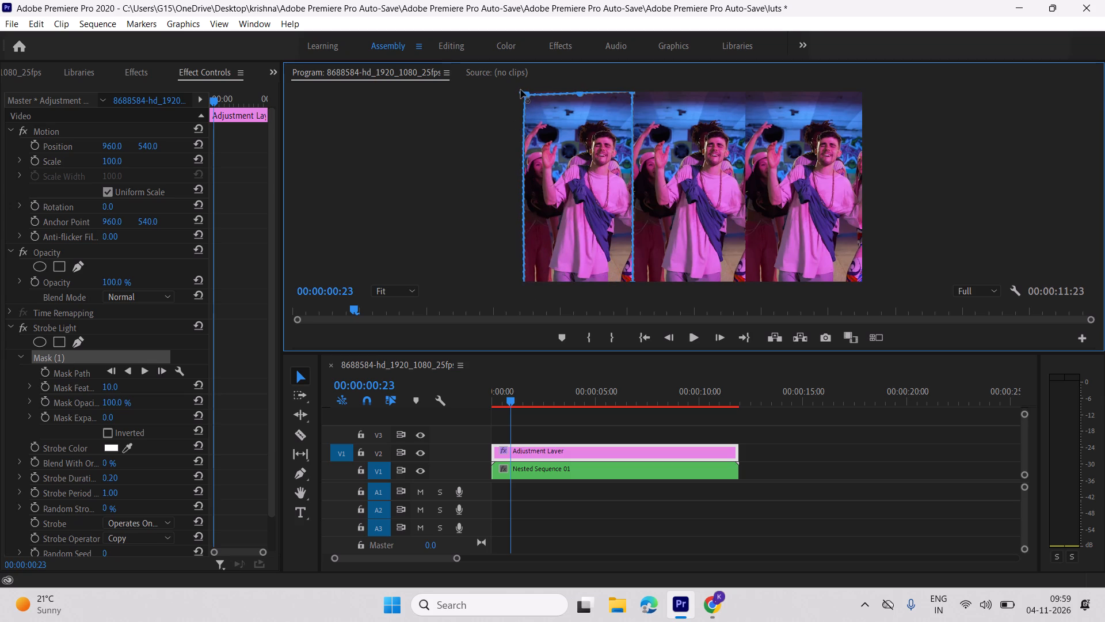
pyautogui.moveTo(521, 90); pyautogui.dragTo(529, 87)
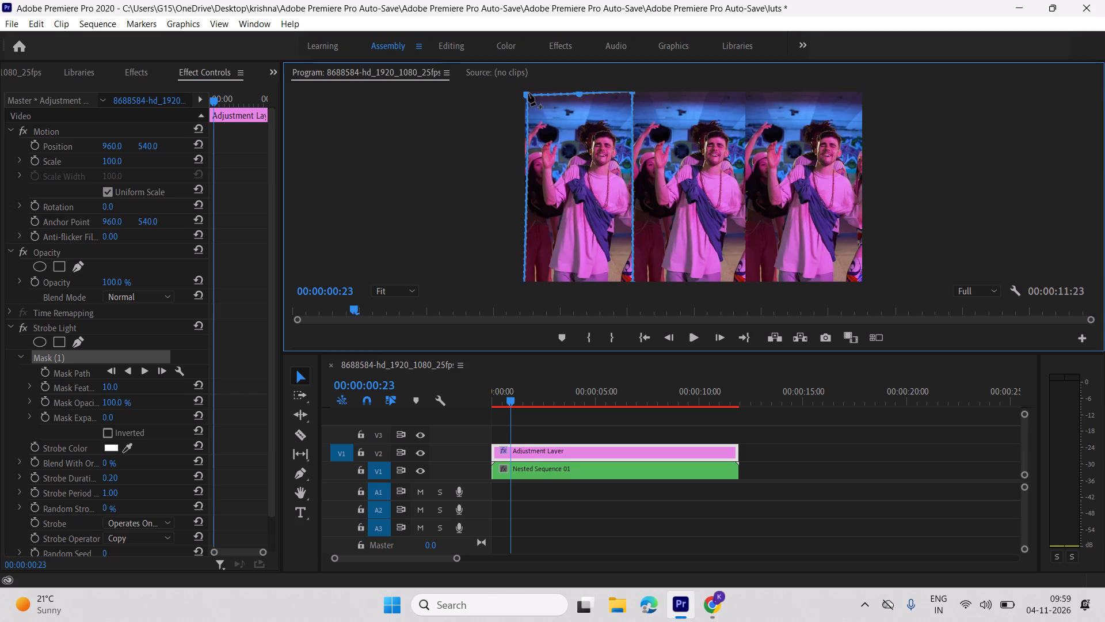
# Shift the Strobe Light mask slightly up and to the left over the left strip's top and outer edges.
pyautogui.moveTo(525, 94); pyautogui.dragTo(521, 85)
pyautogui.click(531, 109)
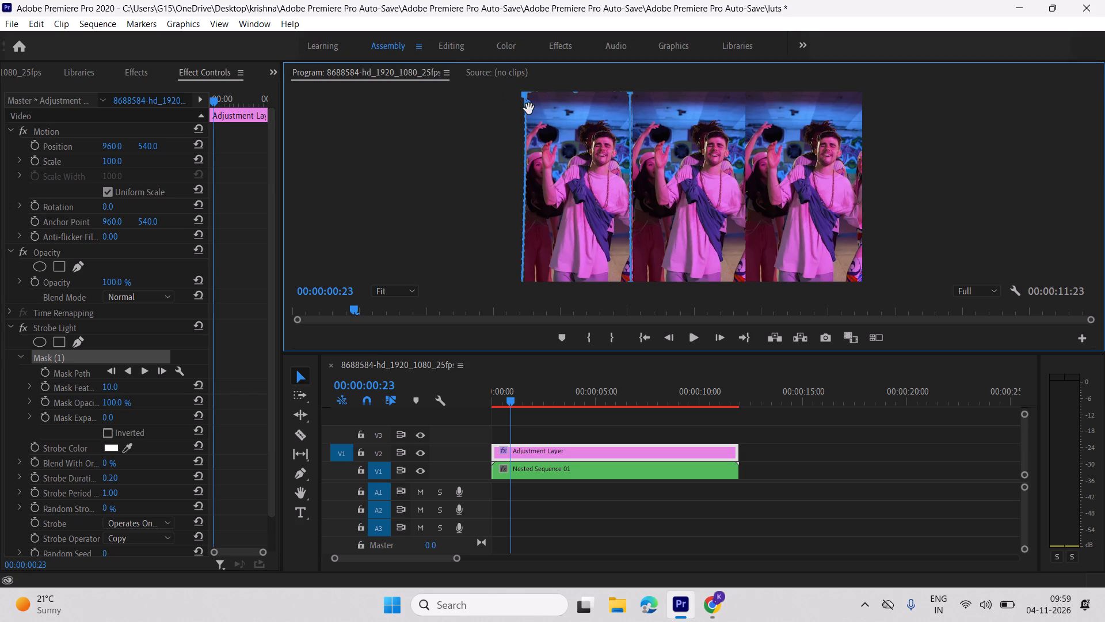
# Play the sequence from 00:00:00:23 to preview the masked strobe on the left strip, stopping after a few seconds.
pyautogui.press('space')
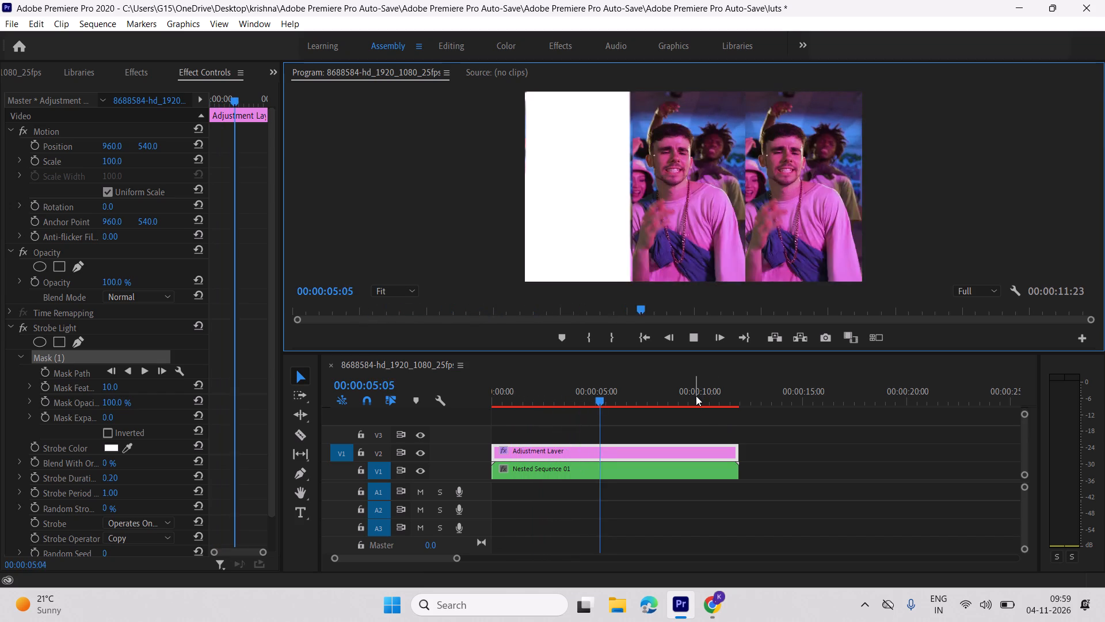
pyautogui.press('space')
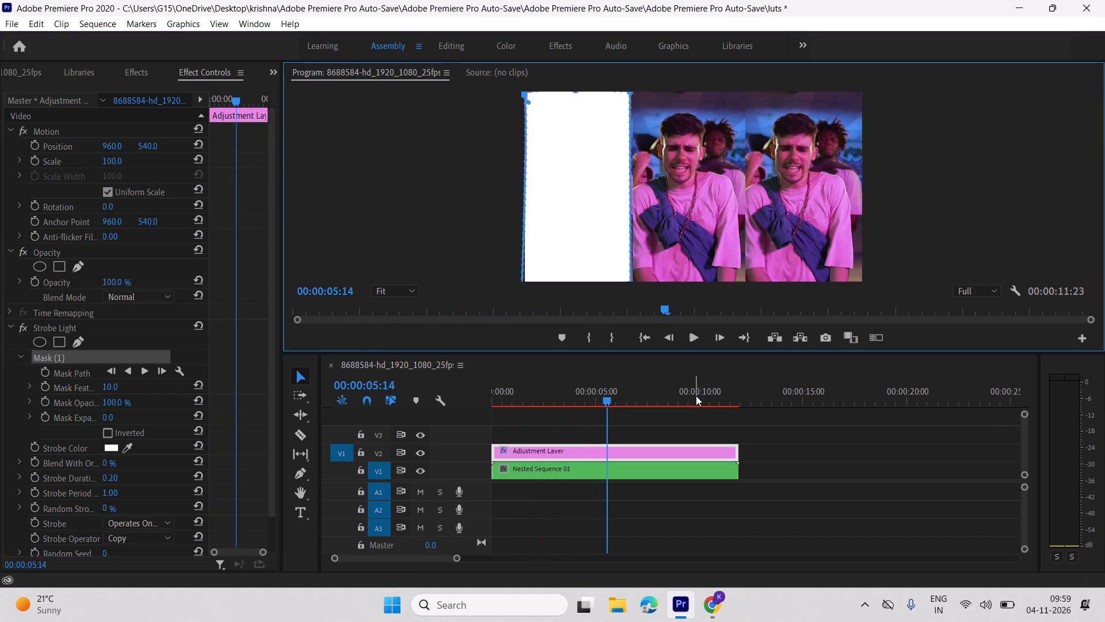
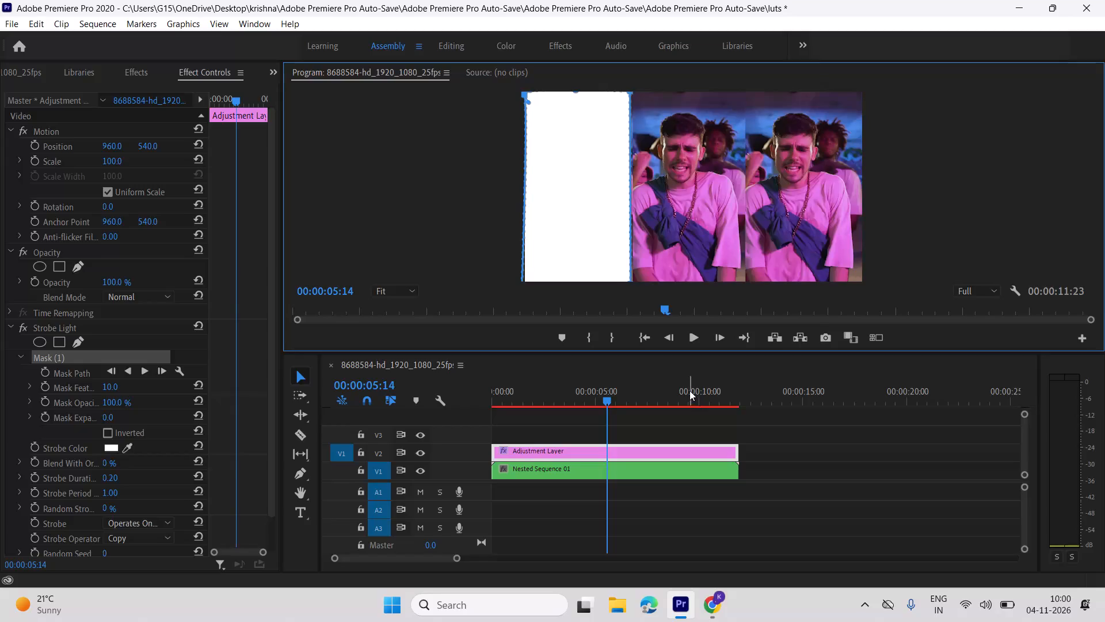
# Undo the last Strobe Light mask edits, close the mask around the left strip again, and raise its top-left point to the strip's corner.
pyautogui.hotkey('ctrl', 'z')
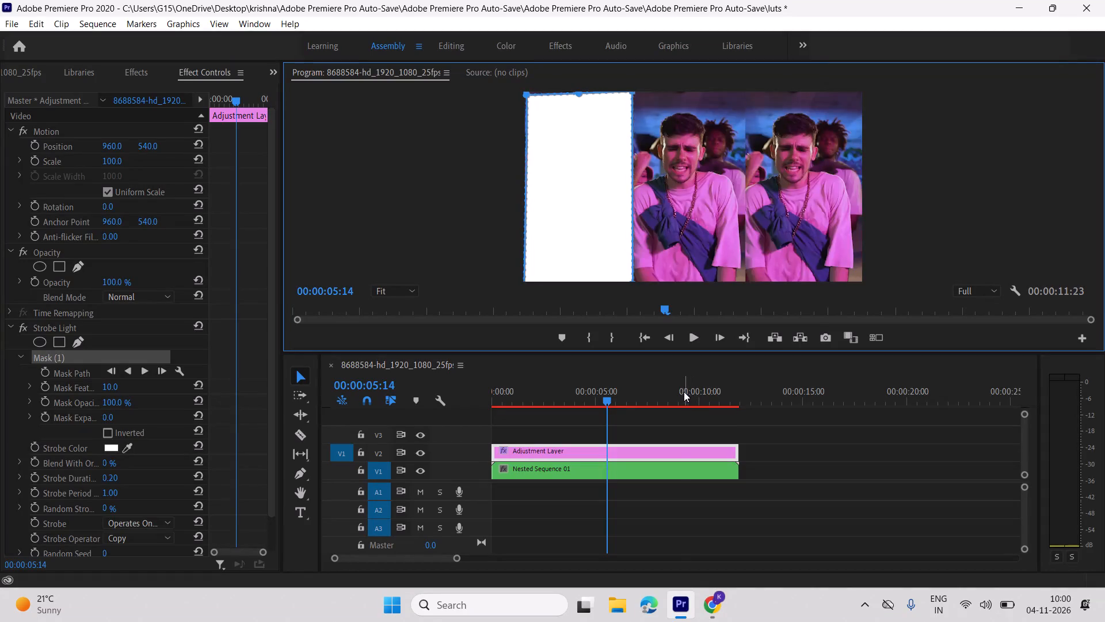
pyautogui.hotkey('ctrl', 'z')
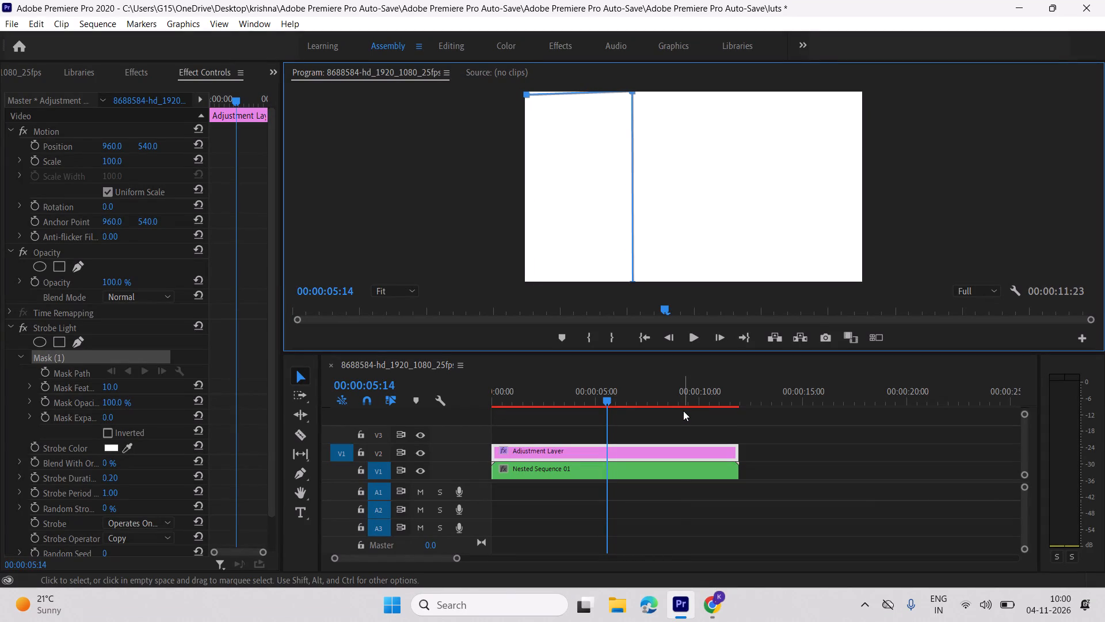
pyautogui.click(525, 92)
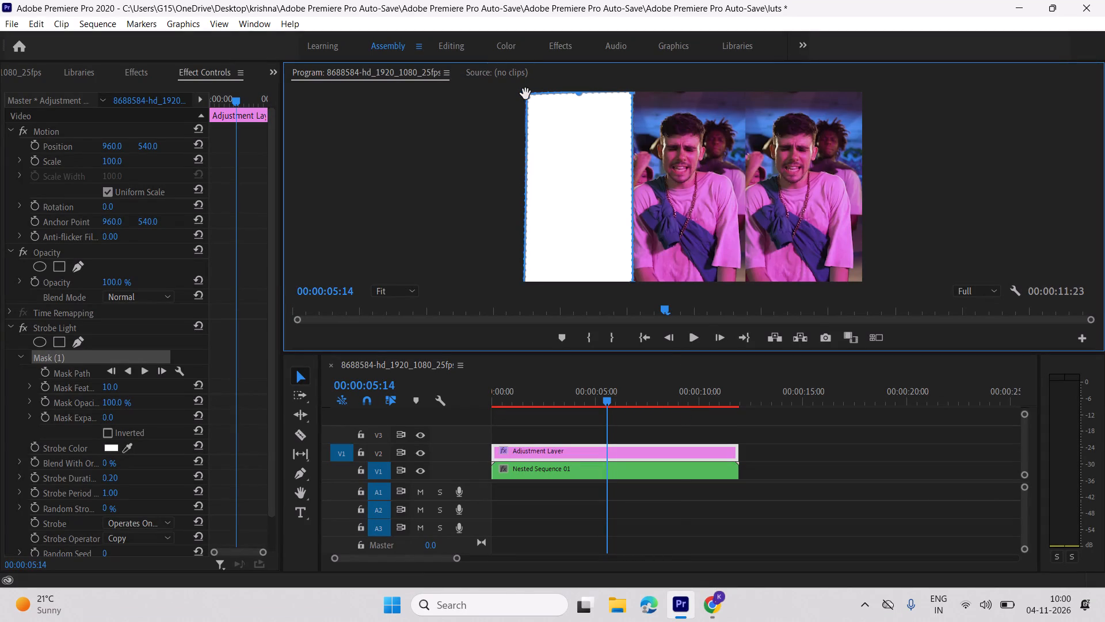
pyautogui.click(525, 93)
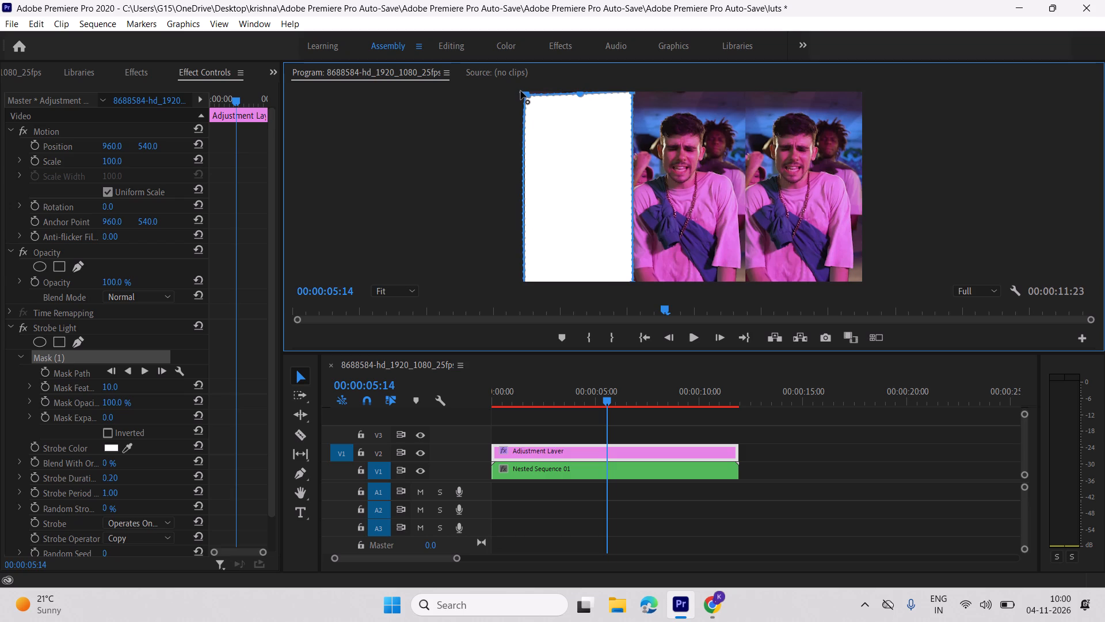
pyautogui.moveTo(529, 99); pyautogui.dragTo(528, 91)
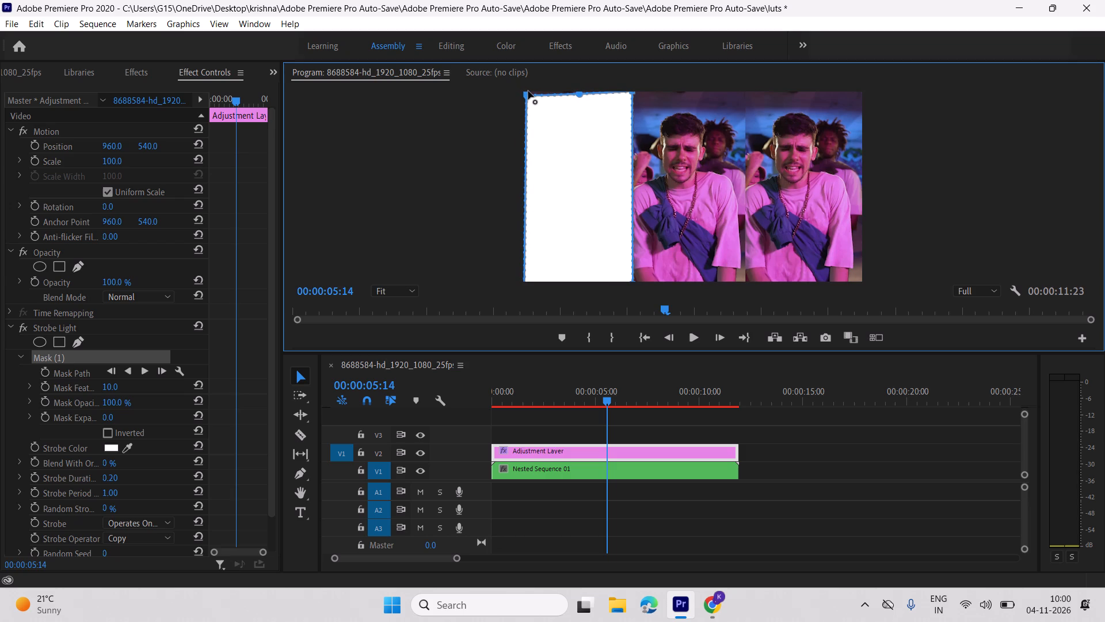
pyautogui.moveTo(528, 91); pyautogui.dragTo(520, 86)
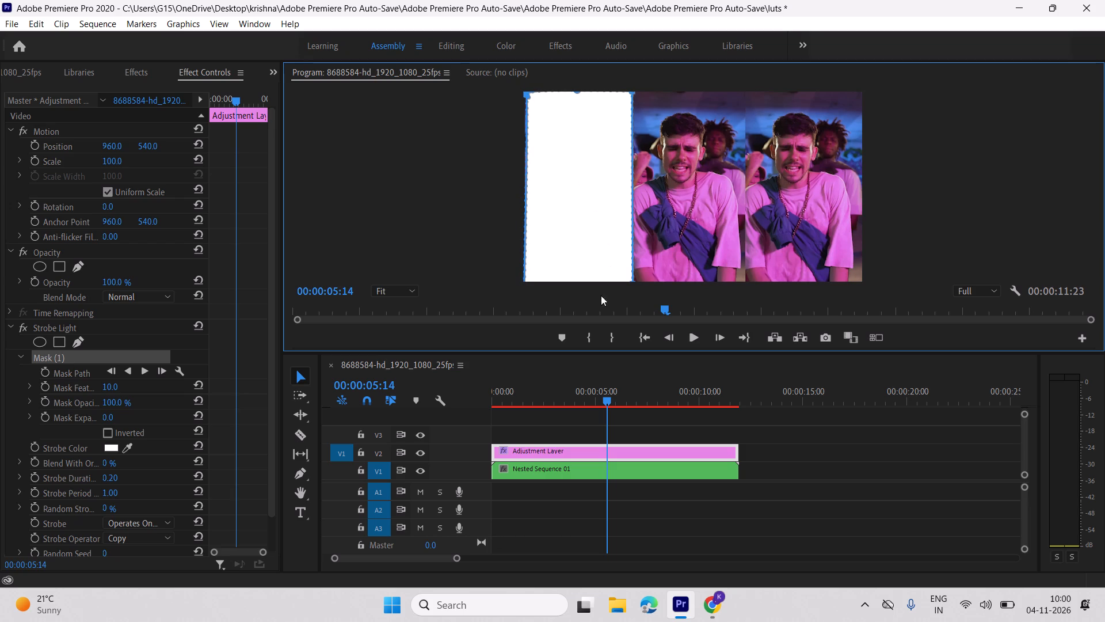
# Preview the masked strobe on the left strip by playing the sequence from 00:00:00:00 for a couple of seconds.
pyautogui.doubleClick(689, 335)
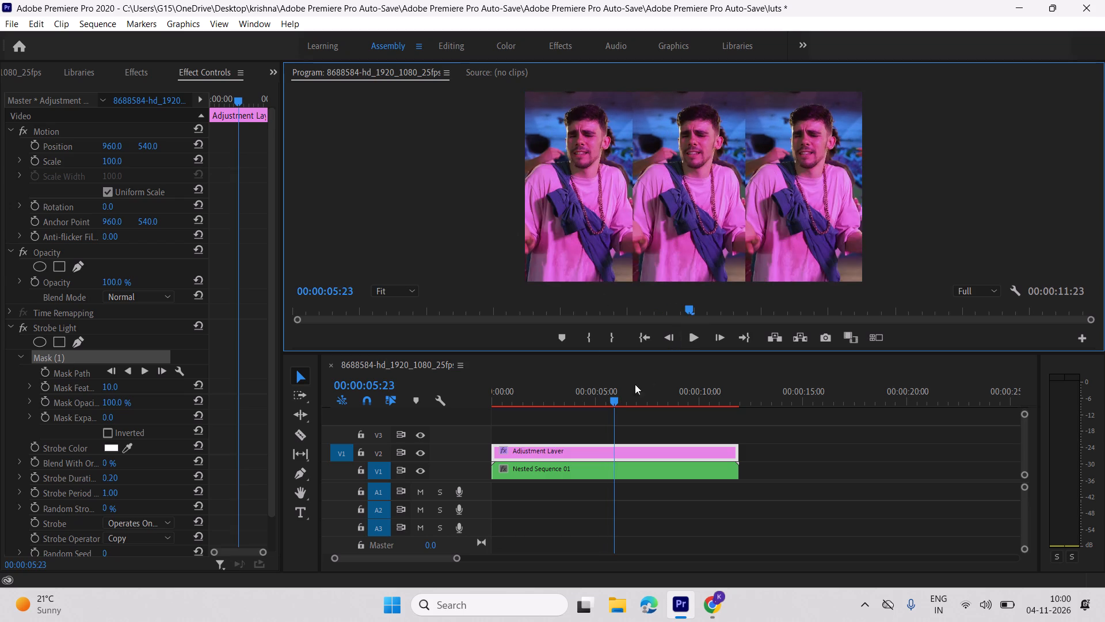
pyautogui.moveTo(616, 400); pyautogui.dragTo(430, 400)
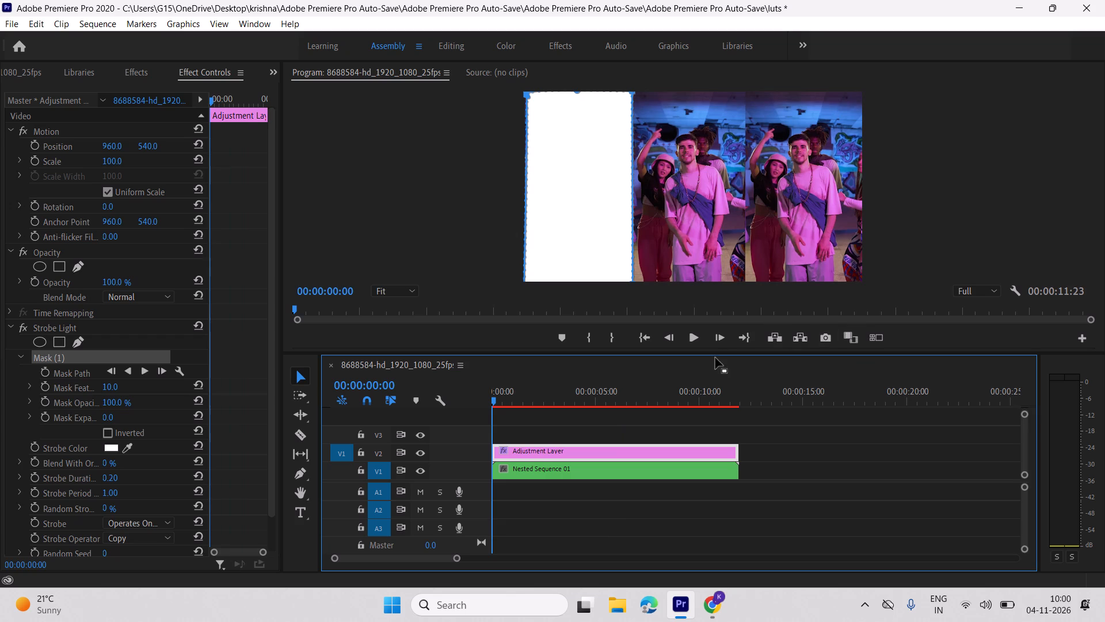
pyautogui.press('space')
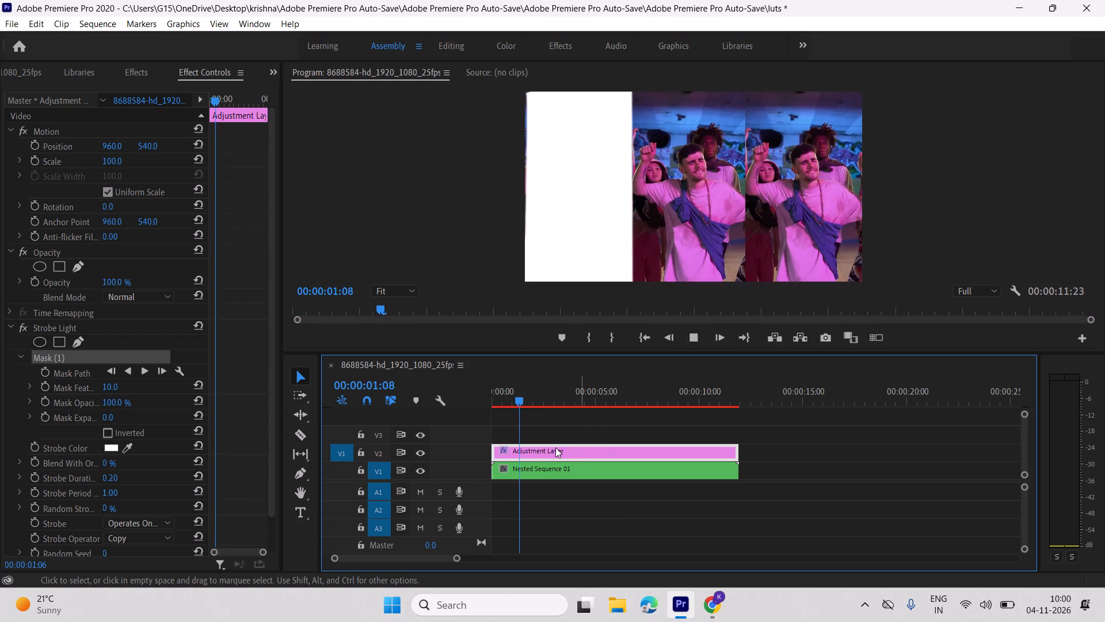
pyautogui.press('space')
# Split the adjustment layer on V2 with the Razor shortly after 00:00:02:13, finding the beat by brief playback.
pyautogui.click(304, 439)
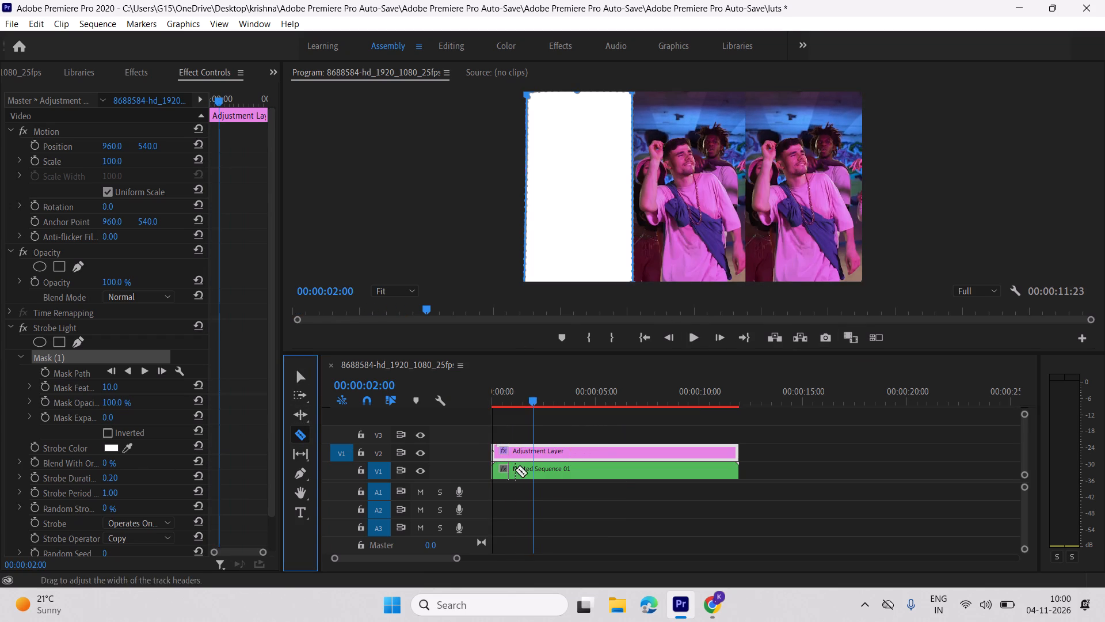
pyautogui.press('space')
pyautogui.press('space')
pyautogui.press('space')
pyautogui.press('space')
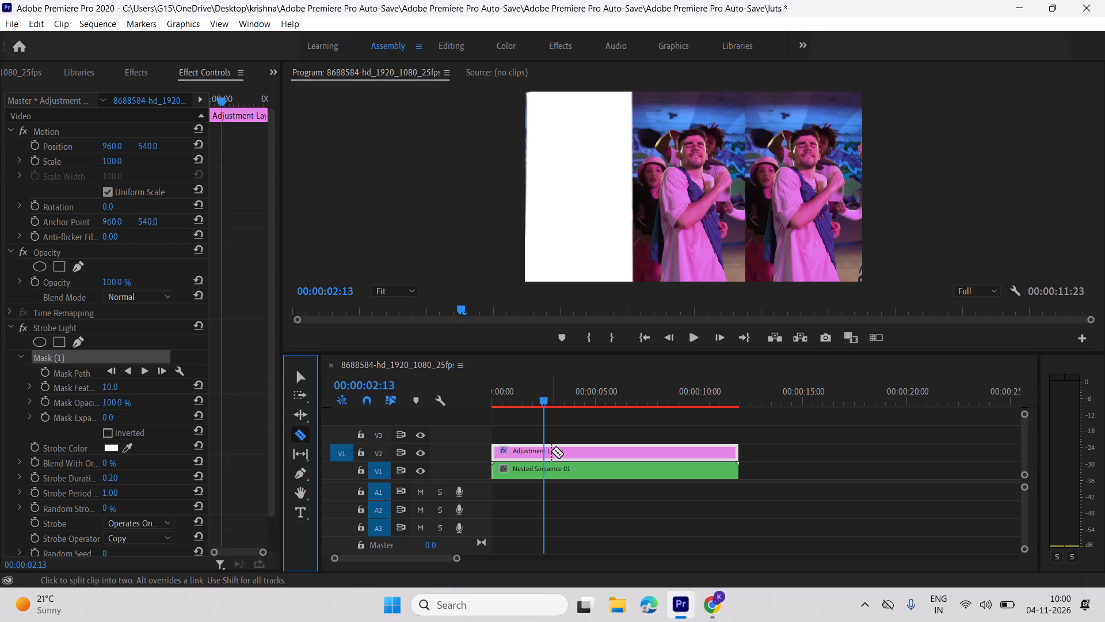
pyautogui.click(551, 451)
pyautogui.click(305, 379)
# Play forward to 00:00:03:03 and select the second adjustment layer segment.
pyautogui.press('space')
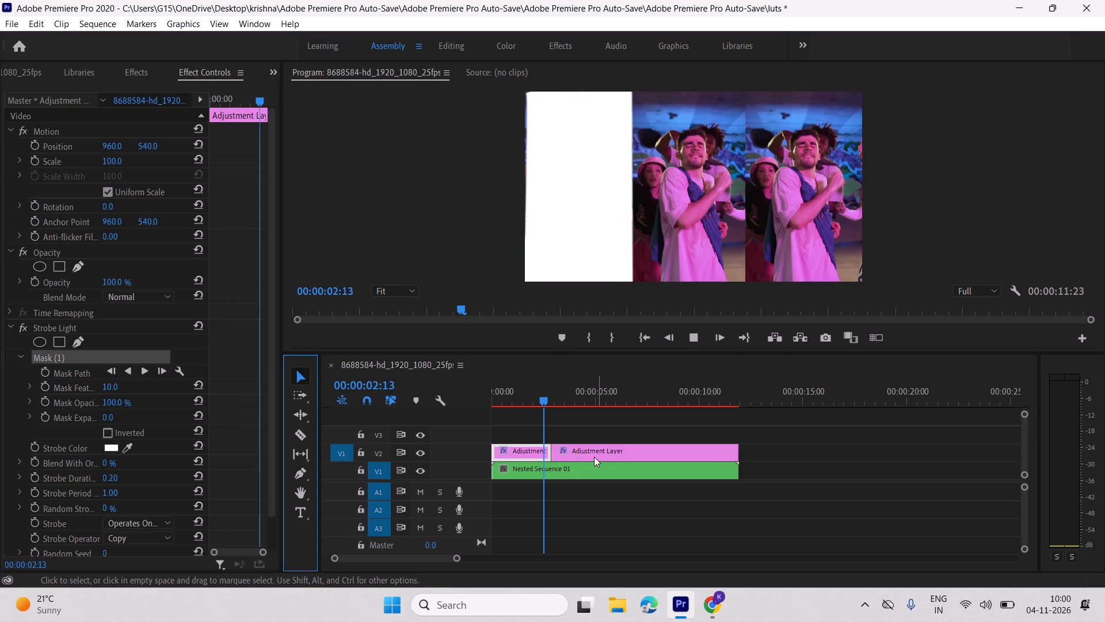
pyautogui.press('space')
pyautogui.click(586, 449)
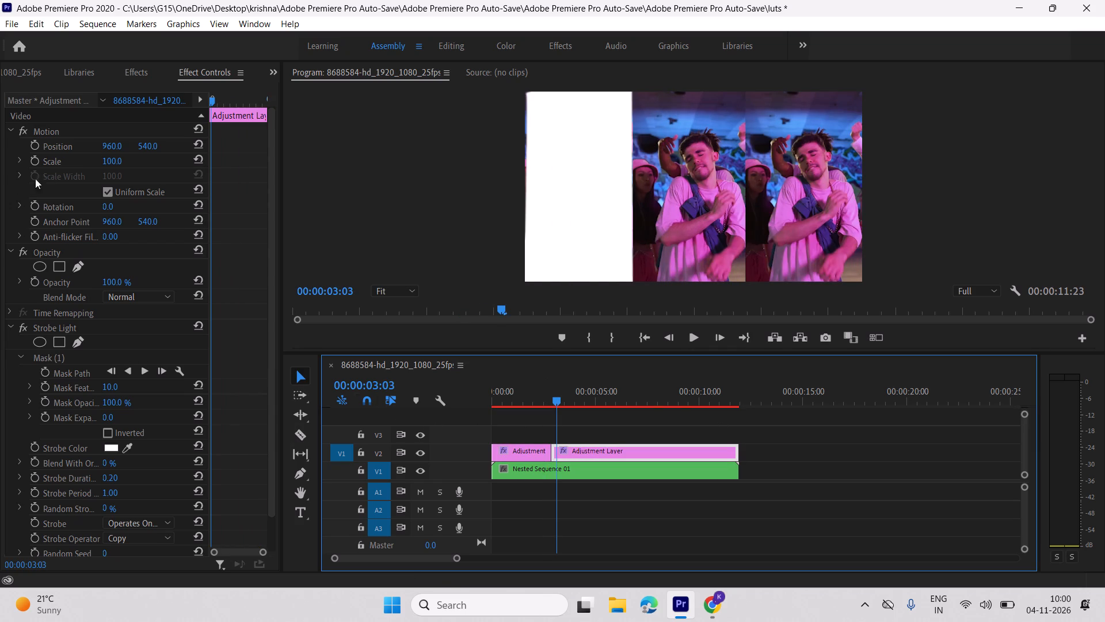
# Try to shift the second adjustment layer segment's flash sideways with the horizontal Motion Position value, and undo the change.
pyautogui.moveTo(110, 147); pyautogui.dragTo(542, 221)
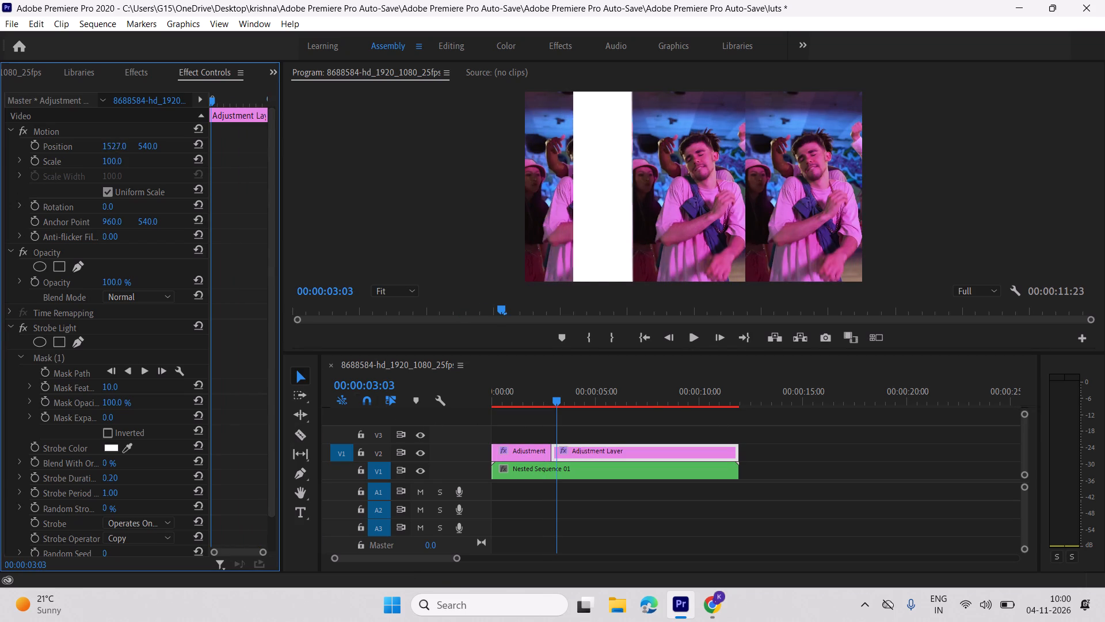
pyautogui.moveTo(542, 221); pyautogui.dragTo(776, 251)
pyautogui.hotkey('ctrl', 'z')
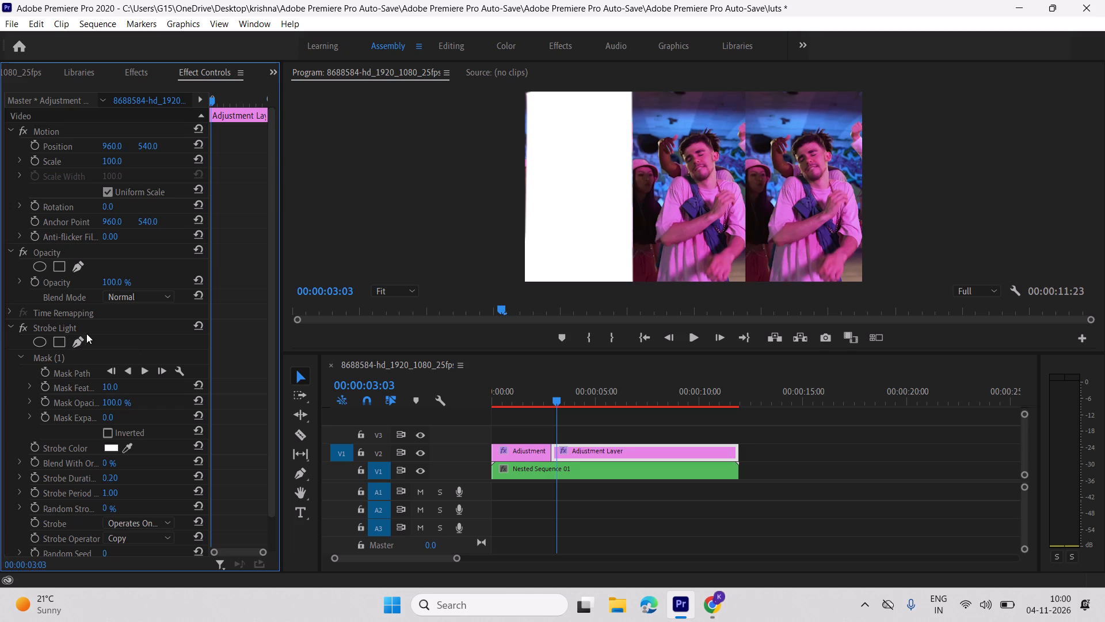
# Move the second segment's Strobe Light mask onto the middle strip and fit its upper edge and top-left corner to that strip.
pyautogui.click(92, 348)
pyautogui.click(97, 351)
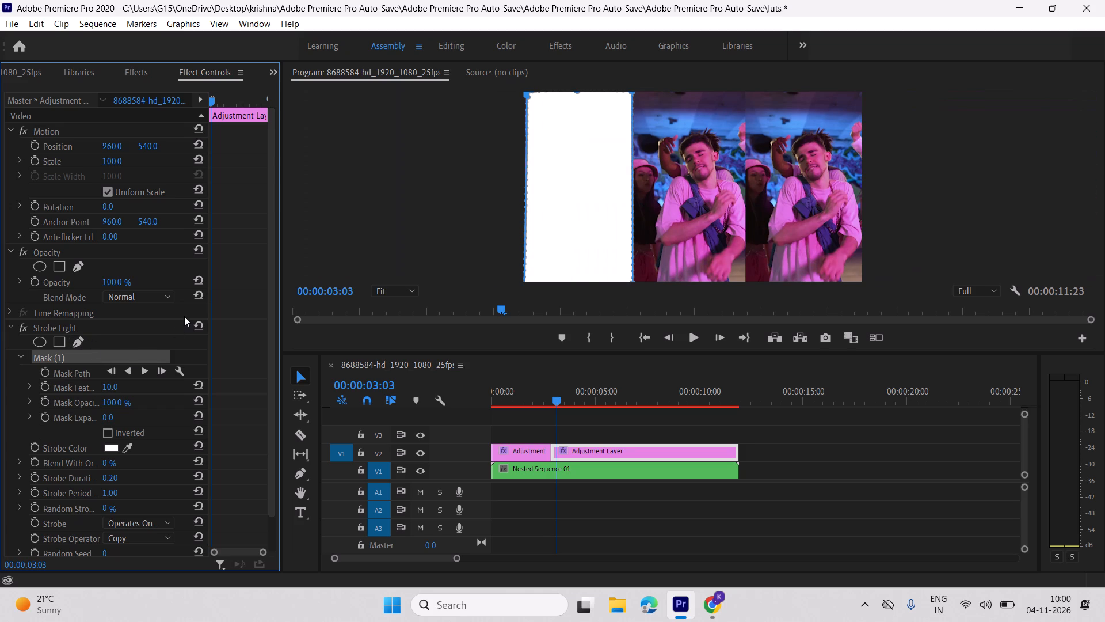
pyautogui.moveTo(612, 208); pyautogui.dragTo(723, 204)
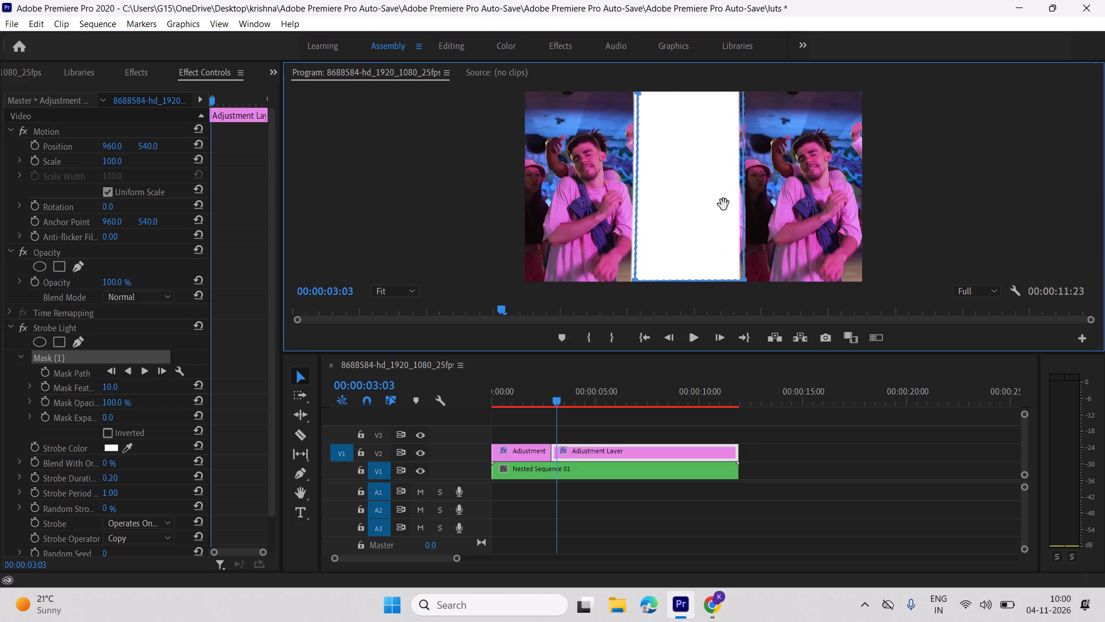
pyautogui.moveTo(723, 204); pyautogui.dragTo(724, 205)
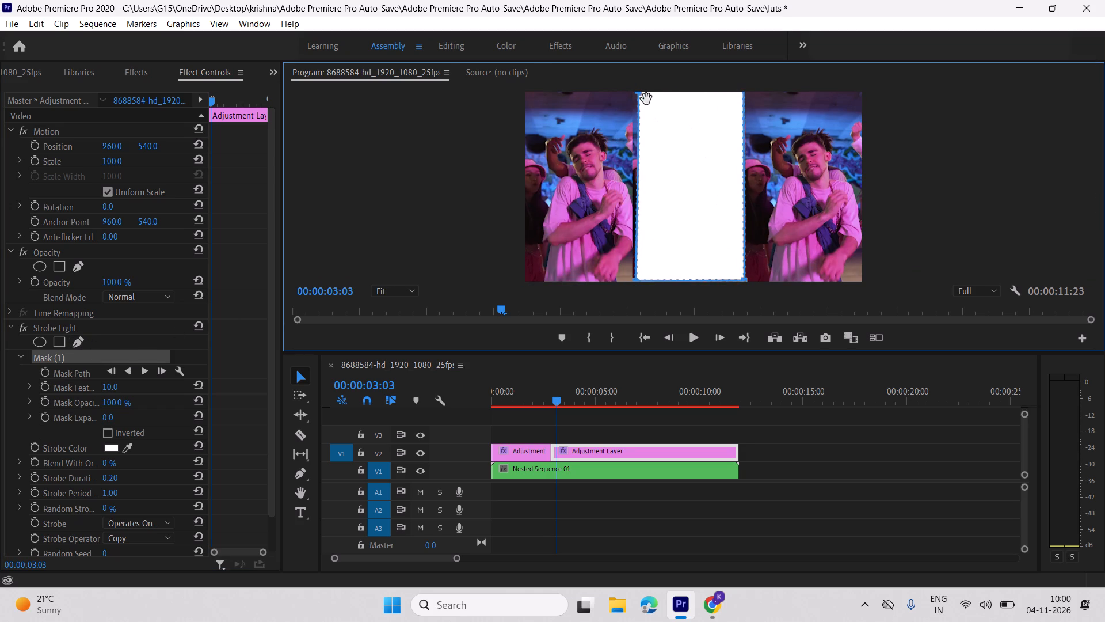
pyautogui.moveTo(638, 92); pyautogui.dragTo(626, 77)
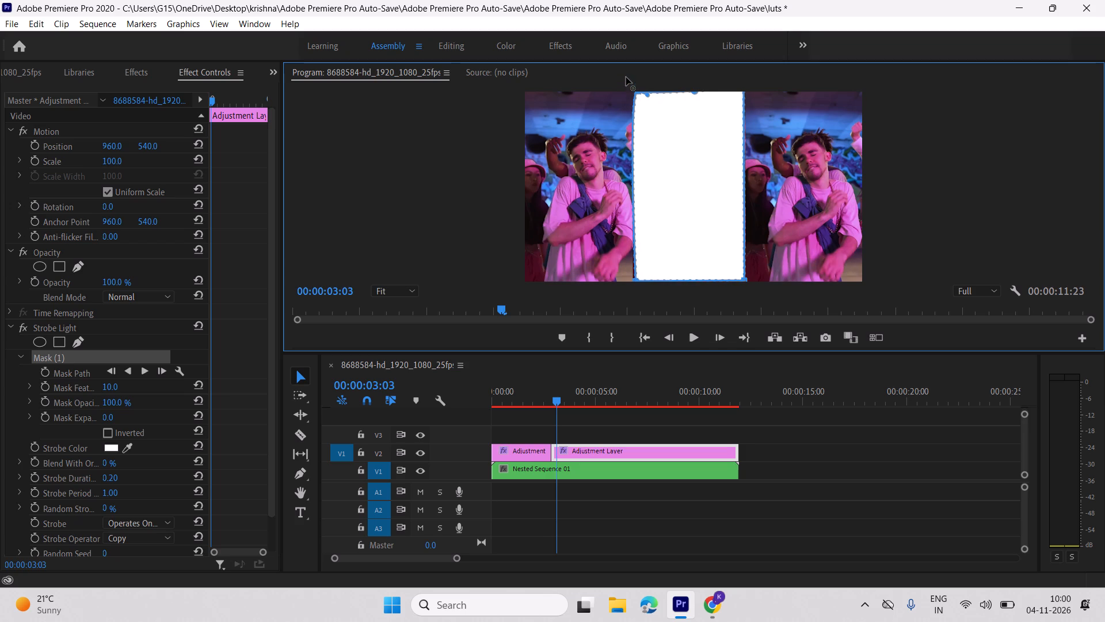
pyautogui.moveTo(626, 77); pyautogui.dragTo(627, 67)
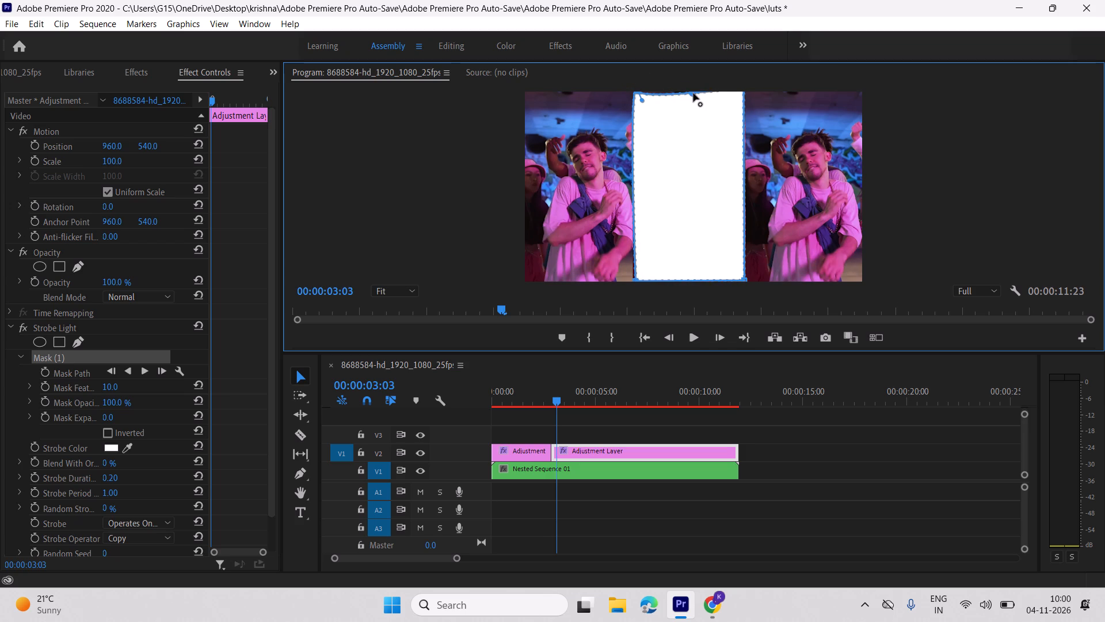
pyautogui.moveTo(694, 93); pyautogui.dragTo(674, 78)
pyautogui.moveTo(674, 84); pyautogui.dragTo(667, 99)
pyautogui.moveTo(635, 94); pyautogui.dragTo(637, 79)
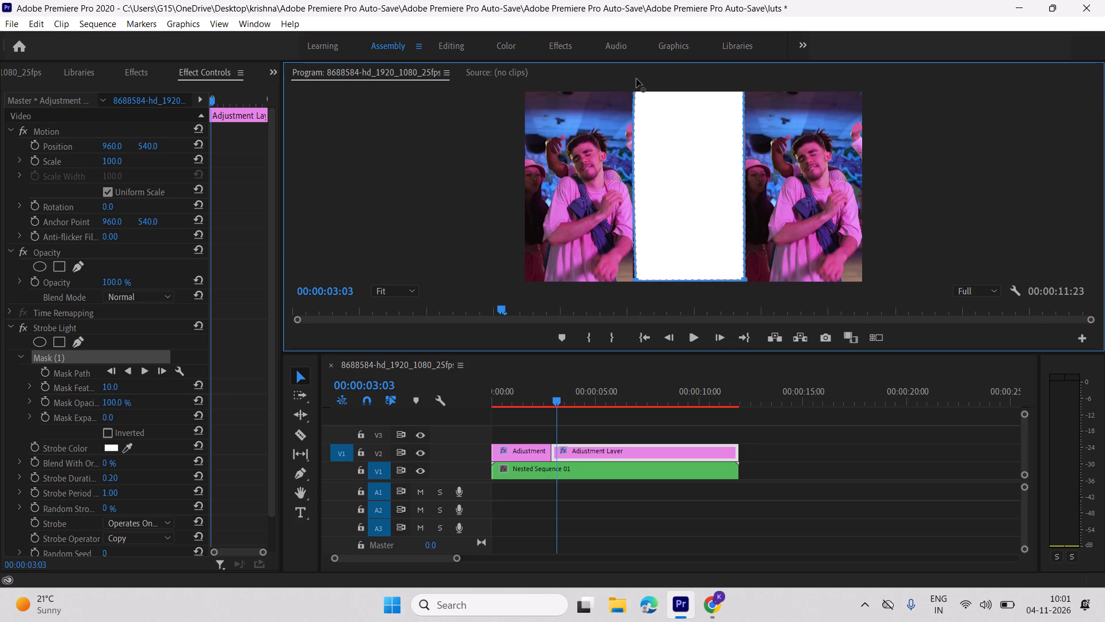
pyautogui.moveTo(637, 79); pyautogui.dragTo(636, 78)
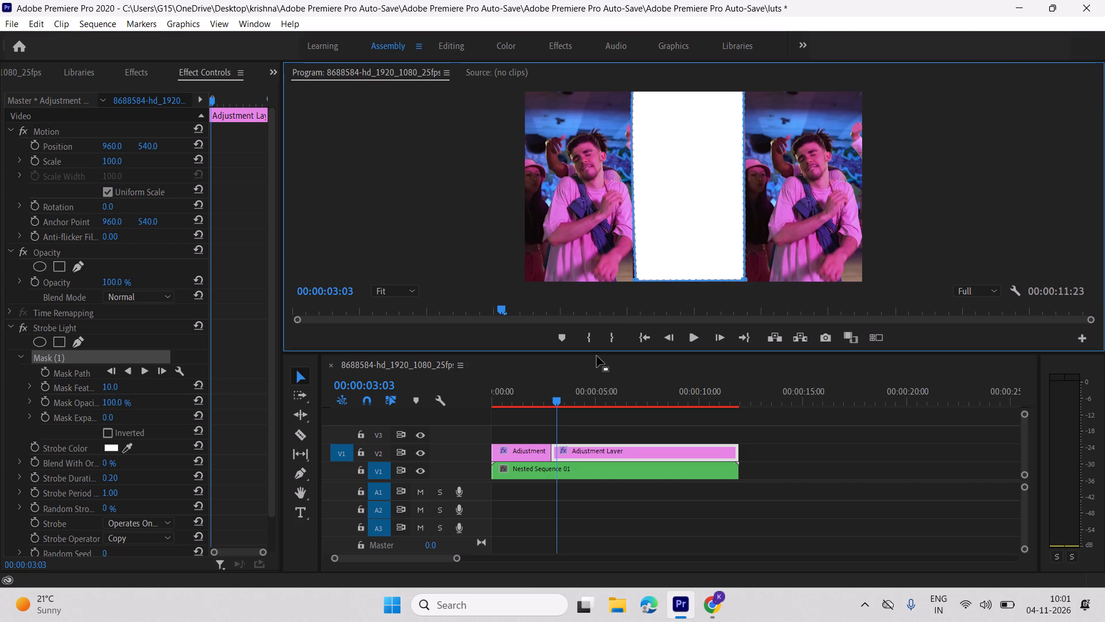
# Play on to find the next beat and split the second adjustment layer segment with the Razor shortly after 00:00:05:23.
pyautogui.press('space')
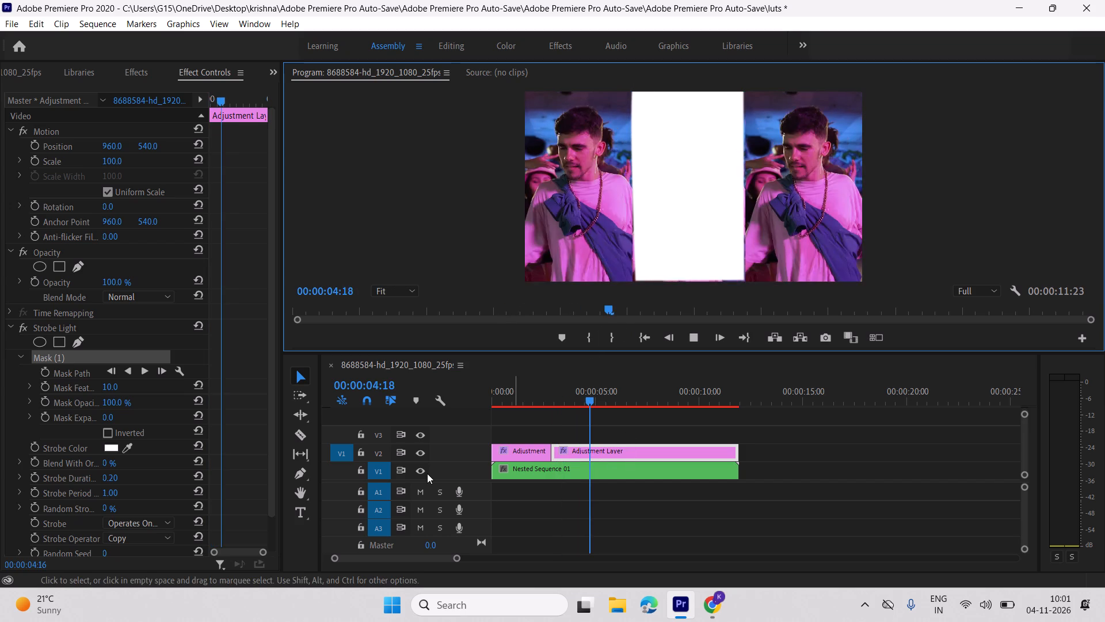
pyautogui.click(303, 428)
pyautogui.press('space')
pyautogui.press('space')
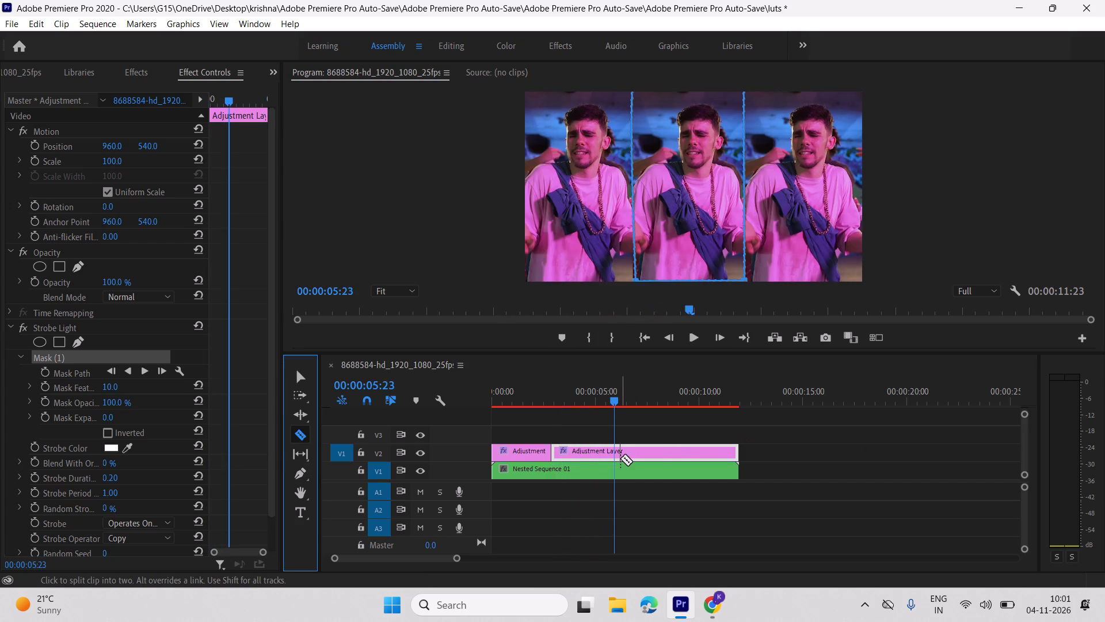
pyautogui.press('space')
pyautogui.press('space')
pyautogui.press('space')
pyautogui.press('space')
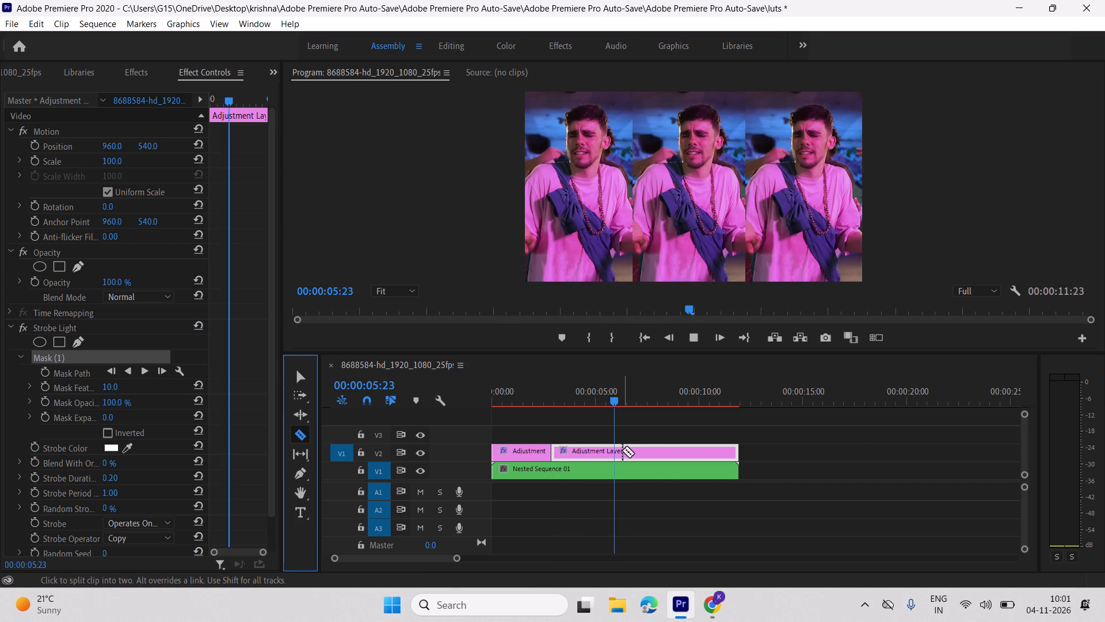
pyautogui.press('space')
pyautogui.click(622, 450)
pyautogui.press('space')
pyautogui.click(295, 378)
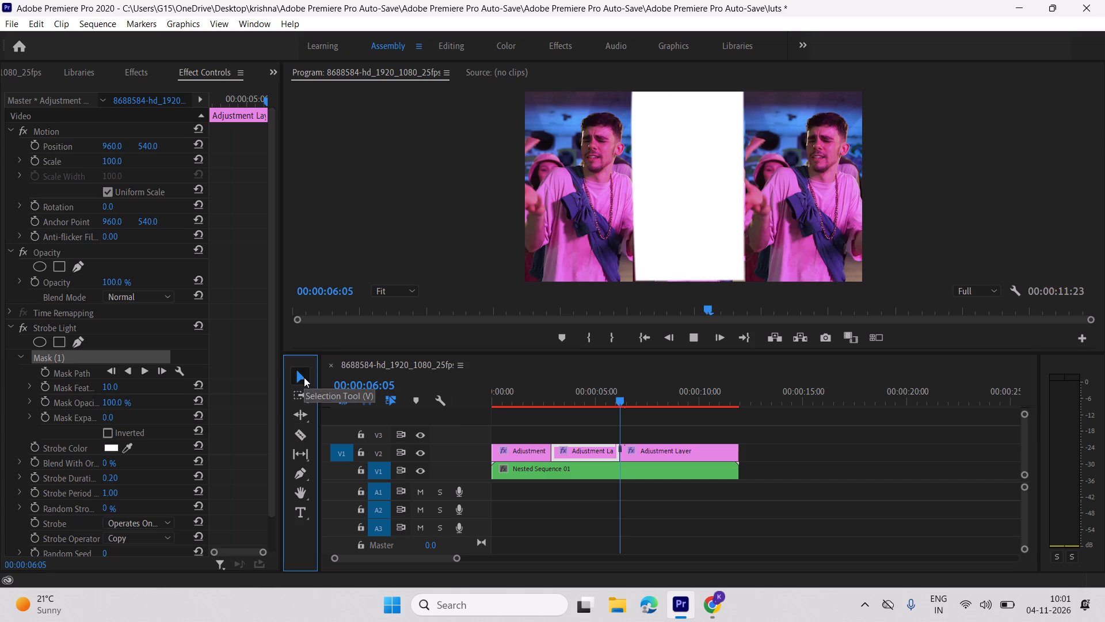
# At 00:00:06:21, move the third adjustment layer segment's Strobe Light mask onto the right strip.
pyautogui.press('space')
pyautogui.press('space')
pyautogui.press('space')
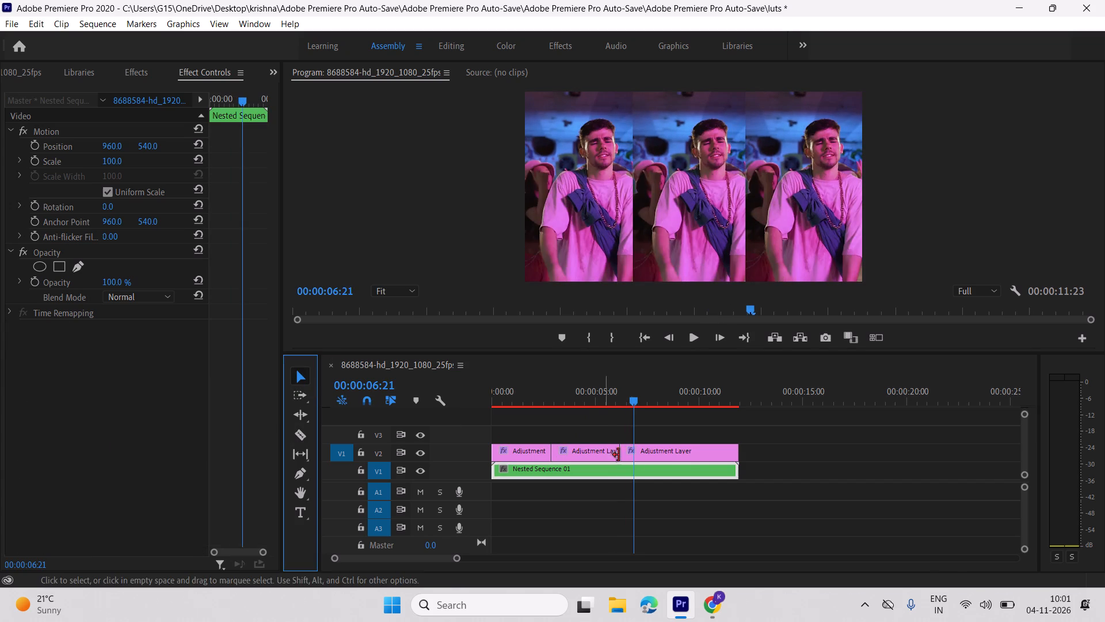
pyautogui.click(679, 450)
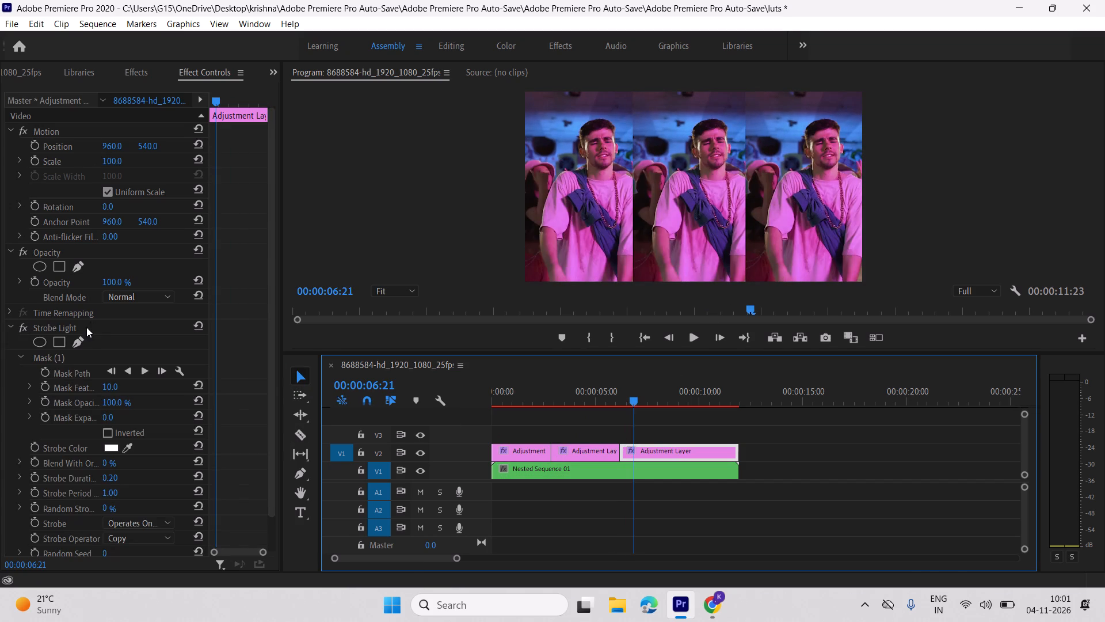
pyautogui.click(86, 355)
pyautogui.moveTo(708, 166); pyautogui.dragTo(805, 170)
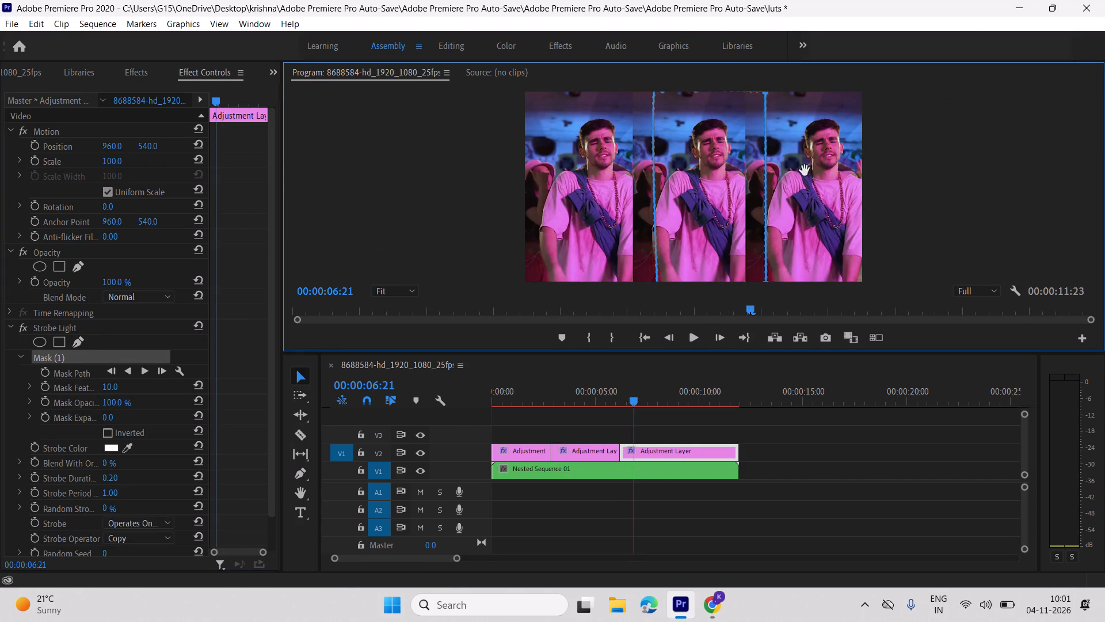
pyautogui.moveTo(805, 170); pyautogui.dragTo(823, 172)
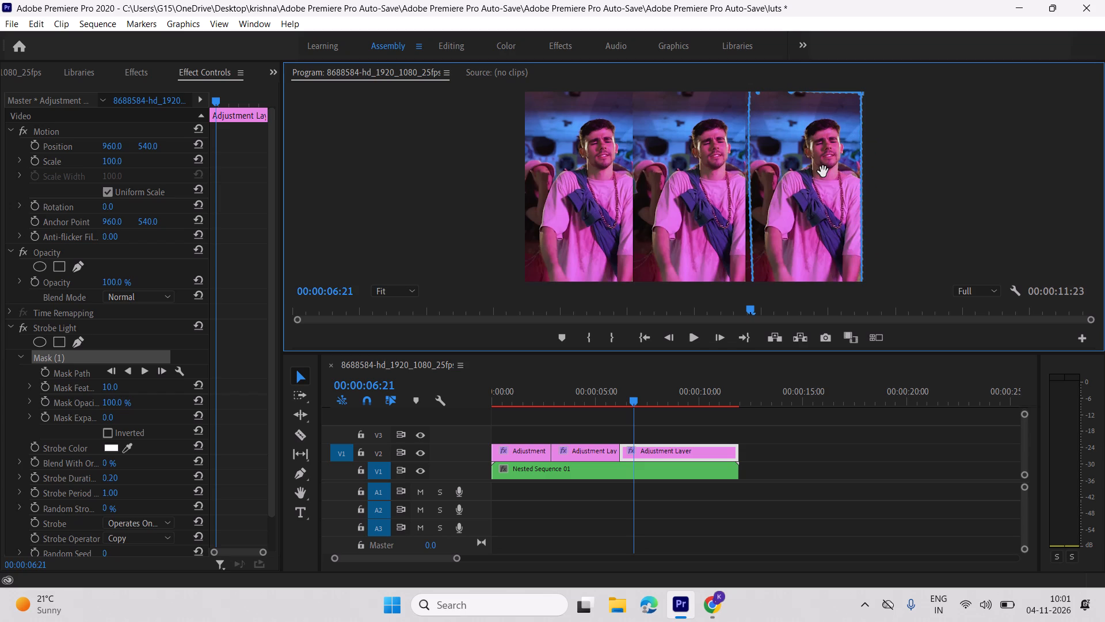
pyautogui.moveTo(823, 172); pyautogui.dragTo(829, 171)
pyautogui.click(829, 170)
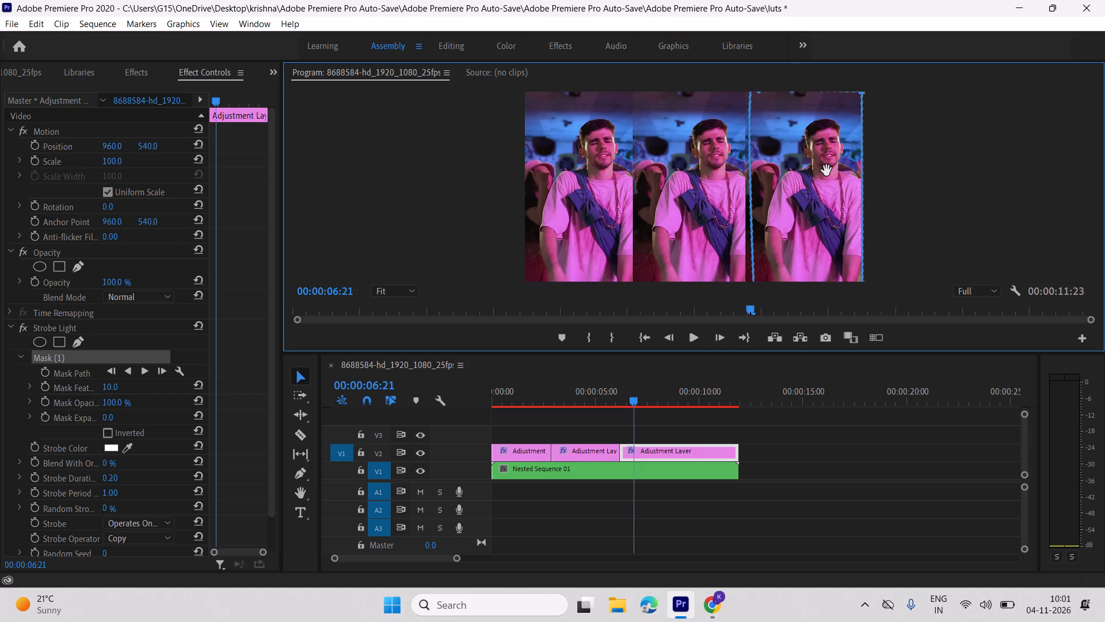
# Fit the third segment's Strobe Light mask to the right strip's left edge by adjusting its bottom-left and top-left corners, and play the flash.
pyautogui.moveTo(755, 290); pyautogui.dragTo(742, 278)
pyautogui.click(753, 284)
pyautogui.moveTo(750, 279); pyautogui.dragTo(740, 273)
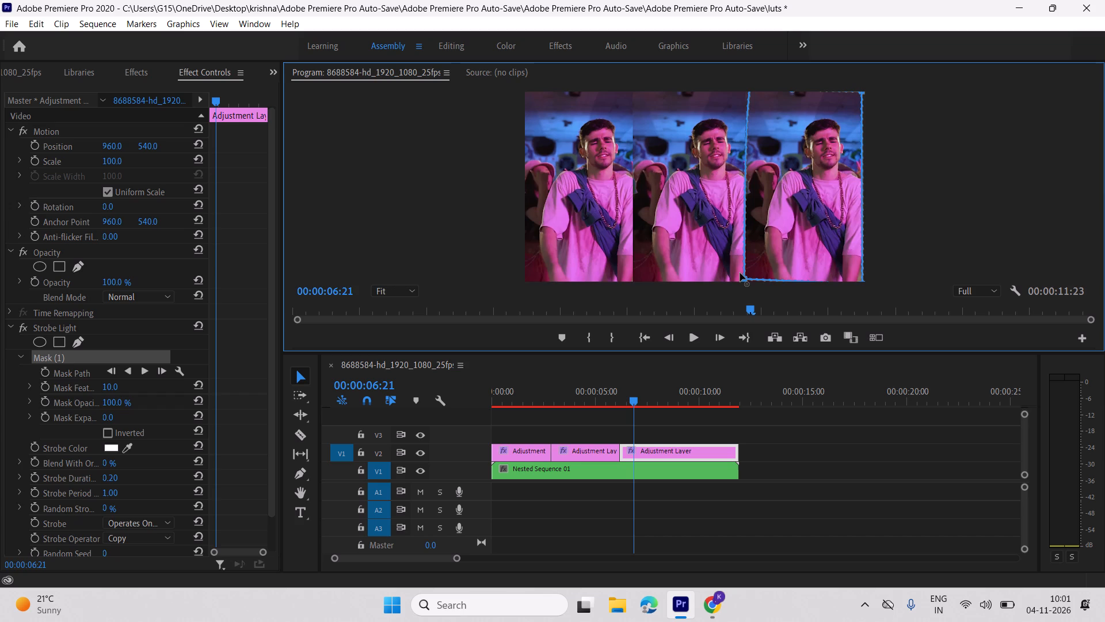
pyautogui.moveTo(740, 273); pyautogui.dragTo(741, 278)
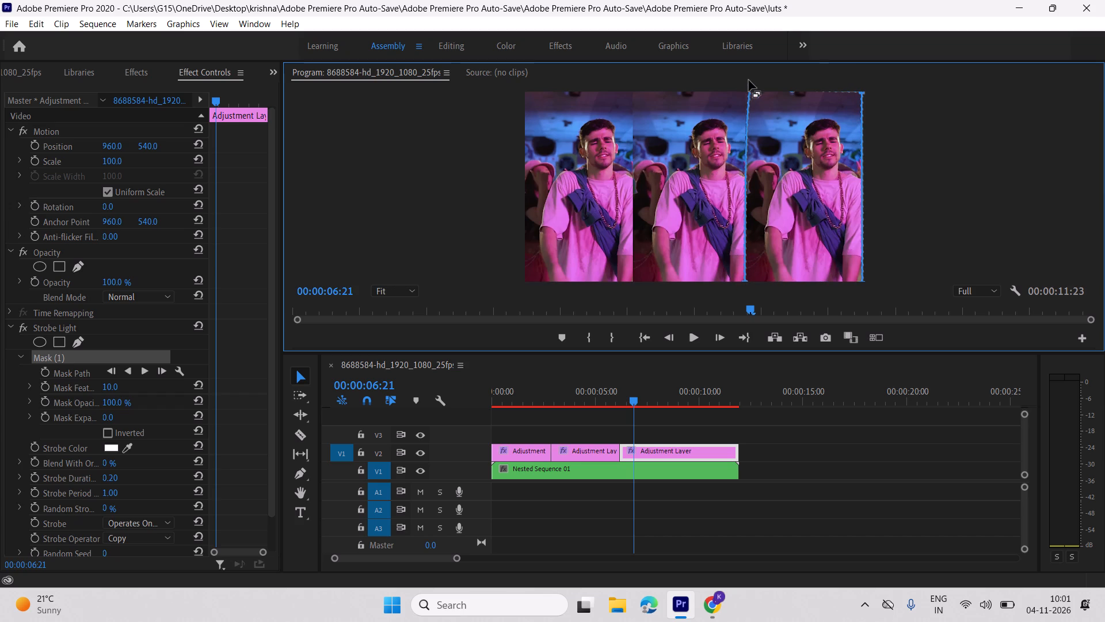
pyautogui.moveTo(750, 82); pyautogui.dragTo(736, 79)
pyautogui.press('space')
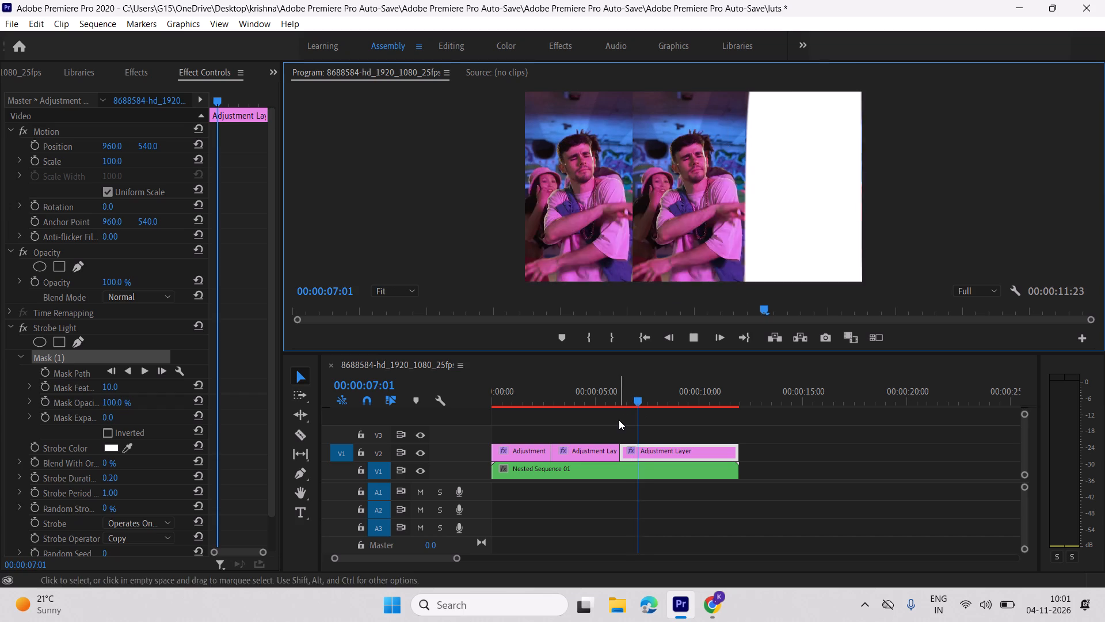
pyautogui.press('space')
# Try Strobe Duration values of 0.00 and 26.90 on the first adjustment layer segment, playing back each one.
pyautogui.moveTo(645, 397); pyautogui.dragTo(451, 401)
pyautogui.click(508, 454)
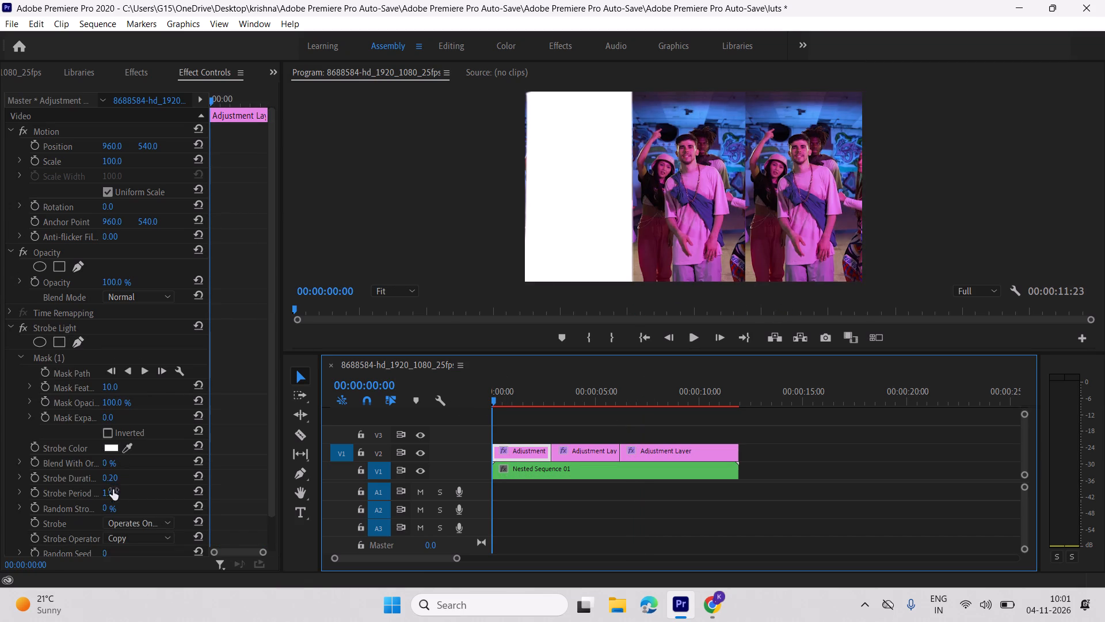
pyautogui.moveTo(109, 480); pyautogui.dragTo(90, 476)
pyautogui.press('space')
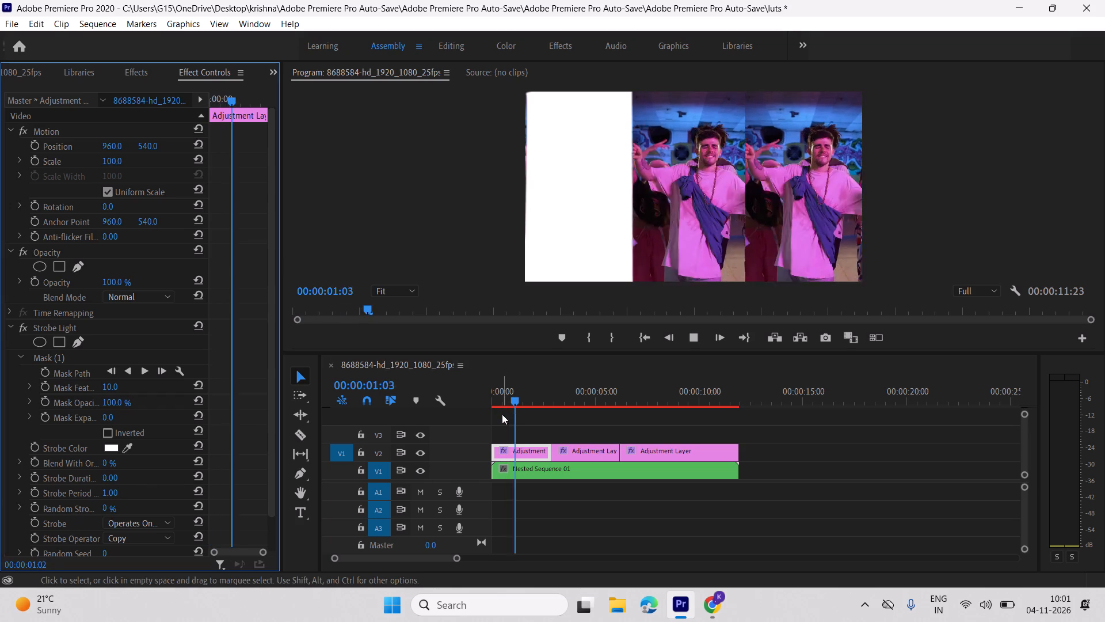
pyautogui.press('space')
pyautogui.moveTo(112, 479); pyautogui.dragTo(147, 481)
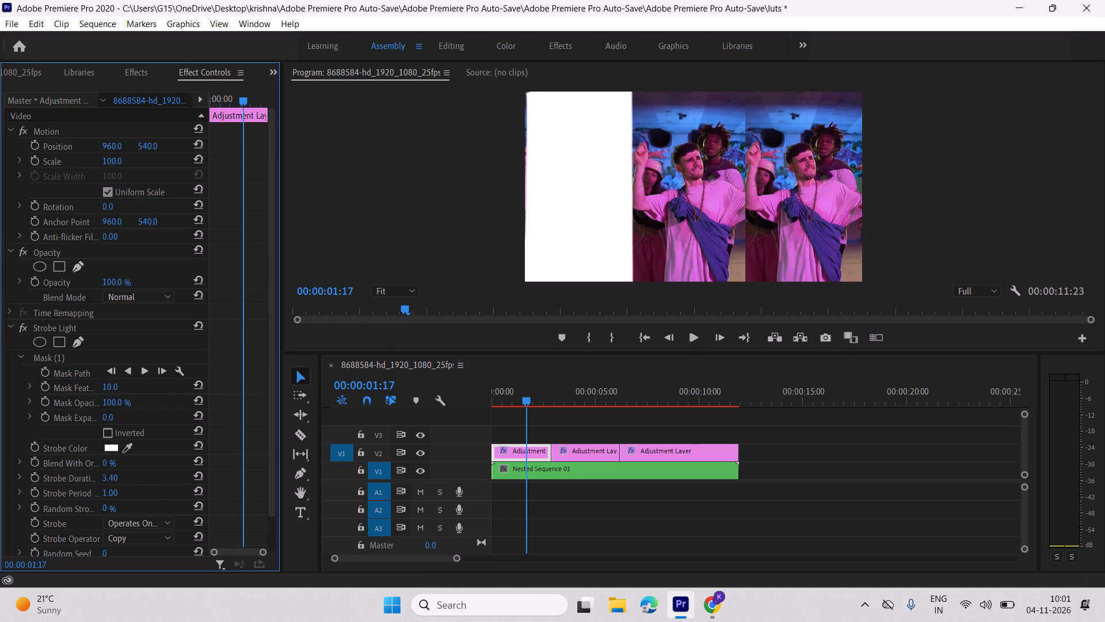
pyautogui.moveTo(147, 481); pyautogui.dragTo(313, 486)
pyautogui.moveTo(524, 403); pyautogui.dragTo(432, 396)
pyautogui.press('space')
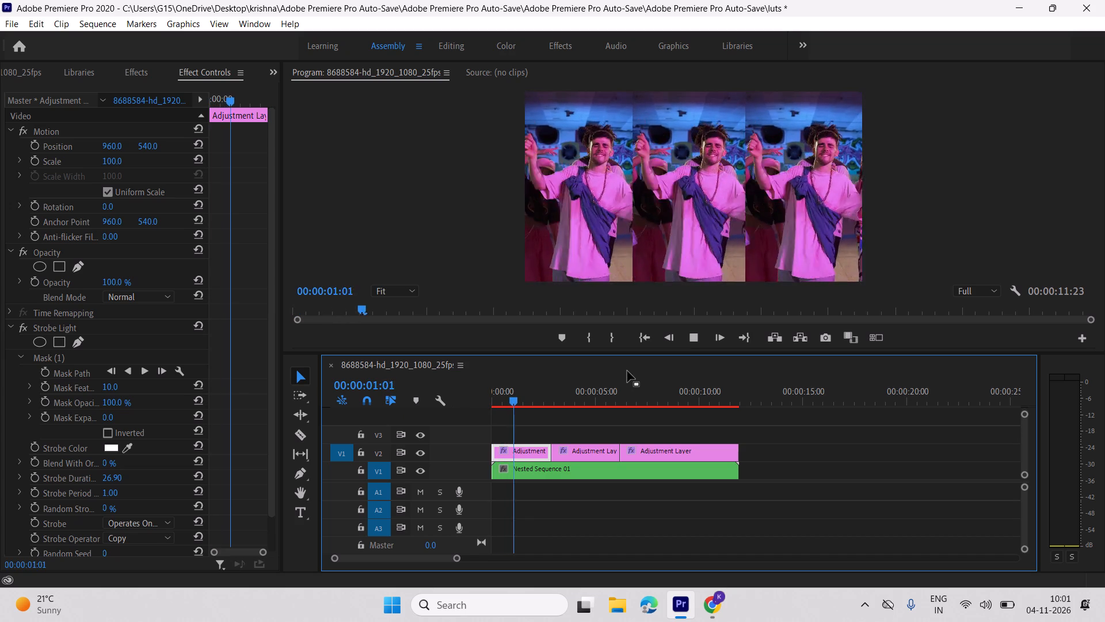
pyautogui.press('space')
# Set the first adjustment layer segment's Strobe Duration to 0.10 and play the sequence from the start into the third segment.
pyautogui.moveTo(117, 480); pyautogui.dragTo(71, 480)
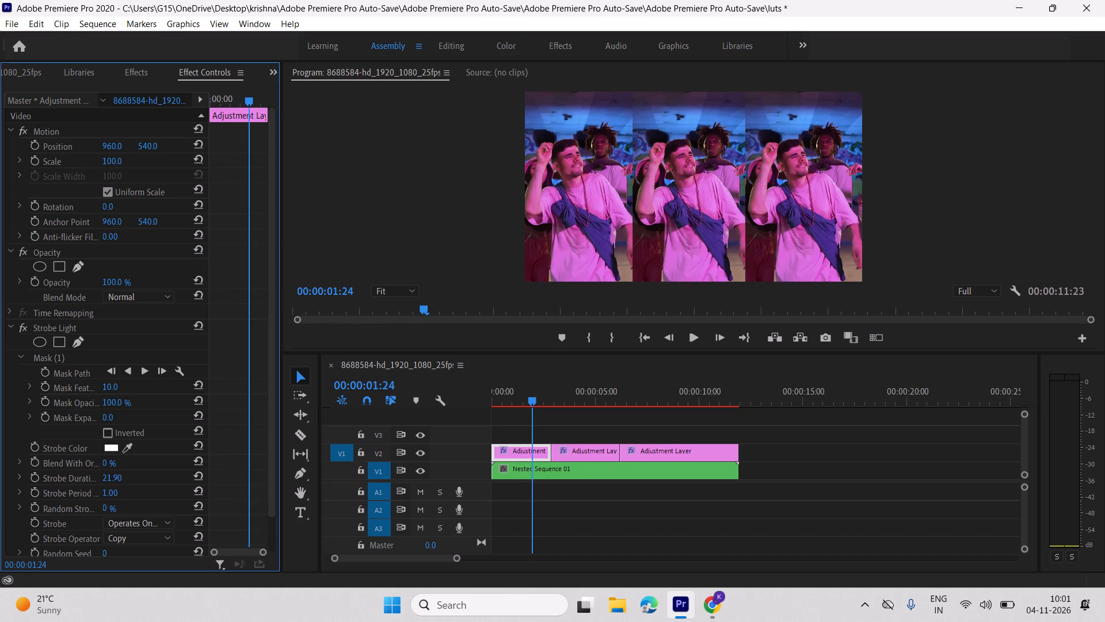
pyautogui.moveTo(71, 480); pyautogui.dragTo(86, 494)
pyautogui.moveTo(86, 494); pyautogui.dragTo(59, 500)
pyautogui.moveTo(59, 500); pyautogui.dragTo(51, 500)
pyautogui.moveTo(543, 401); pyautogui.dragTo(453, 404)
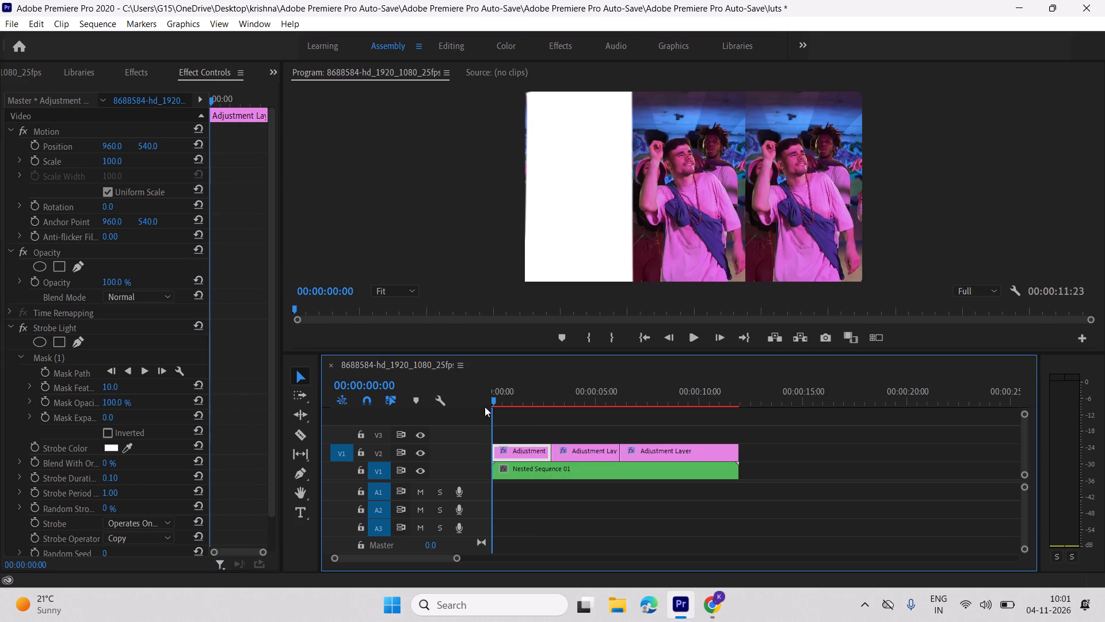
pyautogui.press('space')
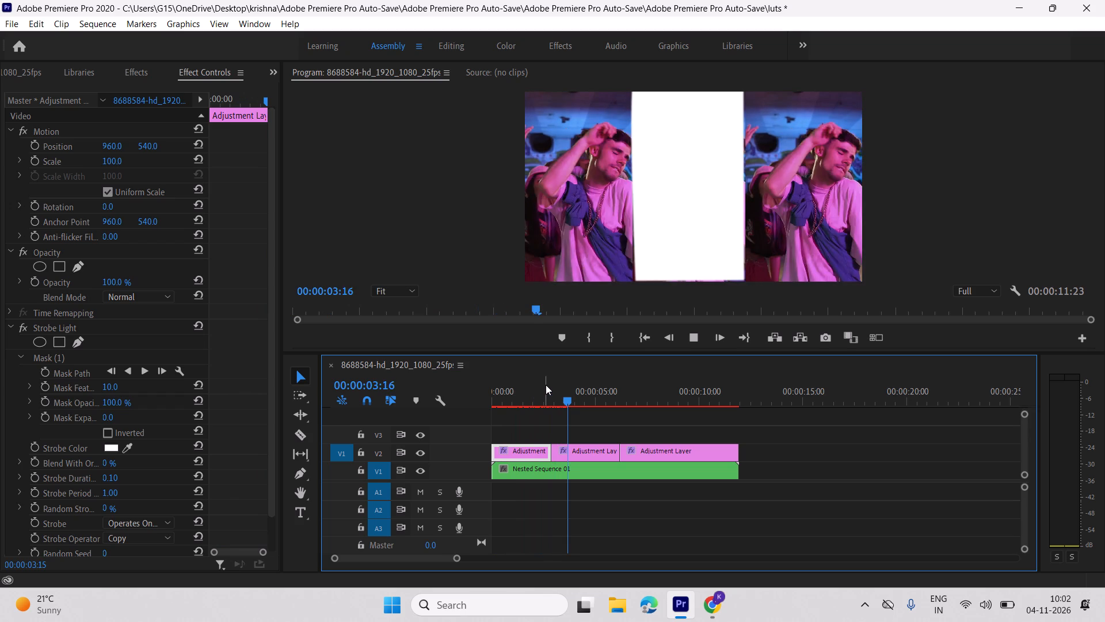
pyautogui.press('space')
# Set the third adjustment layer segment's Strobe Duration to 0.10.
pyautogui.click(647, 452)
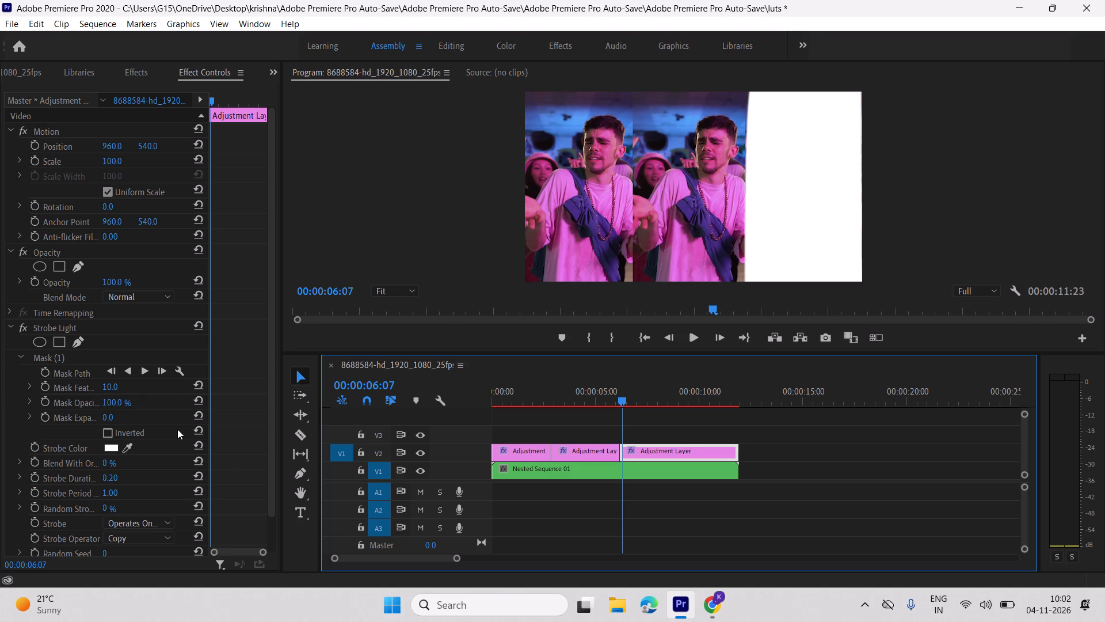
pyautogui.click(111, 476)
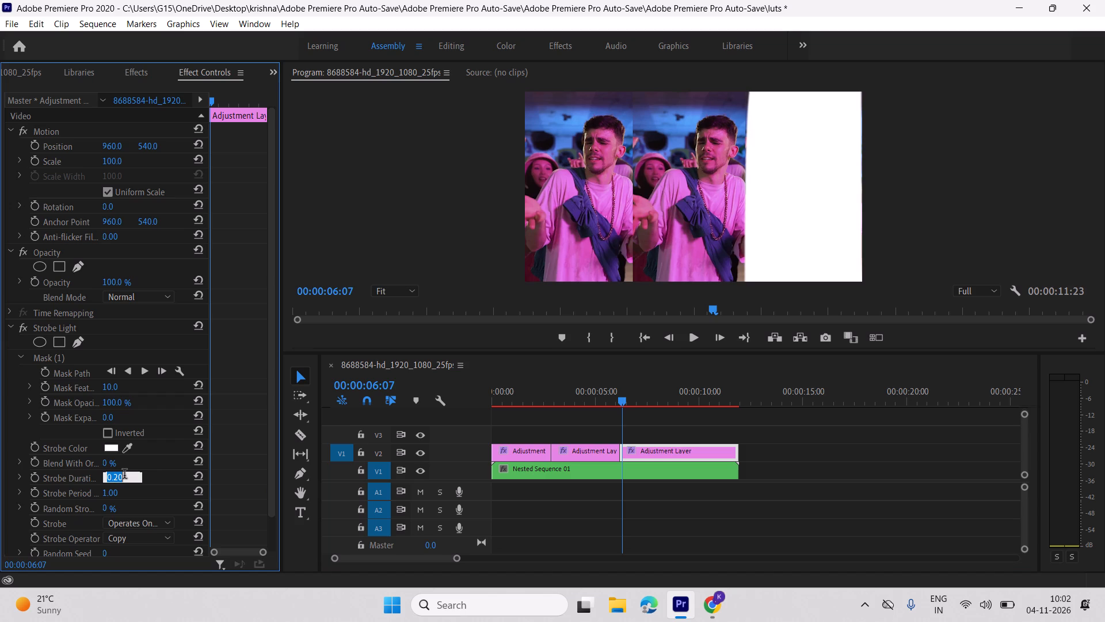
pyautogui.write('10')
pyautogui.press('BackSpace')
pyautogui.press('BackSpace')
pyautogui.press('0')
pyautogui.write('.1')
pyautogui.press('0')
pyautogui.press('Return')
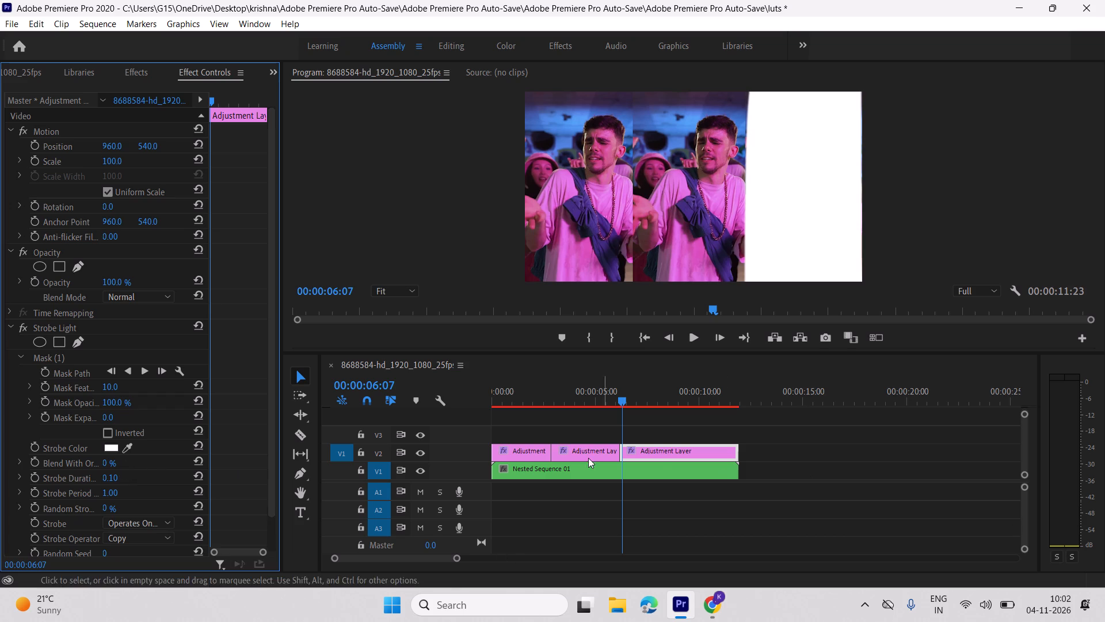
# Play the whole sequence from the start to review the alternating strobe flashes on the three strips.
pyautogui.moveTo(619, 397); pyautogui.dragTo(447, 404)
pyautogui.click(445, 404)
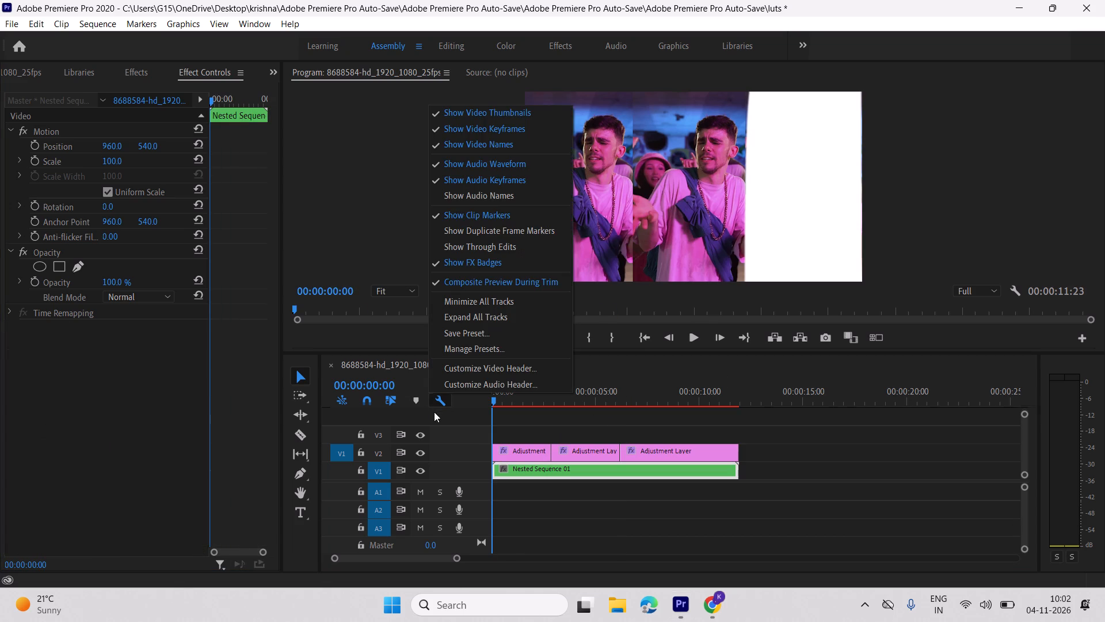
pyautogui.click(589, 381)
pyautogui.click(687, 338)
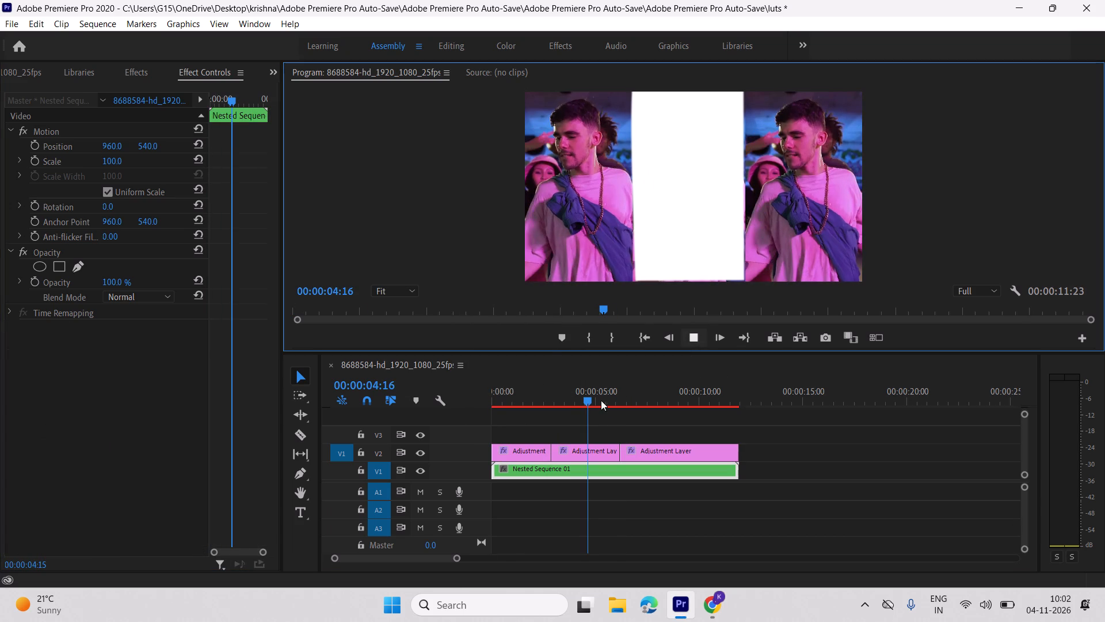
pyautogui.moveTo(630, 397); pyautogui.dragTo(5, 396)
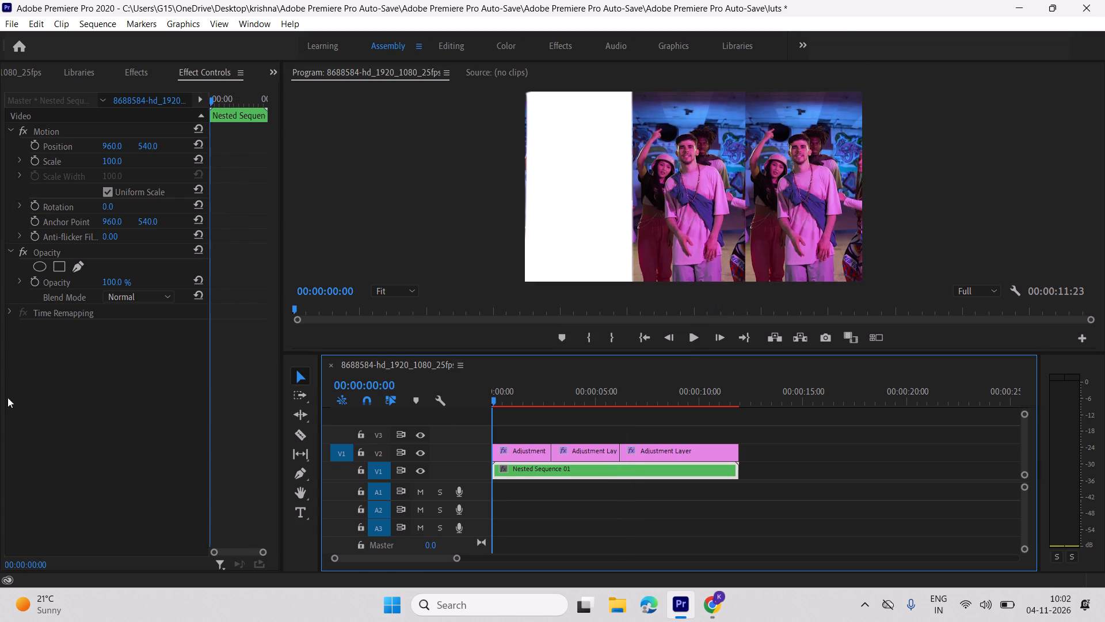
pyautogui.click(687, 339)
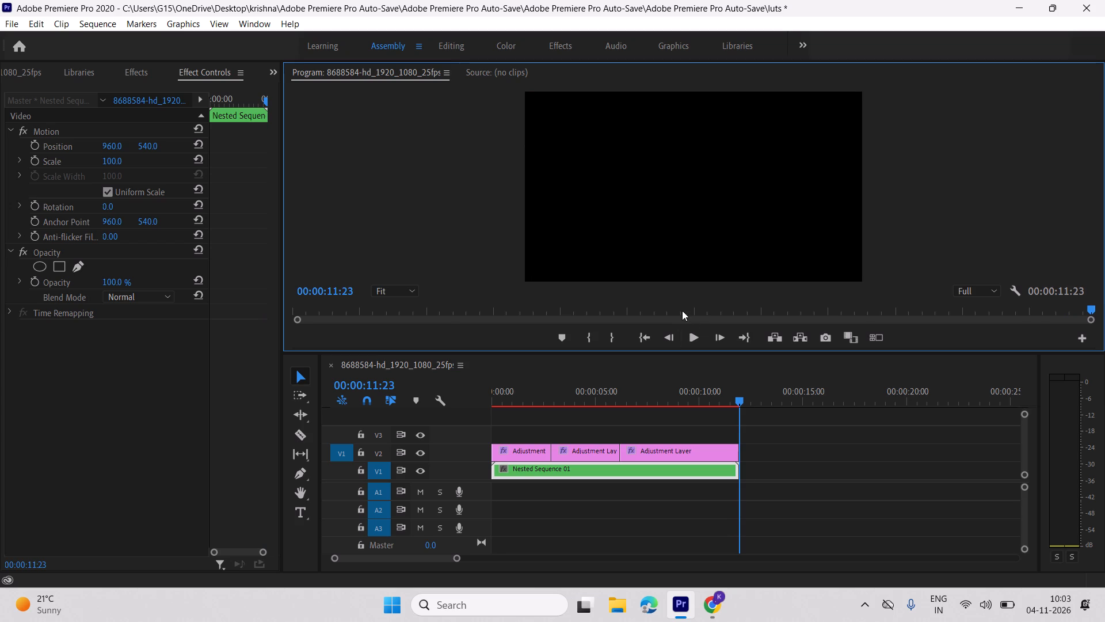
pyautogui.press('space')
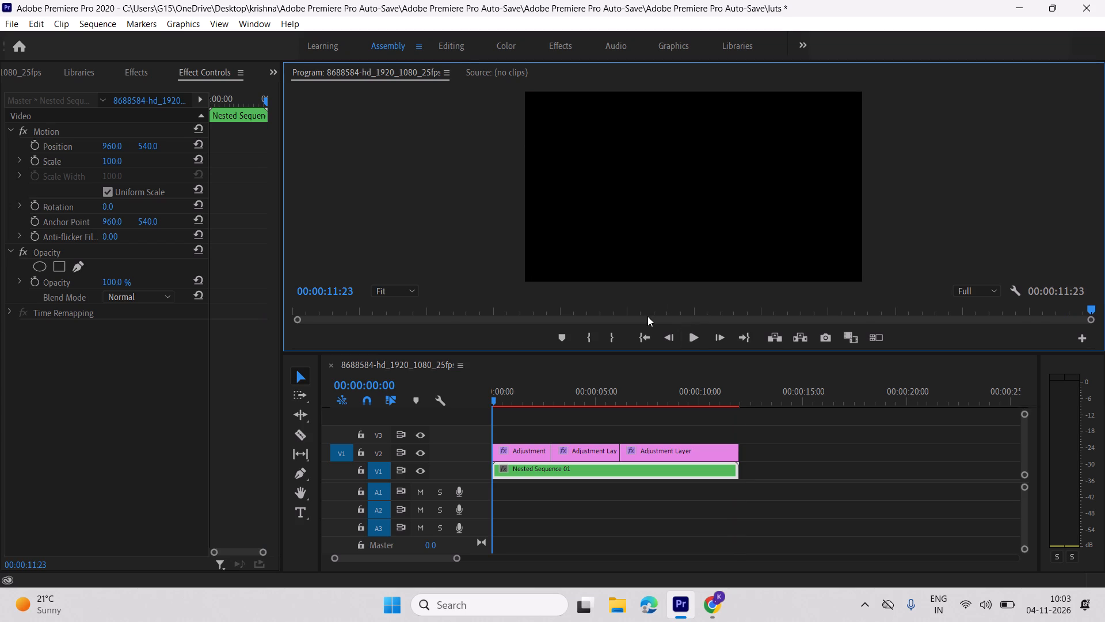
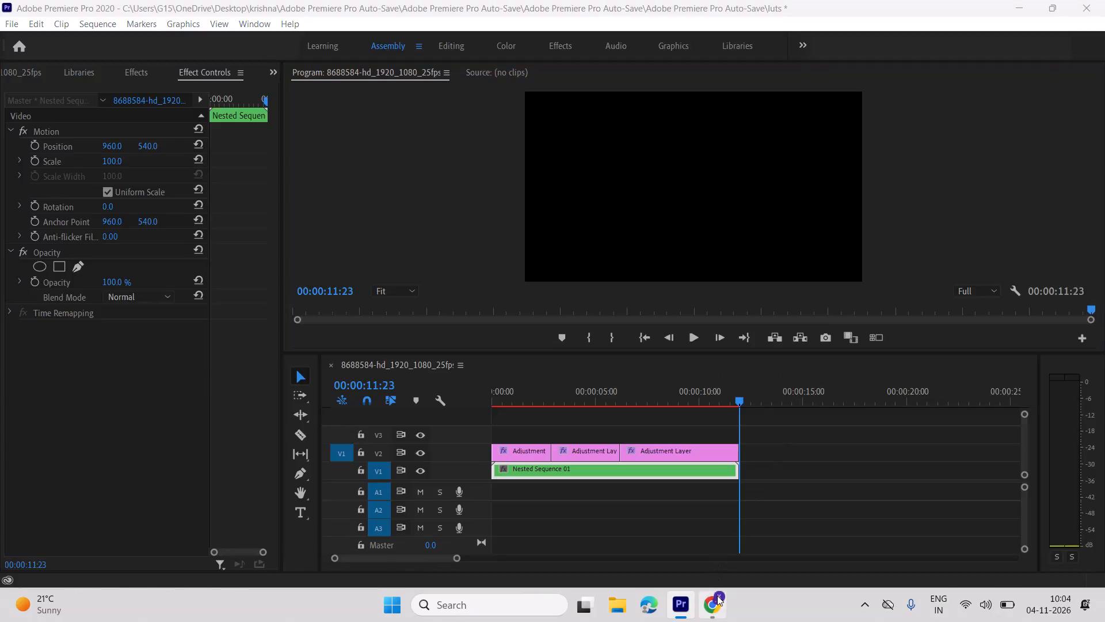
# Switch to Chrome, open YouTube in a new tab and search for "bhaktavatsal production".
pyautogui.click(200, 0)
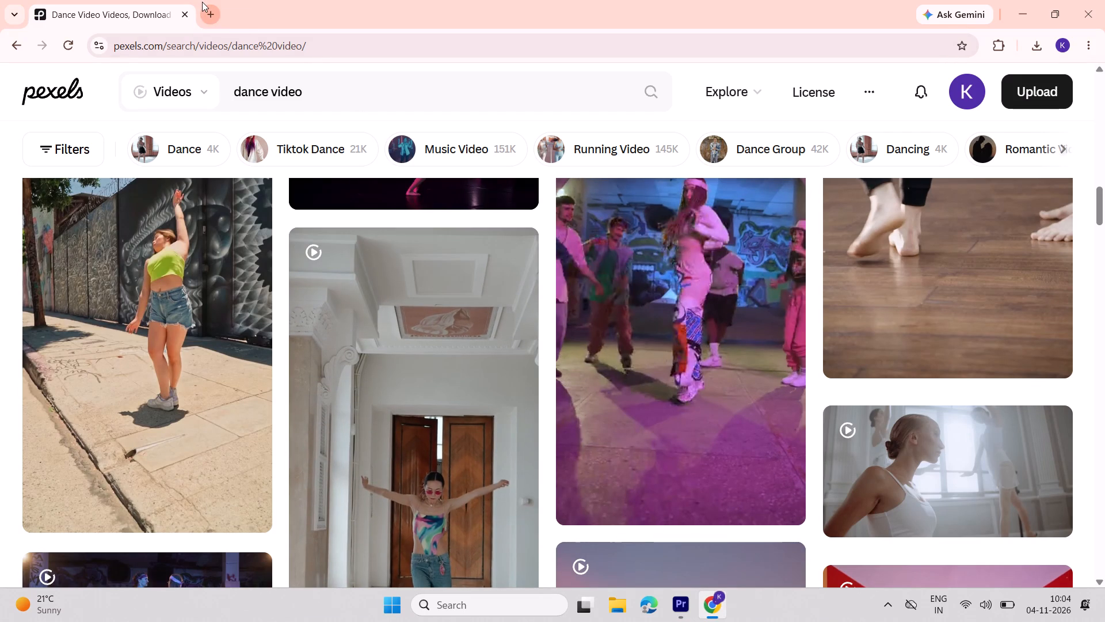
pyautogui.click(202, 2)
pyautogui.press('y')
pyautogui.press('Left')
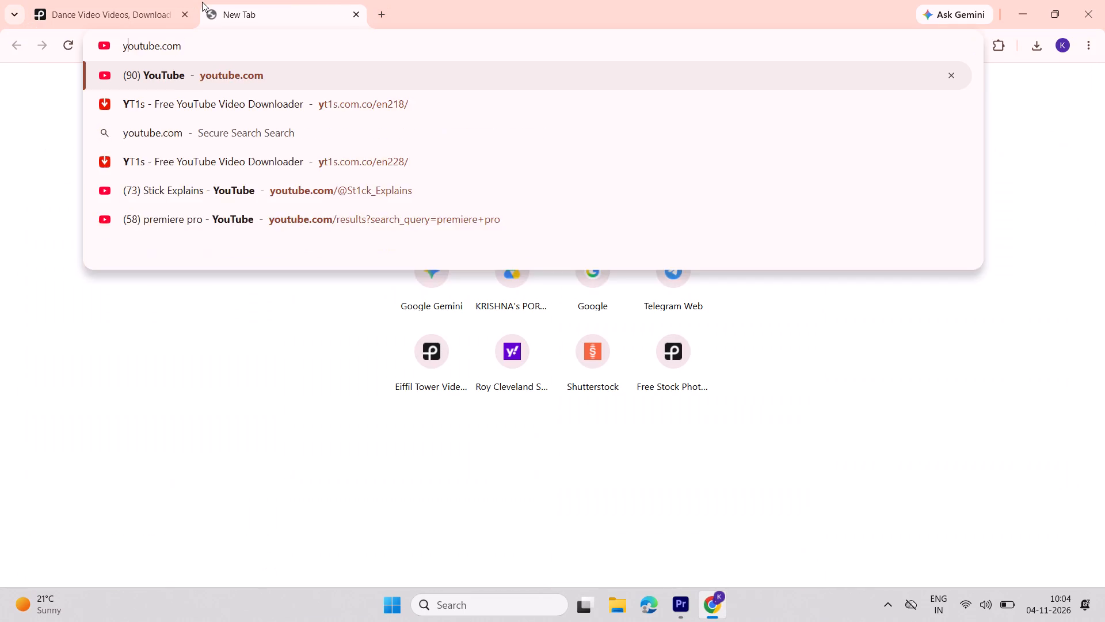
pyautogui.press('Return')
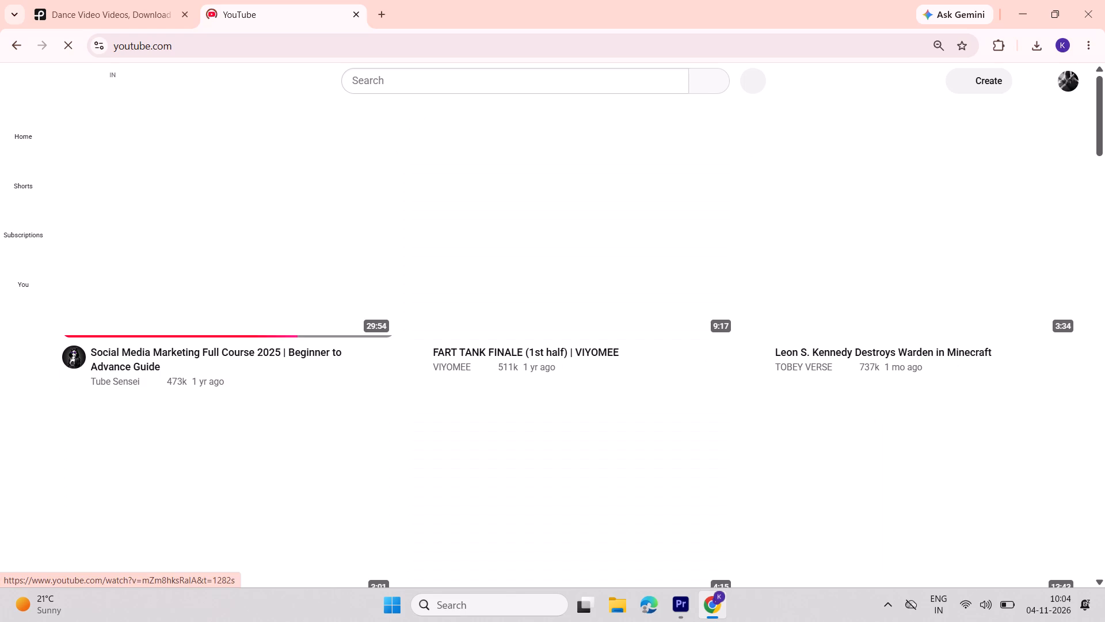
pyautogui.click(447, 73)
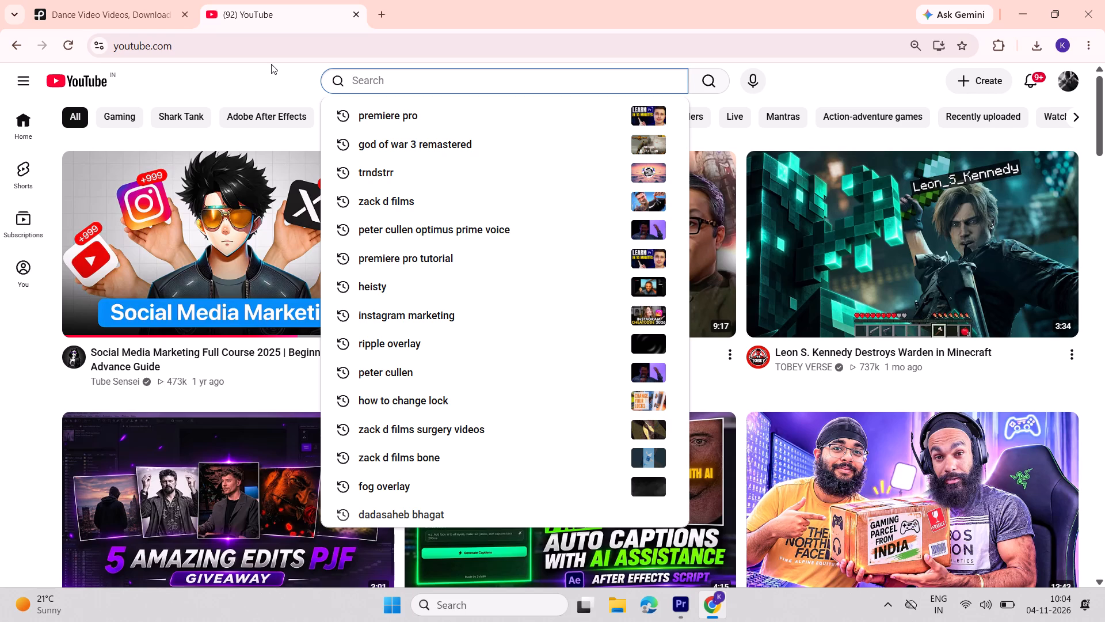
pyautogui.write('bhal')
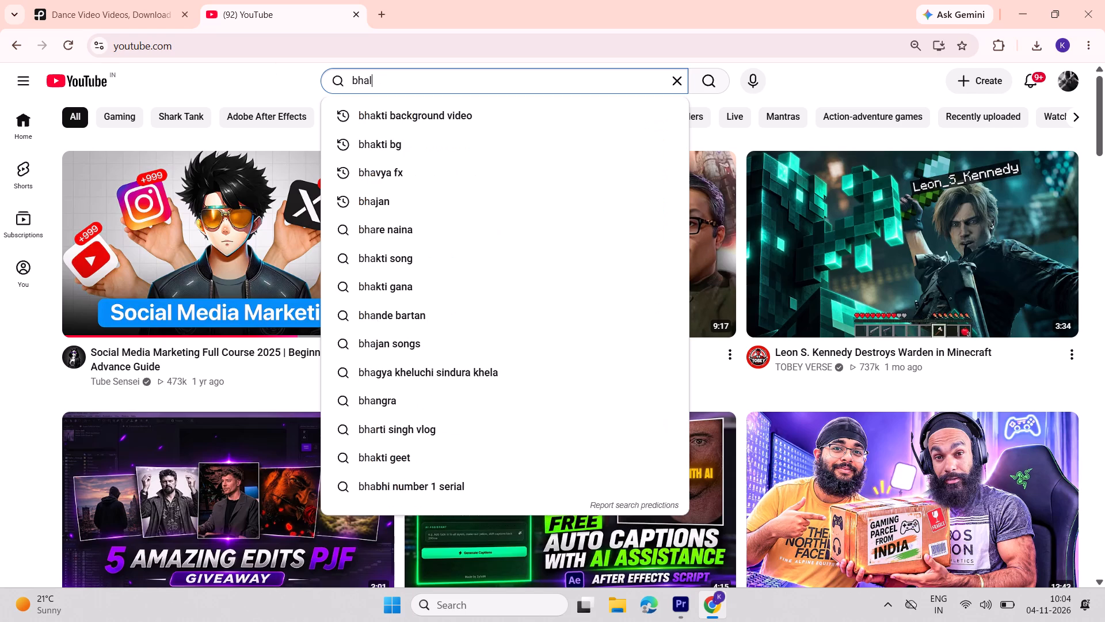
pyautogui.press('BackSpace')
pyautogui.write('kat')
pyautogui.press('BackSpace')
pyautogui.press('BackSpace')
pyautogui.write('tav')
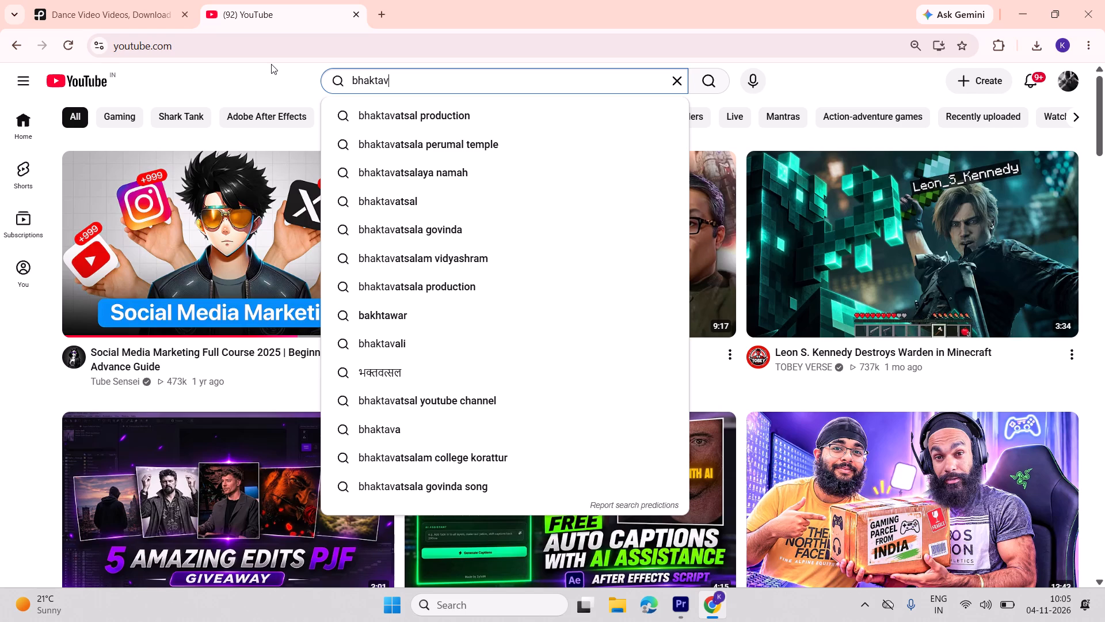
pyautogui.click(382, 105)
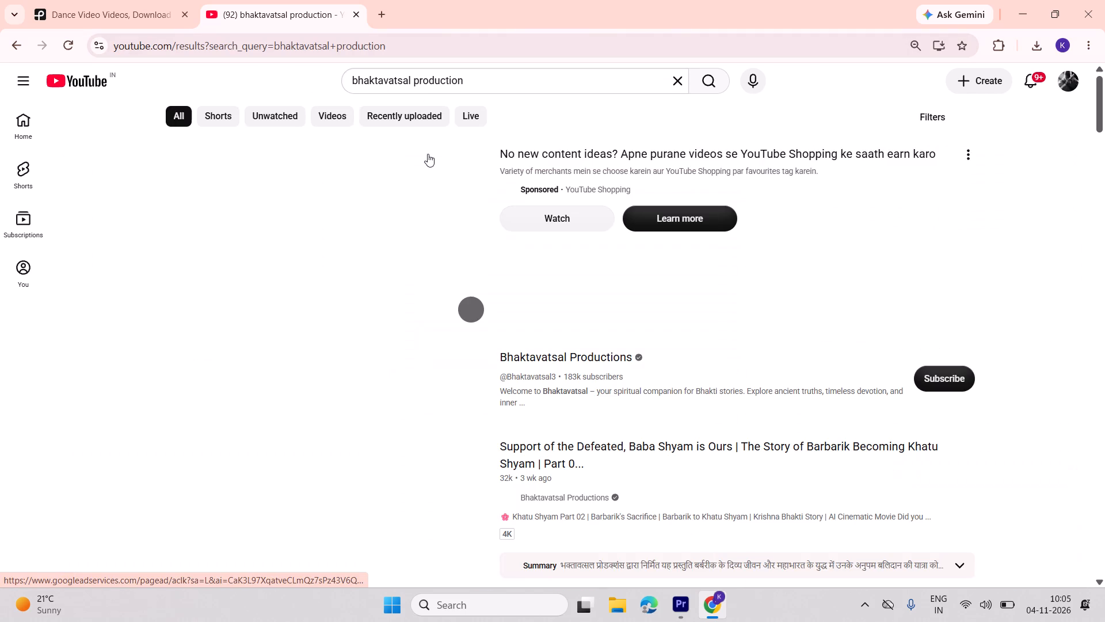
# Open the Bhaktavatsal Productions channel and look through its uploaded videos.
pyautogui.scroll(-3, 426, 207)
pyautogui.click(344, 166)
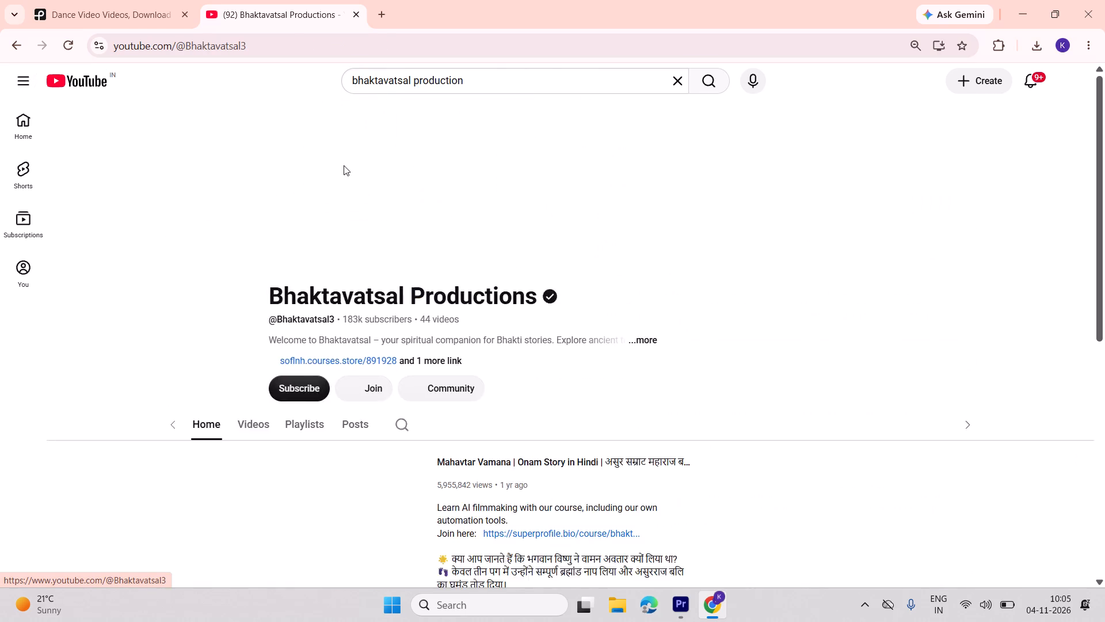
pyautogui.scroll(-2, 371, 203)
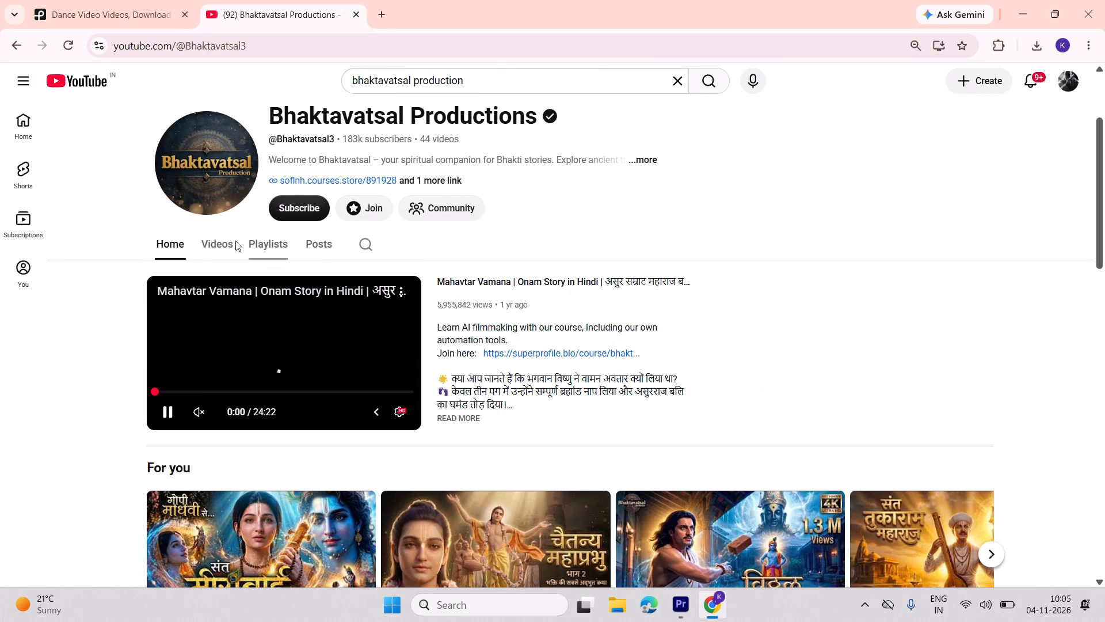
pyautogui.click(230, 244)
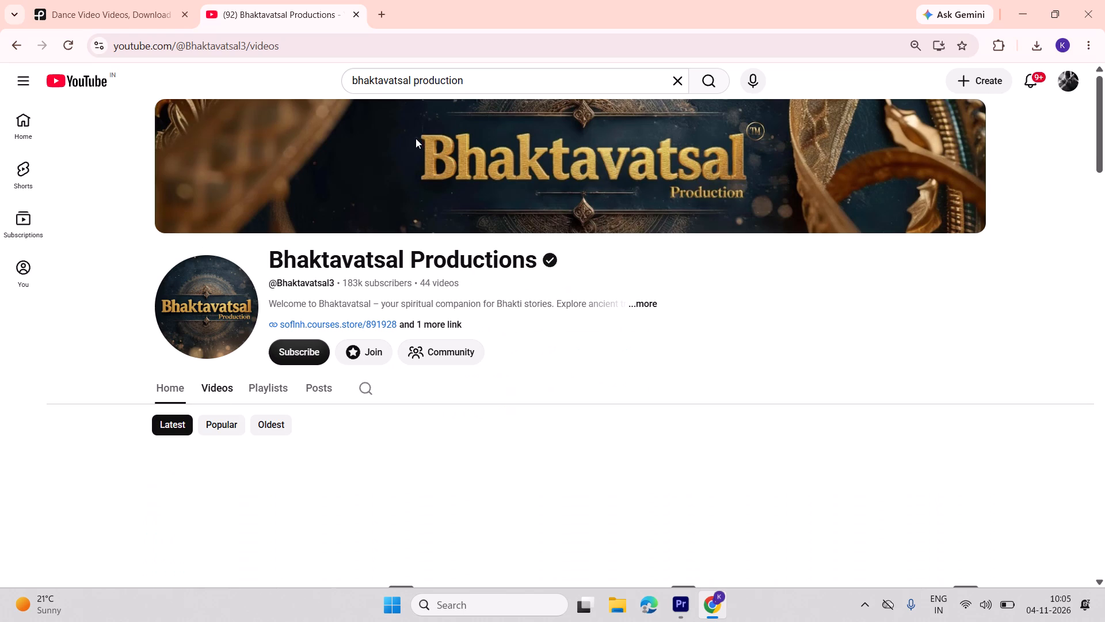
pyautogui.scroll(-5, 386, 282)
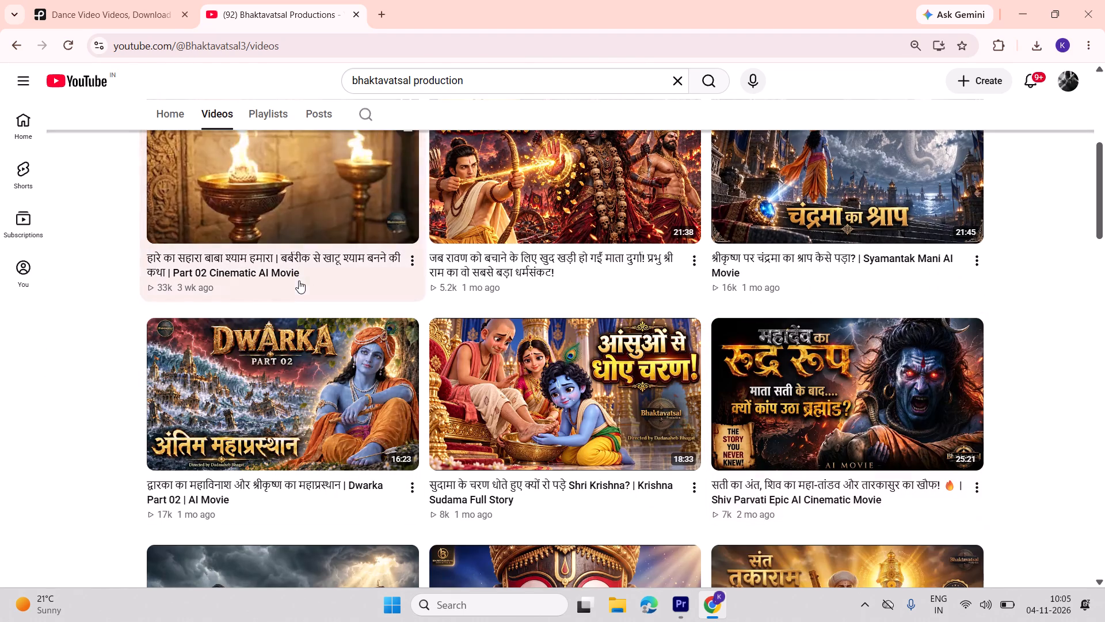
pyautogui.scroll(-1, 440, 268)
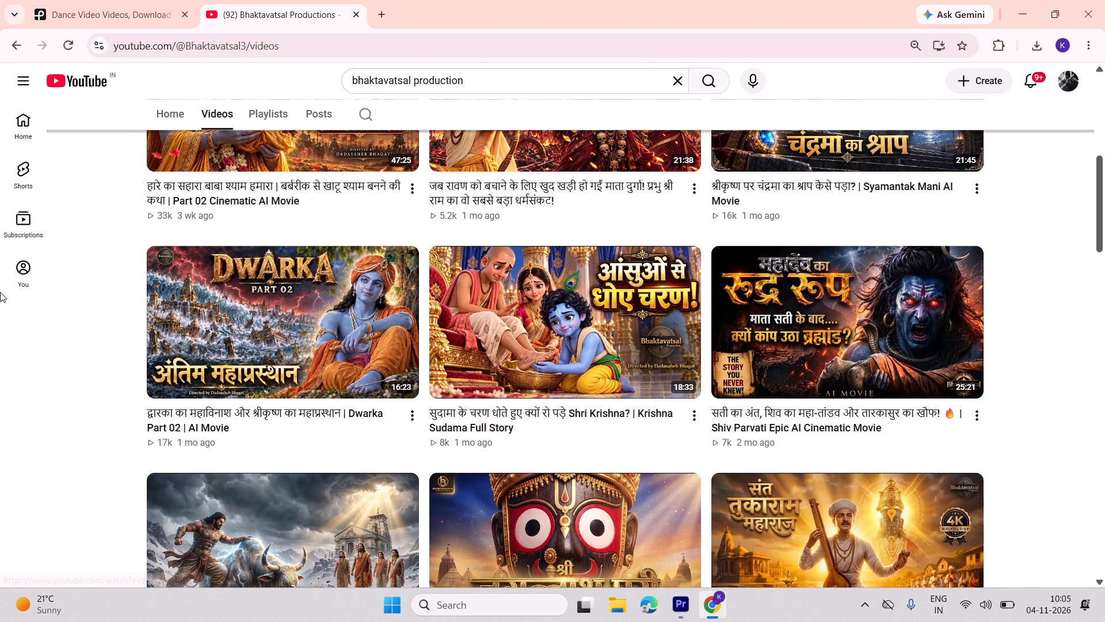
pyautogui.scroll(-3, 11, 318)
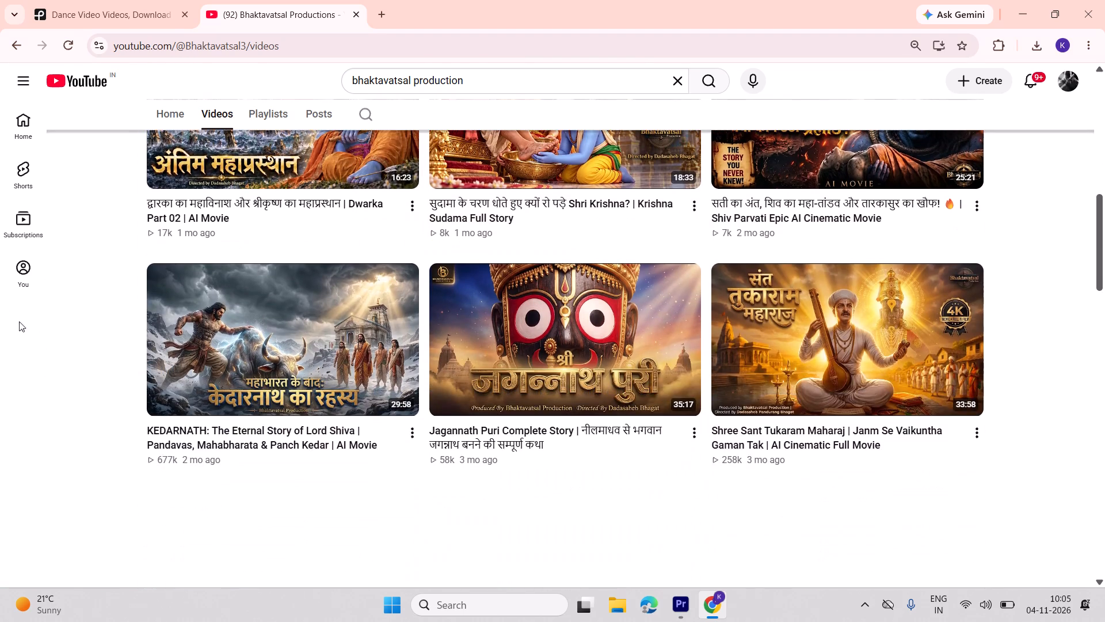
pyautogui.scroll(-3, 56, 327)
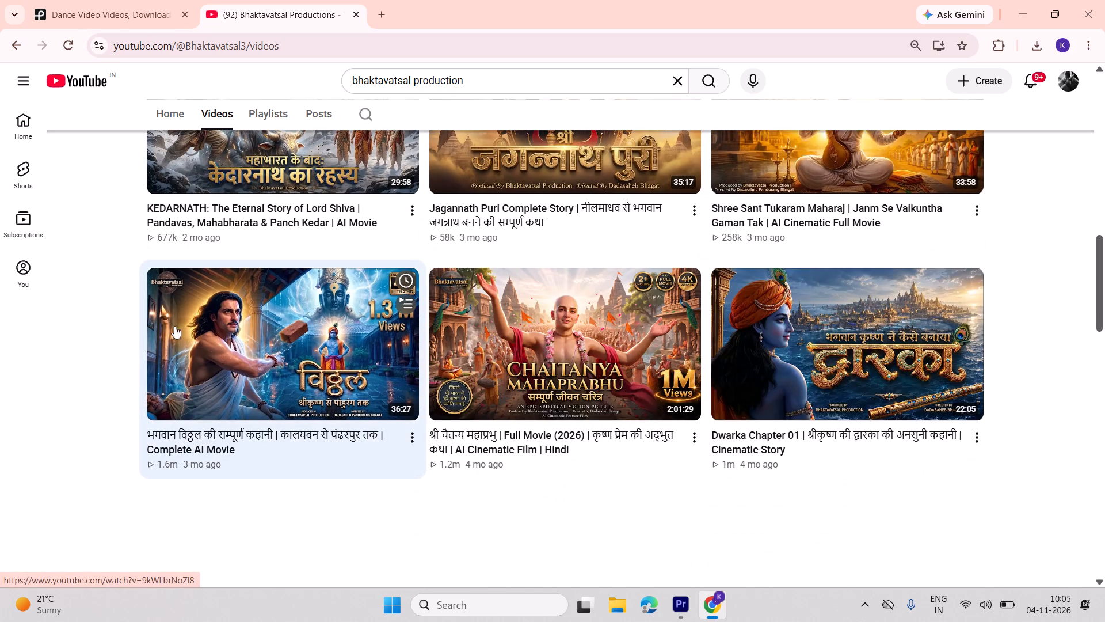
pyautogui.scroll(-4, 177, 329)
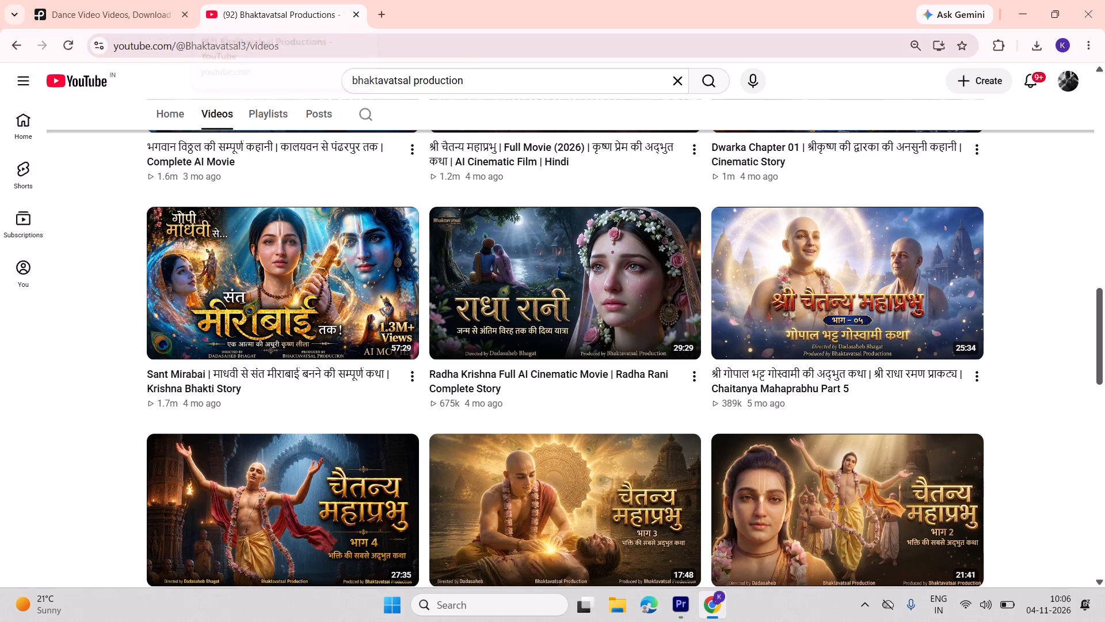
# Replace the YouTube search with "if your dog barks at night" and run it.
pyautogui.moveTo(498, 76); pyautogui.dragTo(374, 67)
pyautogui.moveTo(491, 78); pyautogui.dragTo(242, 97)
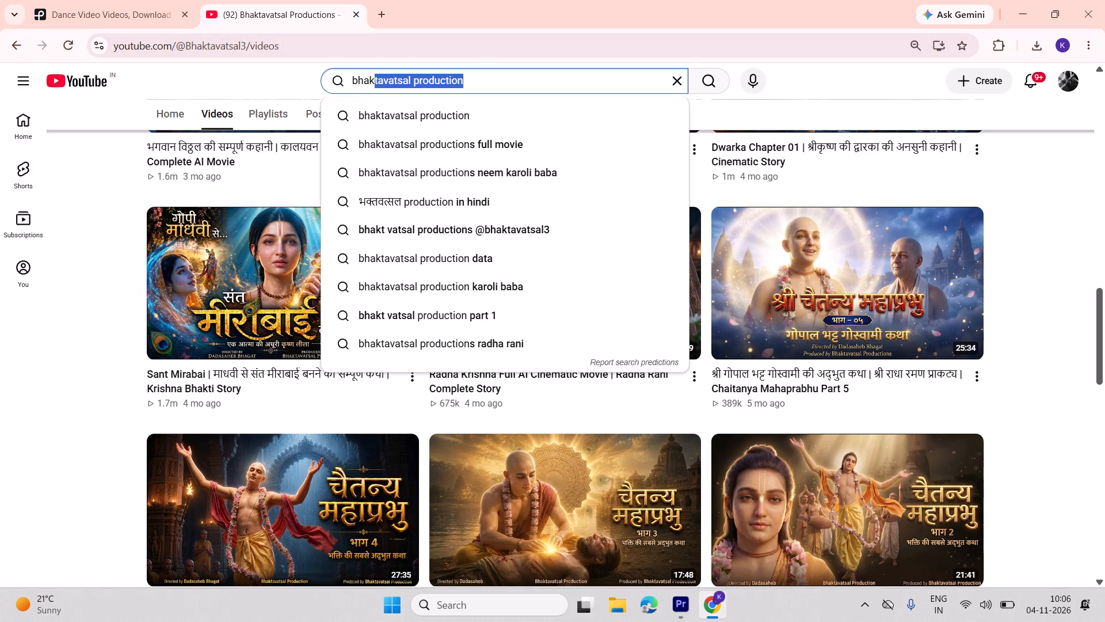
pyautogui.press('BackSpace')
pyautogui.press('BackSpace')
pyautogui.press('BackSpace')
pyautogui.press('BackSpace')
pyautogui.press('BackSpace')
pyautogui.press('BackSpace')
pyautogui.press('BackSpace')
pyautogui.press('BackSpace')
pyautogui.press('BackSpace')
pyautogui.press('BackSpace')
pyautogui.press('BackSpace')
pyautogui.press('BackSpace')
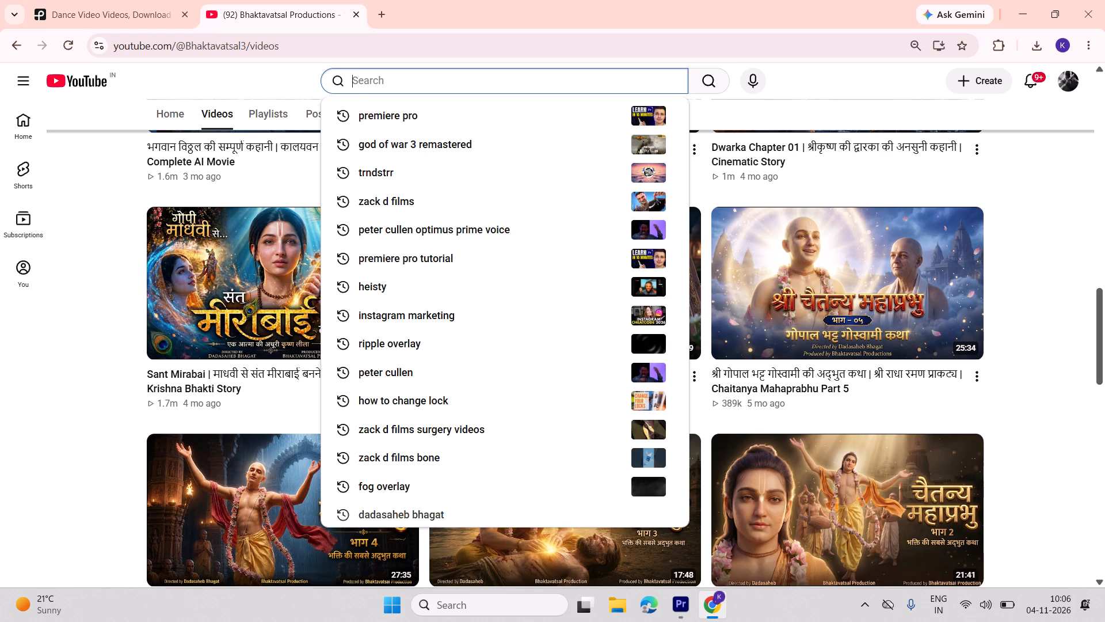
pyautogui.press('i')
pyautogui.write('f your dog barkz')
pyautogui.press('space')
pyautogui.press('BackSpace')
pyautogui.press('BackSpace')
pyautogui.write('s at')
pyautogui.press('space')
pyautogui.write('nish')
pyautogui.press('BackSpace')
pyautogui.press('BackSpace')
pyautogui.write('ght')
pyautogui.press('Return')
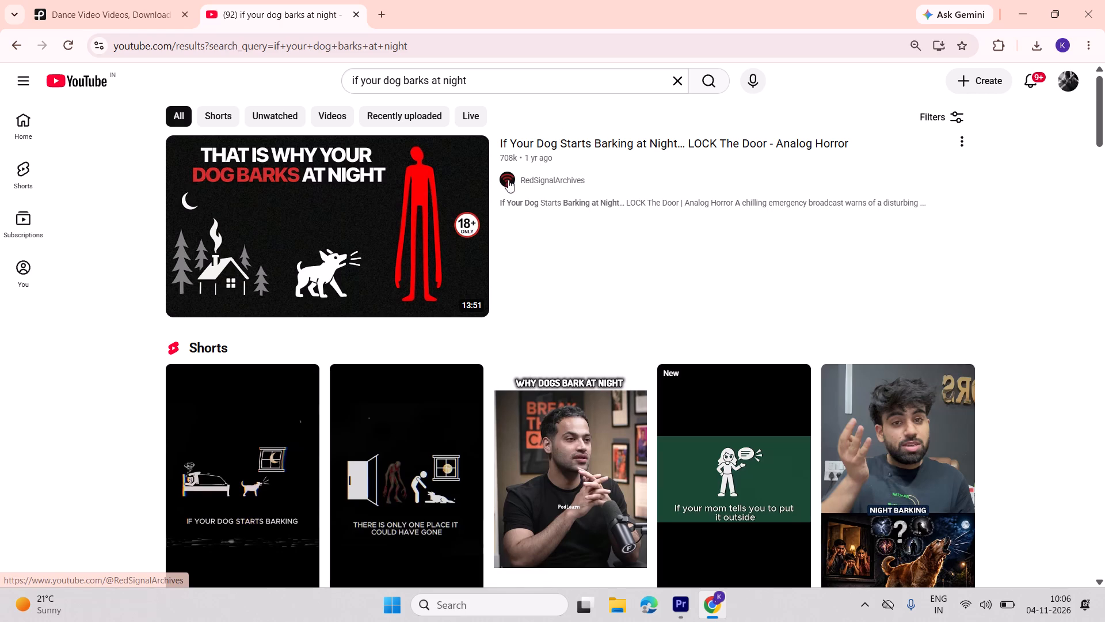
# Look through the videos and Shorts in the dog-barking search results.
pyautogui.scroll(-6, 496, 184)
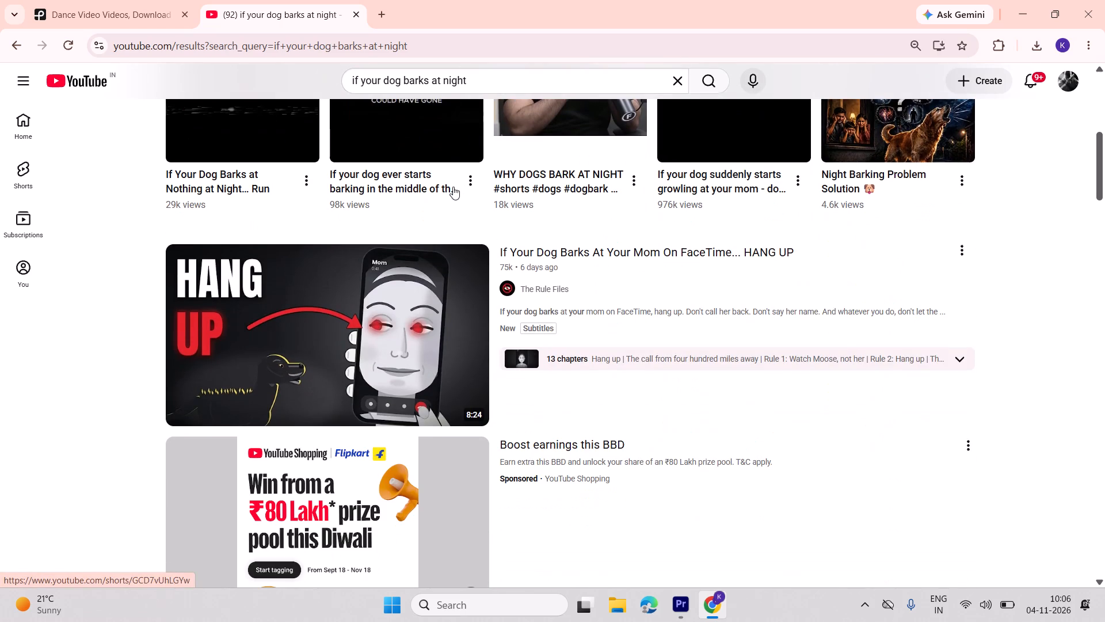
pyautogui.scroll(-1, 417, 219)
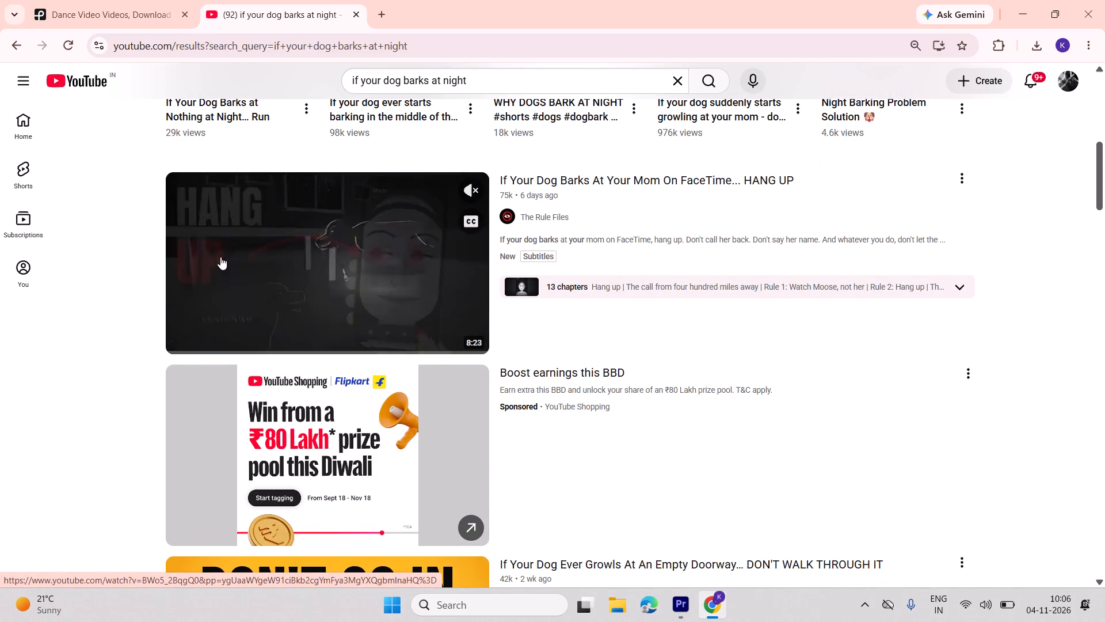
pyautogui.scroll(-1, 135, 287)
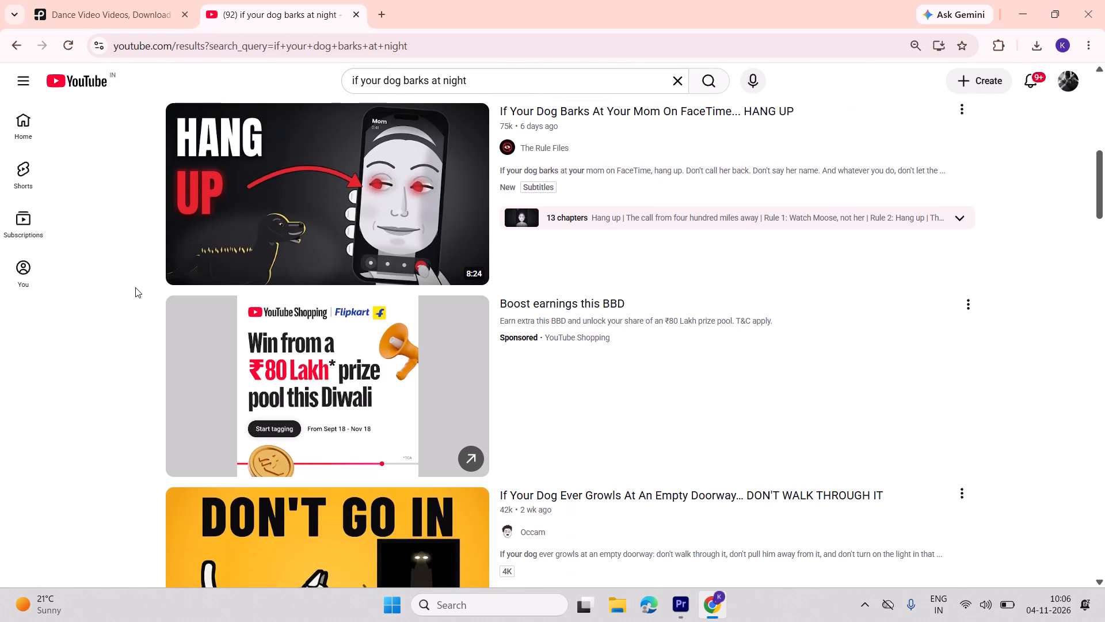
pyautogui.scroll(-4, 210, 235)
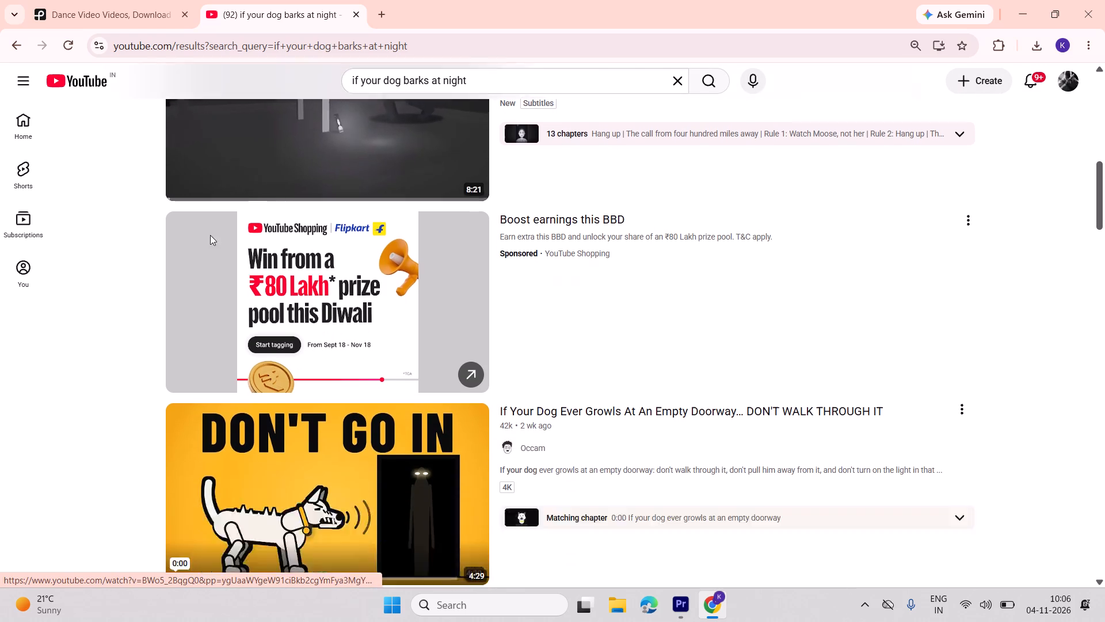
pyautogui.scroll(-4, 544, 509)
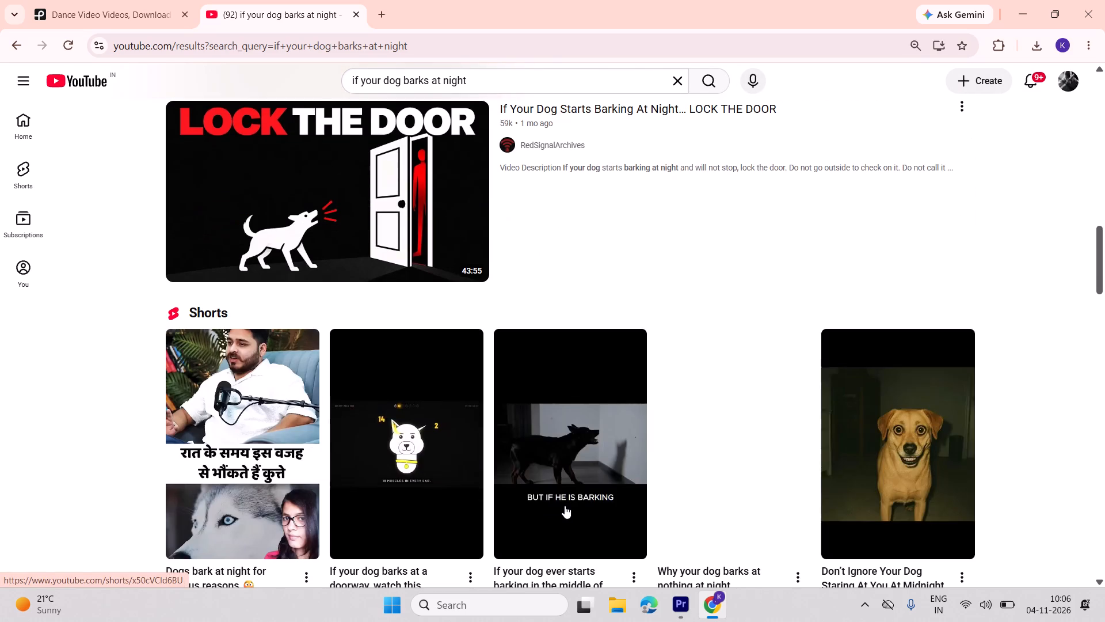
pyautogui.scroll(-7, 565, 506)
# Switch back to Premiere Pro and play the opening of the sequence to check the first strip's flash.
pyautogui.click(691, 607)
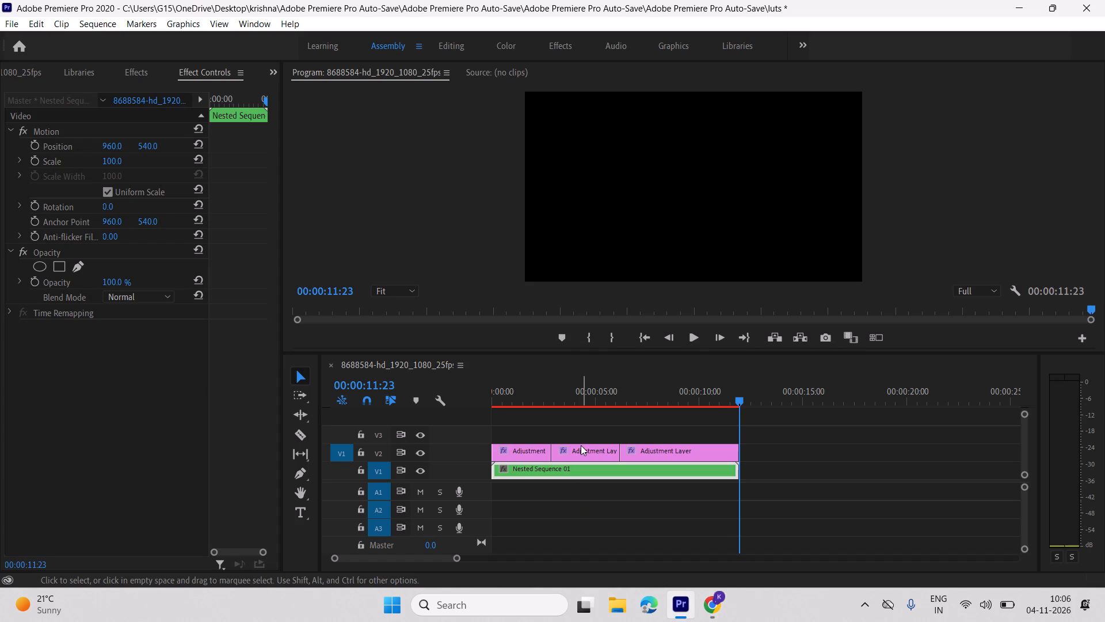
pyautogui.press('space')
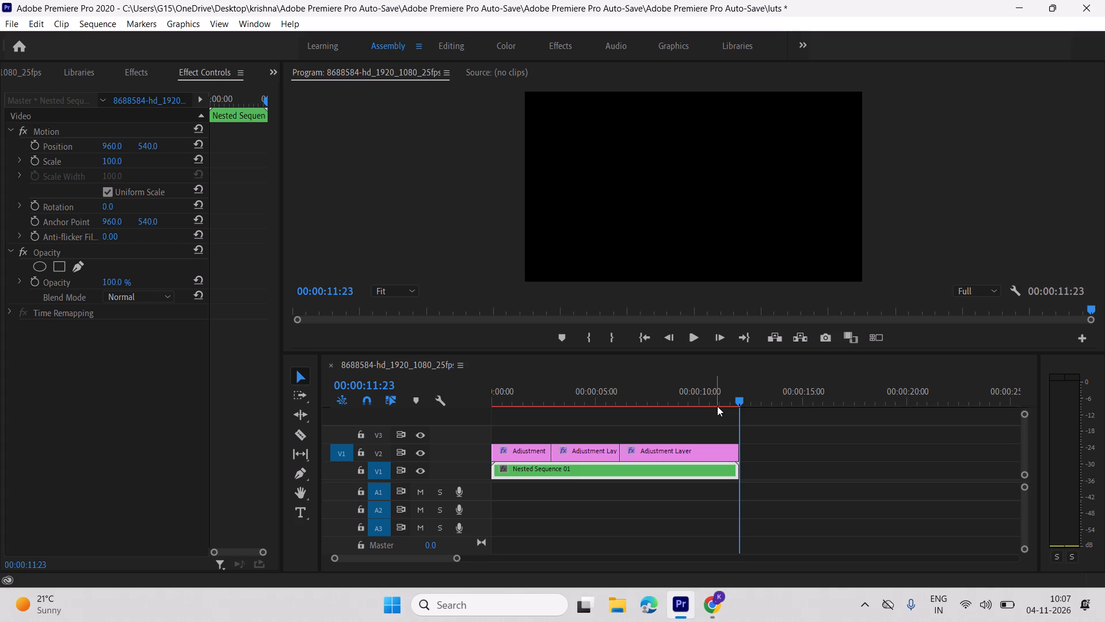
pyautogui.press('space')
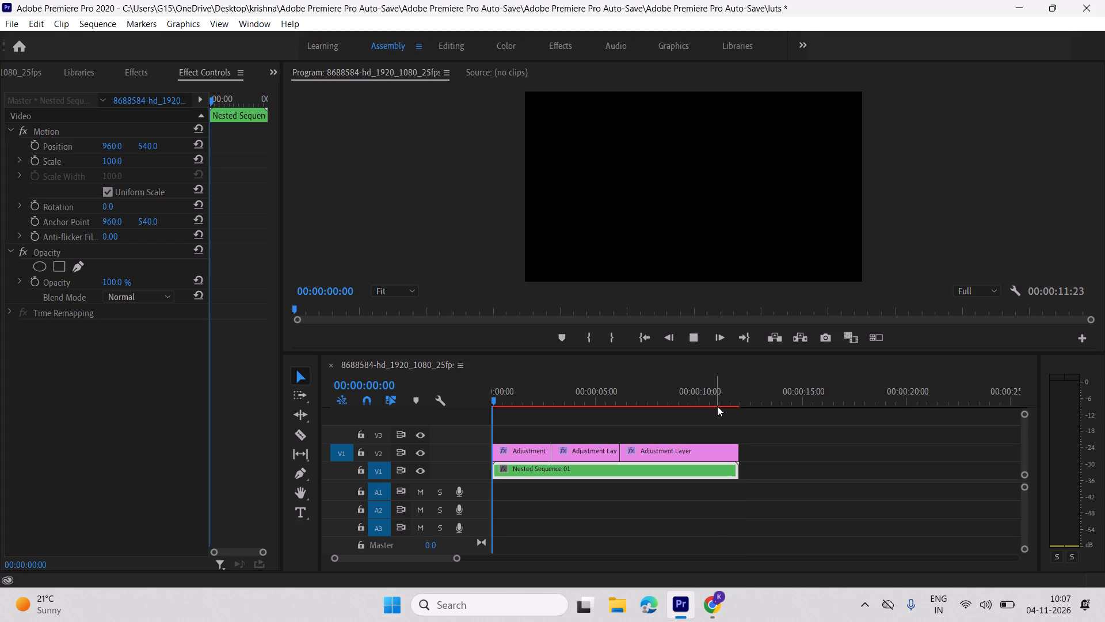
pyautogui.press('space')
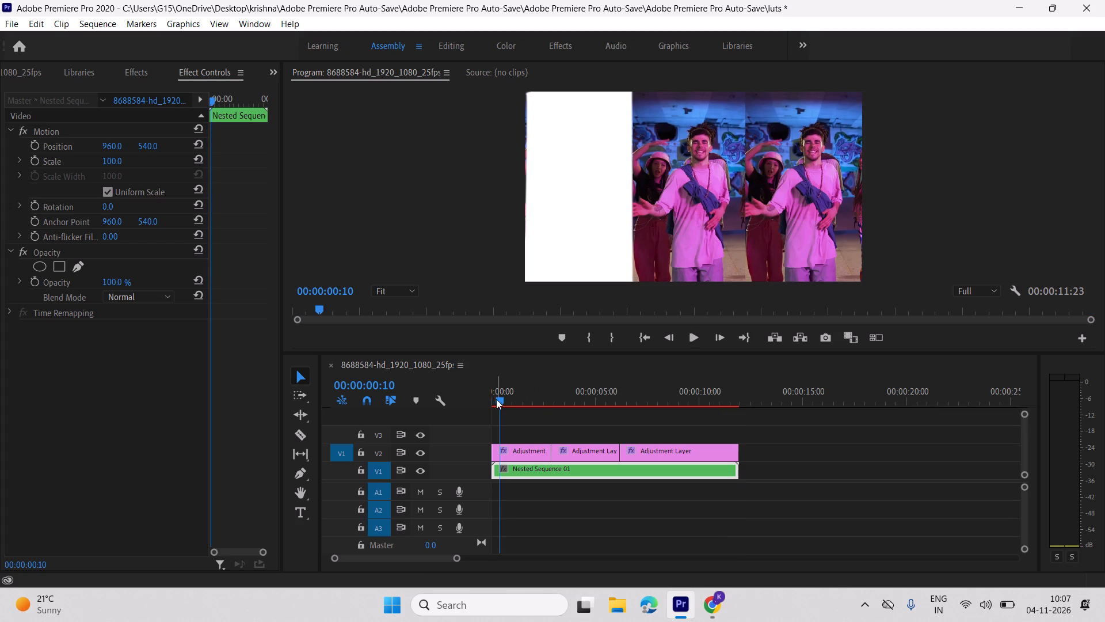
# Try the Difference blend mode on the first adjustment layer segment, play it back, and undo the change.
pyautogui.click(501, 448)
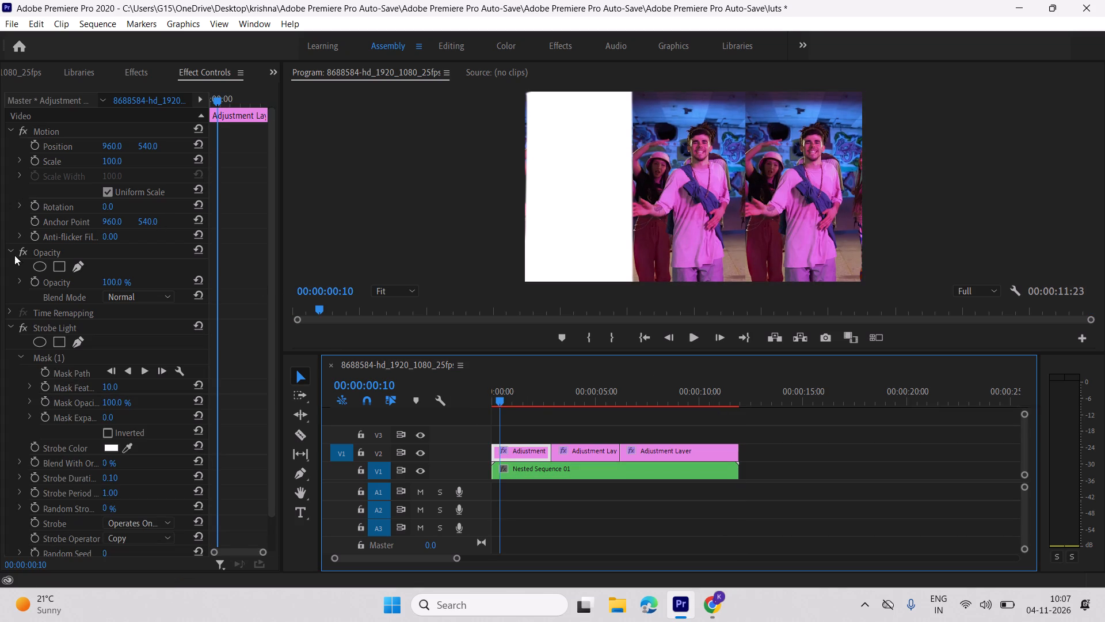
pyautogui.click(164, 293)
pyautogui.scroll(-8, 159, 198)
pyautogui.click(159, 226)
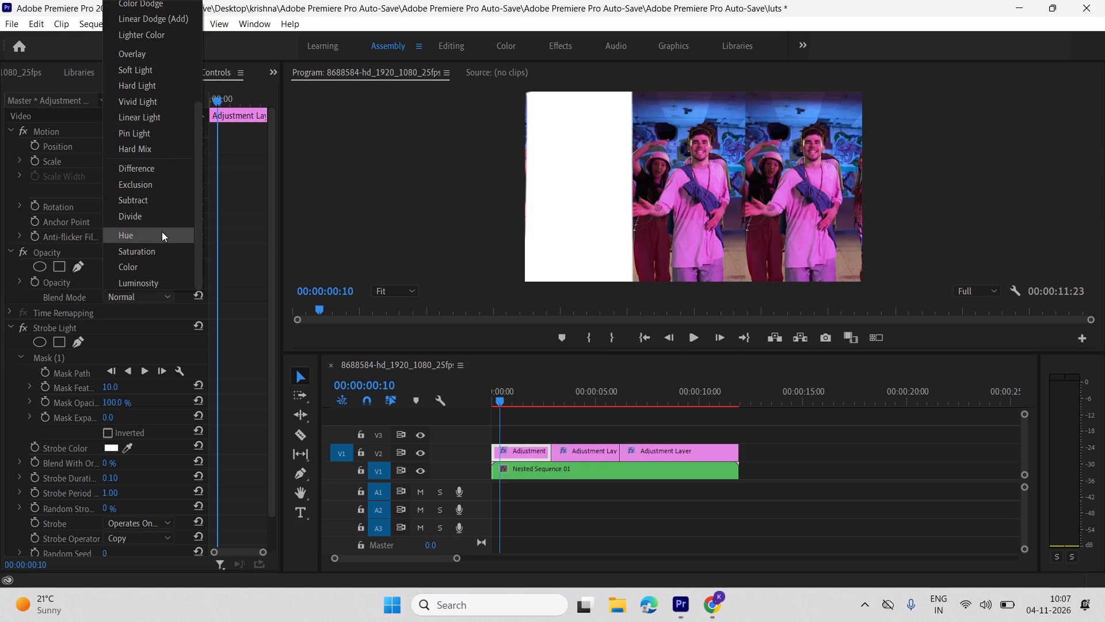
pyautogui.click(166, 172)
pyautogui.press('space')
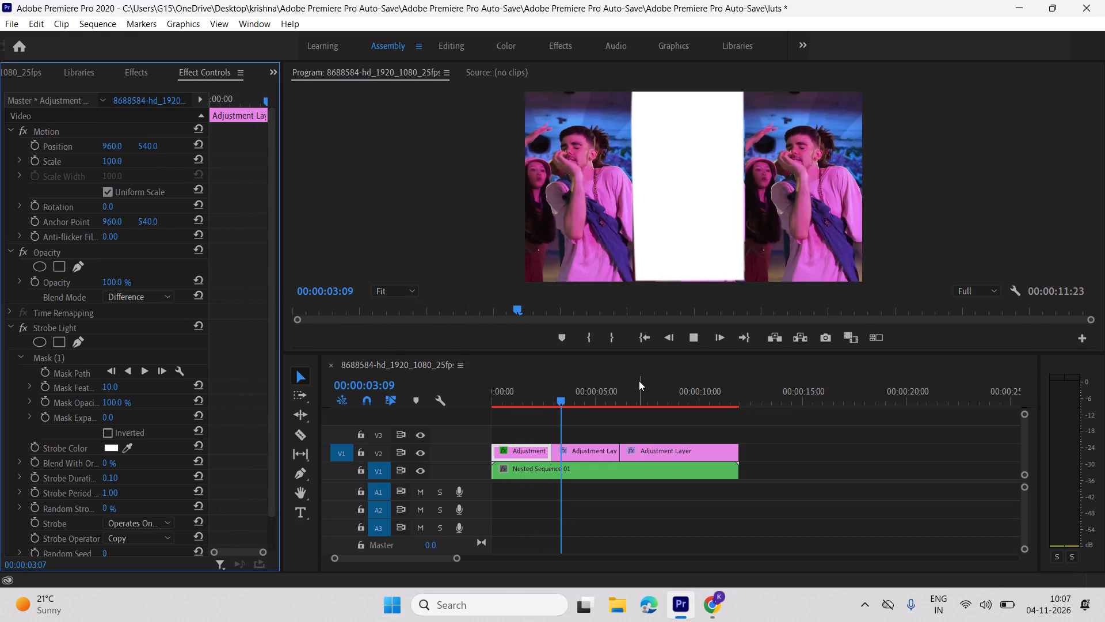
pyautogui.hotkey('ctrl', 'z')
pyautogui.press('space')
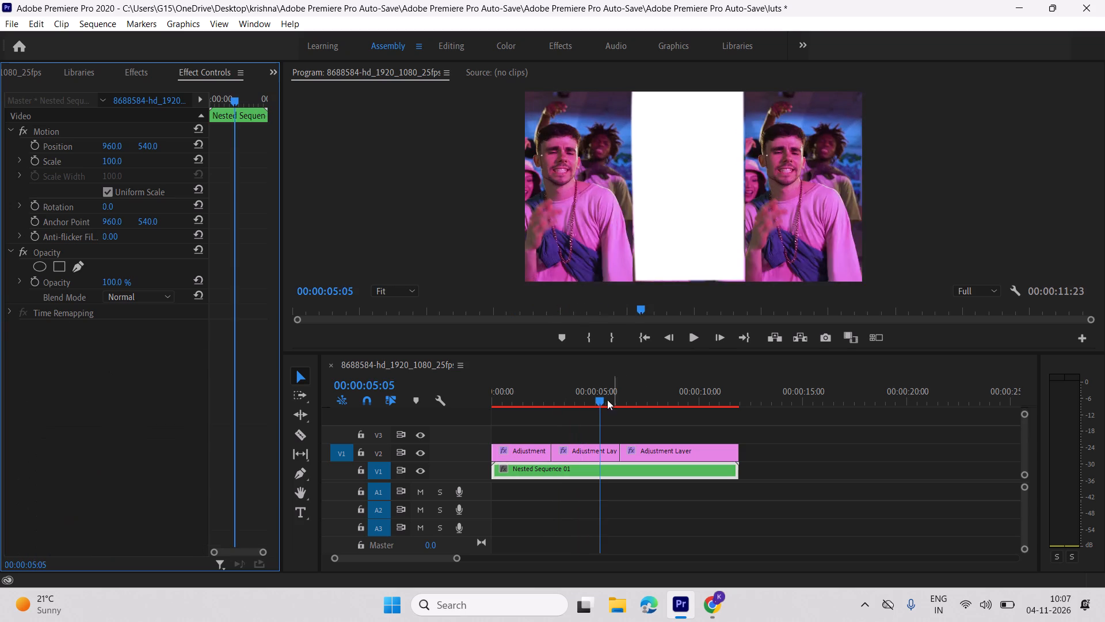
# Set the first adjustment layer segment's blend mode to Overlay, previewing it at 00:00:01:02.
pyautogui.moveTo(591, 401); pyautogui.dragTo(515, 417)
pyautogui.click(521, 454)
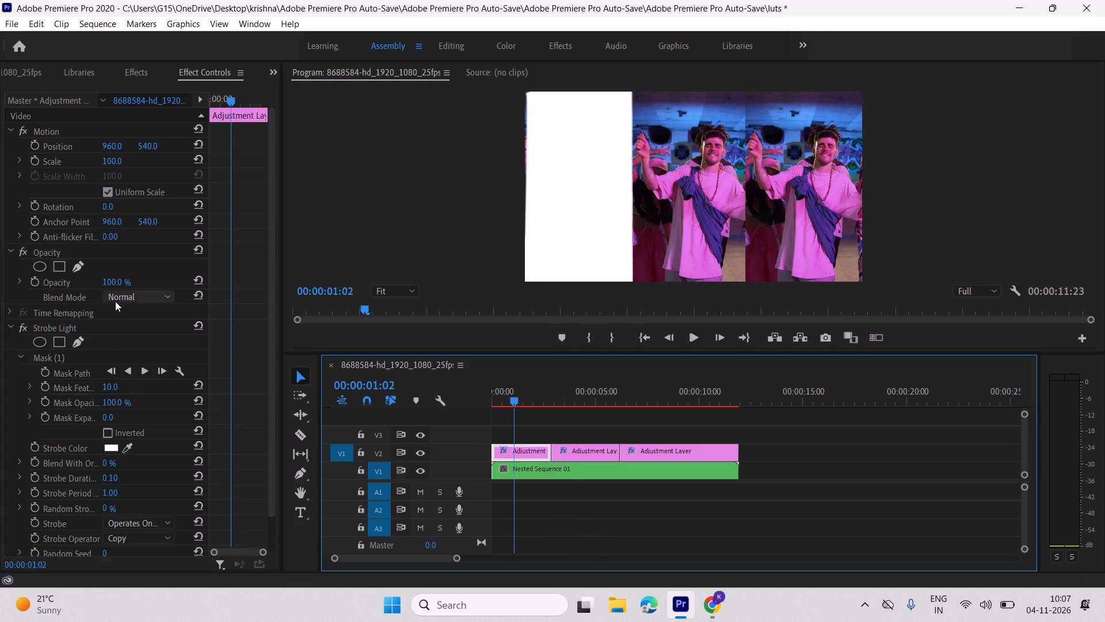
pyautogui.click(116, 294)
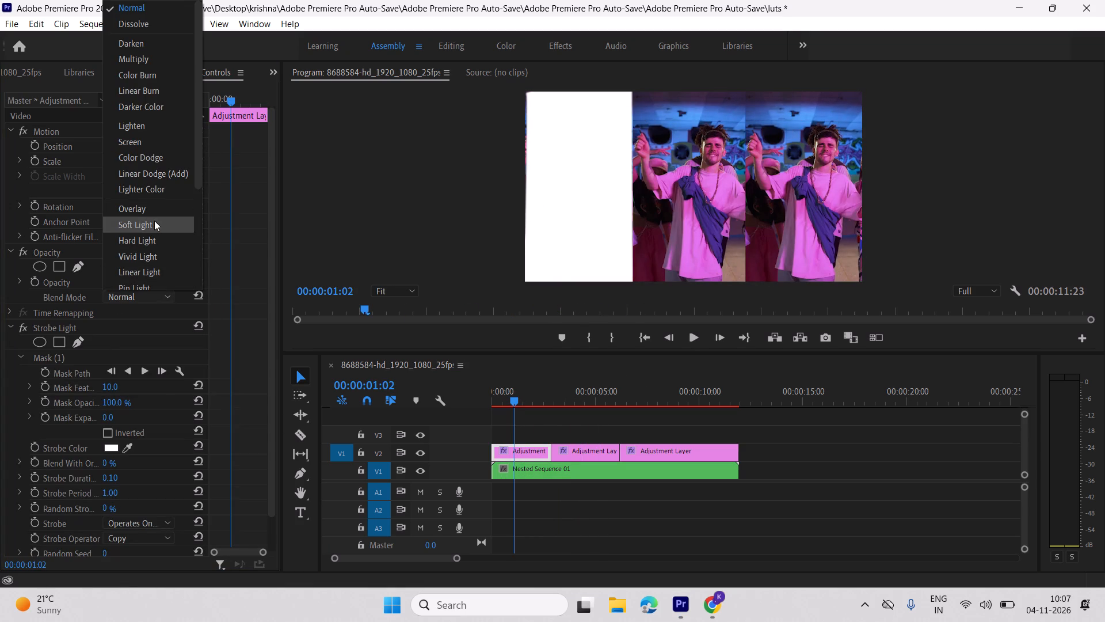
pyautogui.click(151, 211)
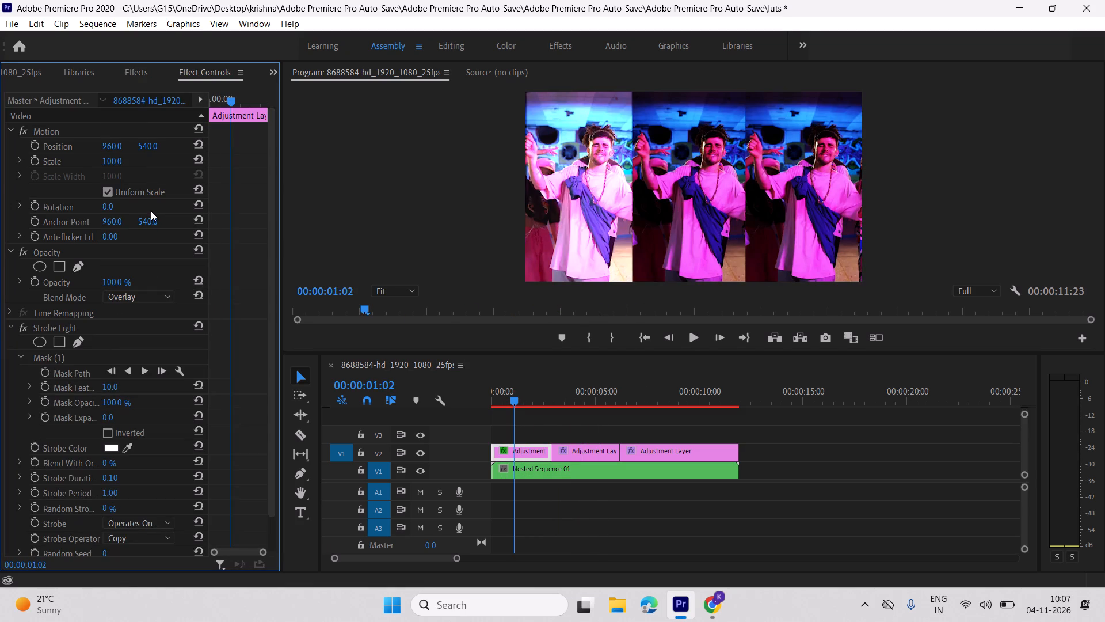
# Set the first adjustment layer segment's blend mode to Hue and play the sequence to preview the effect.
pyautogui.click(158, 294)
pyautogui.scroll(-5, 151, 229)
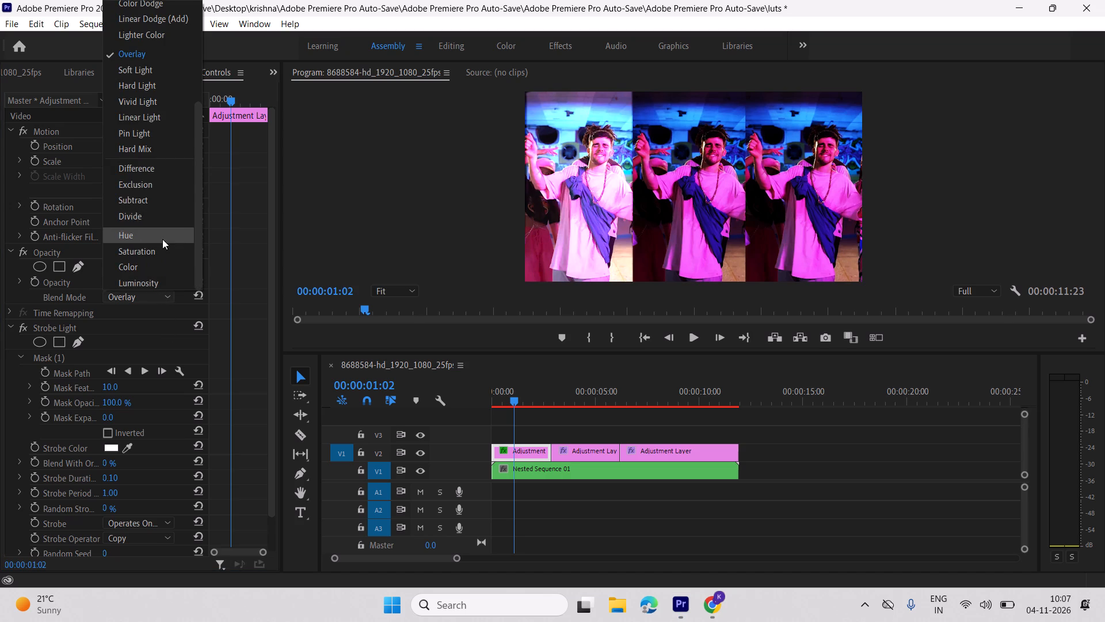
pyautogui.click(164, 241)
pyautogui.press('space')
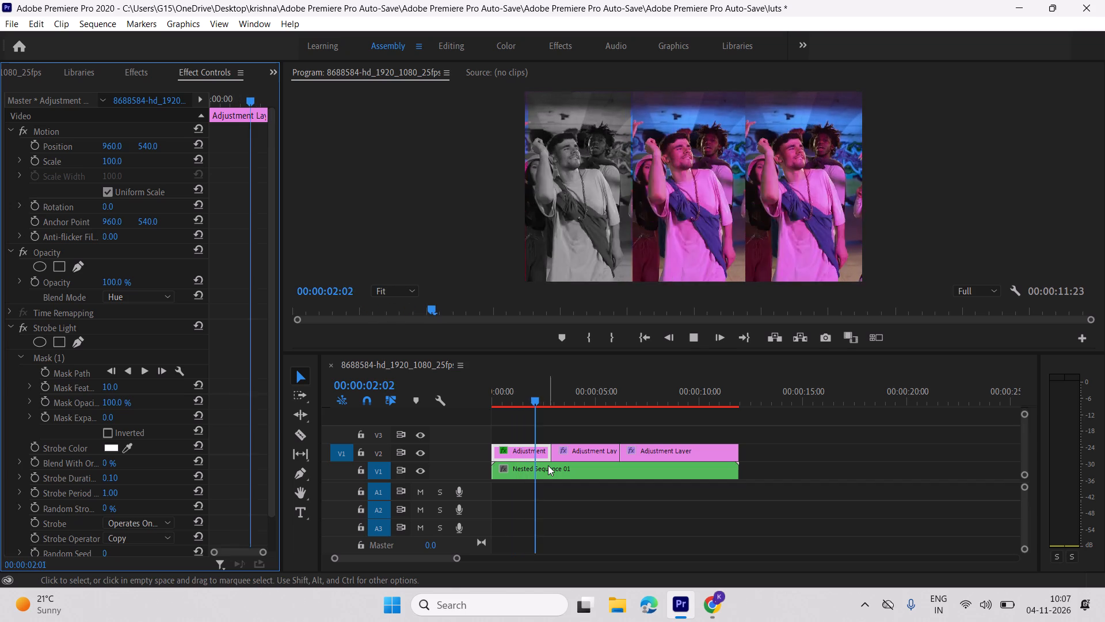
pyautogui.press('space')
pyautogui.moveTo(551, 407); pyautogui.dragTo(405, 408)
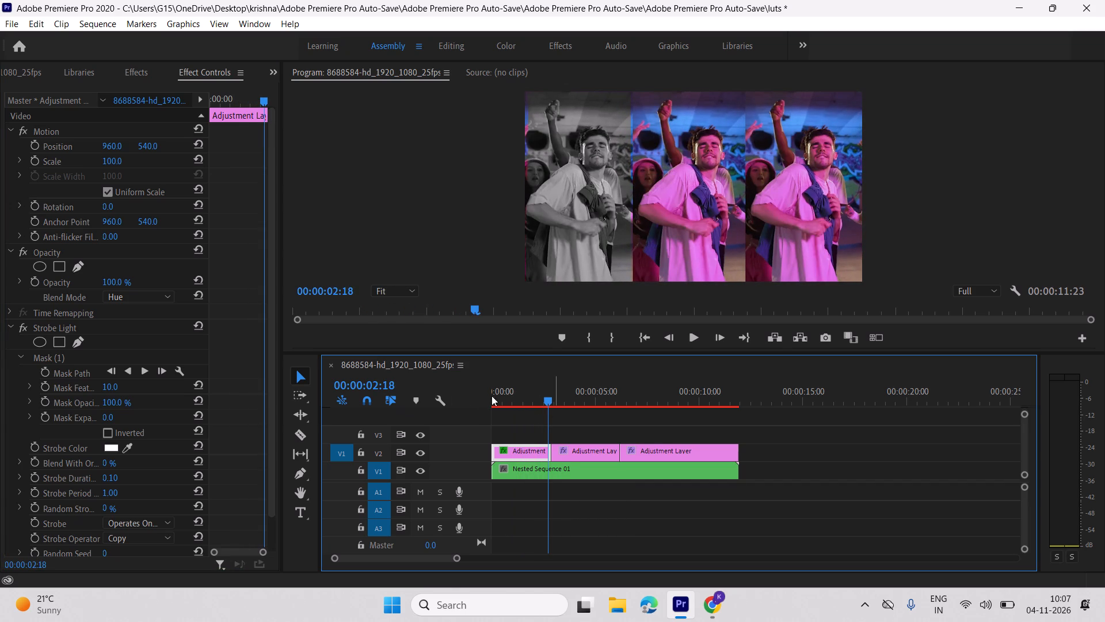
pyautogui.moveTo(543, 392); pyautogui.dragTo(325, 396)
pyautogui.press('space')
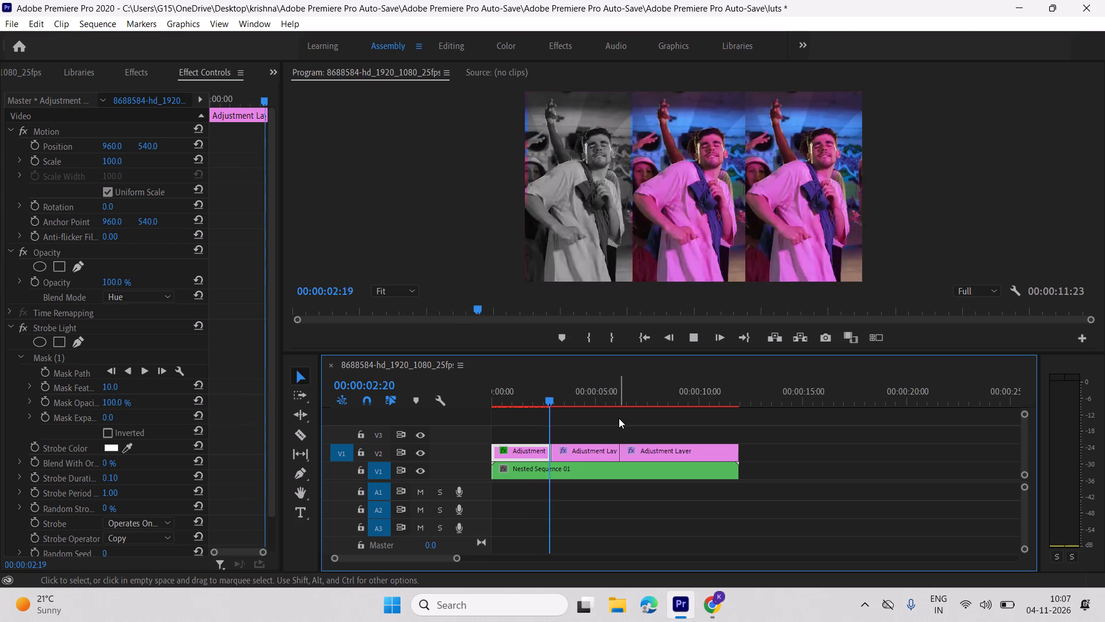
pyautogui.press('space')
# Set the second adjustment layer segment's blend mode to Hue.
pyautogui.click(597, 449)
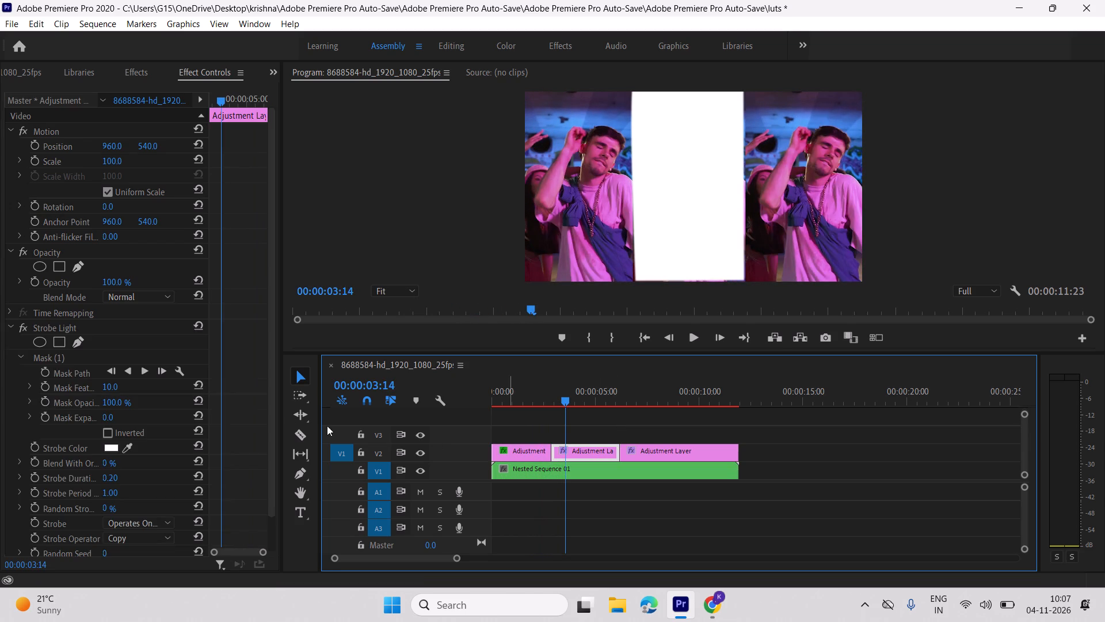
pyautogui.click(157, 295)
pyautogui.scroll(-5, 159, 224)
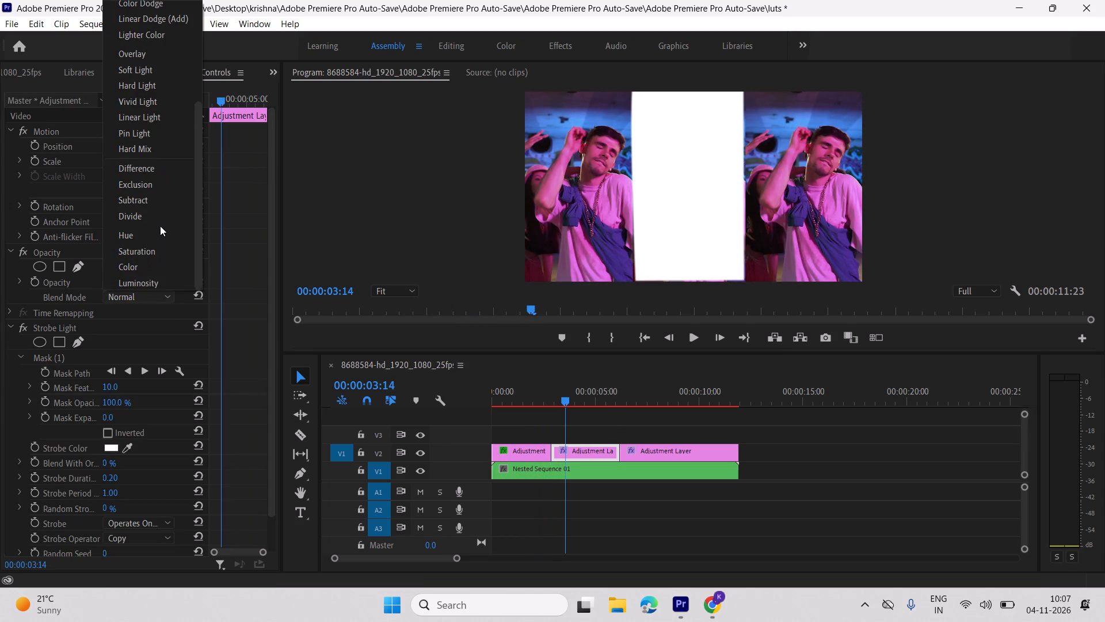
pyautogui.click(161, 236)
# Set the third adjustment layer segment's blend mode to Hue, previewing it at 00:00:06:09.
pyautogui.moveTo(565, 401); pyautogui.dragTo(624, 417)
pyautogui.click(650, 454)
pyautogui.doubleClick(131, 284)
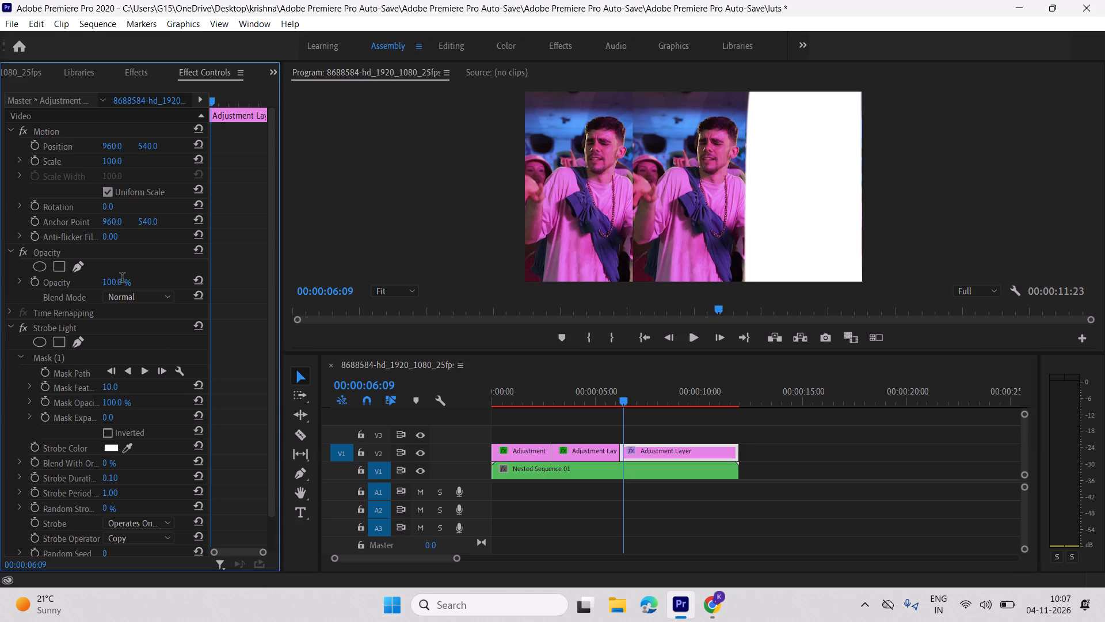
pyautogui.click(136, 298)
pyautogui.scroll(-5, 142, 162)
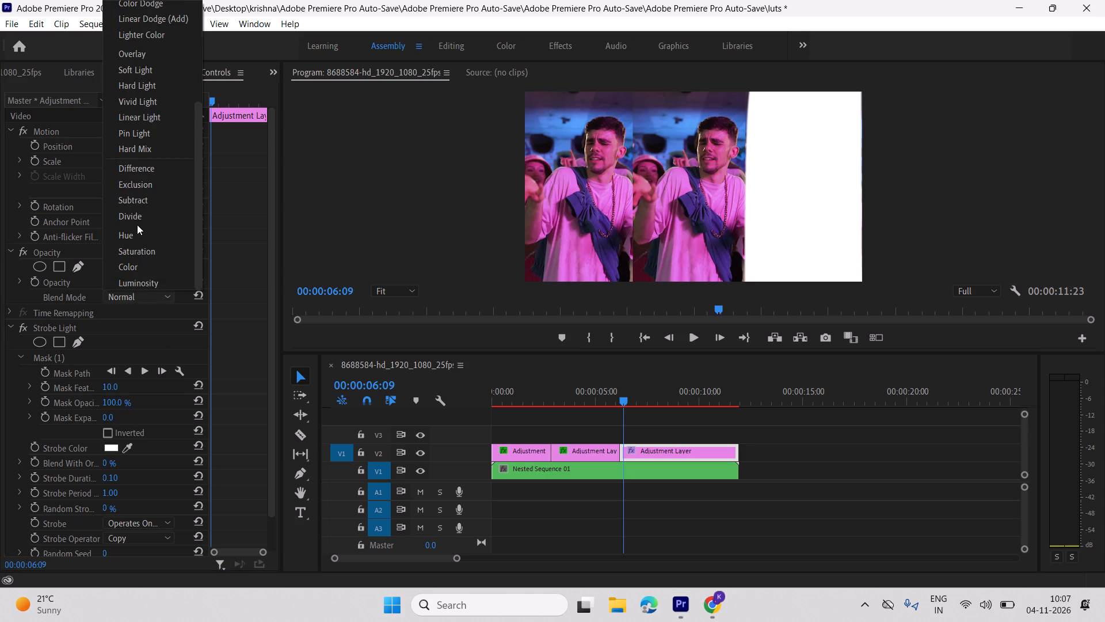
pyautogui.click(146, 234)
# Switch to Chrome and look through the YouTube search results for "if your dog barks at night".
pyautogui.click(714, 617)
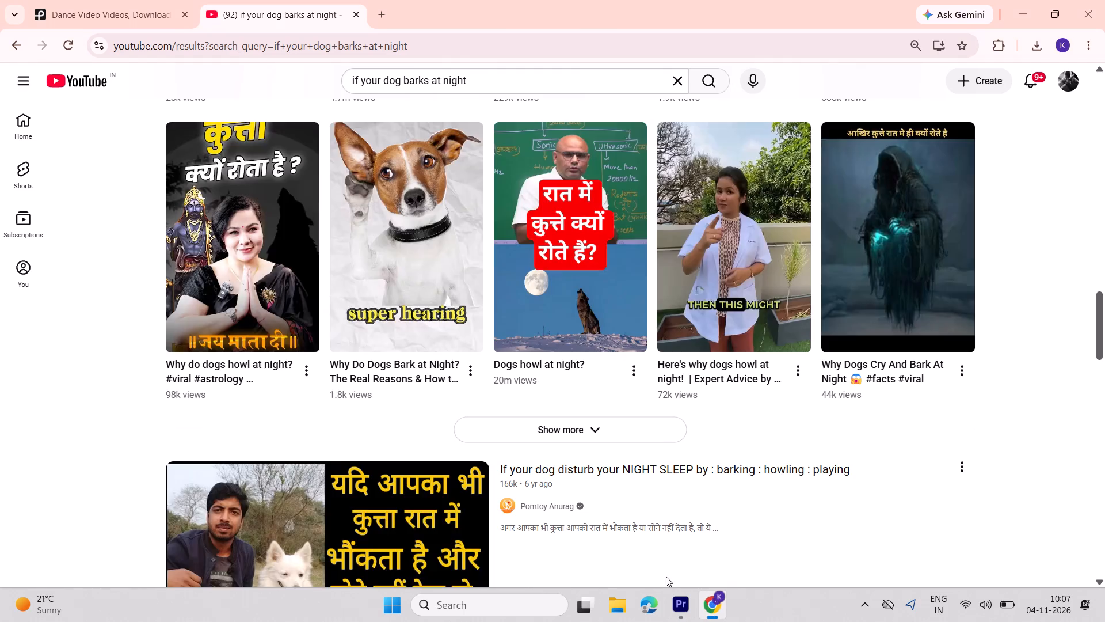
pyautogui.scroll(-5, 530, 472)
pyautogui.scroll(5, 436, 403)
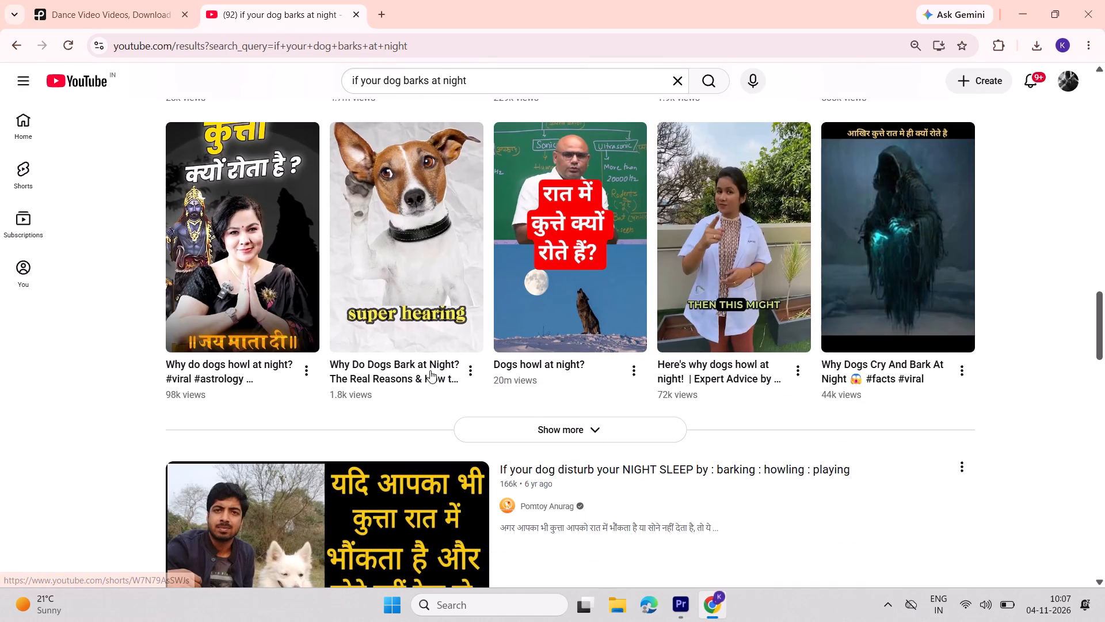
pyautogui.scroll(10, 430, 371)
pyautogui.scroll(-1, 438, 359)
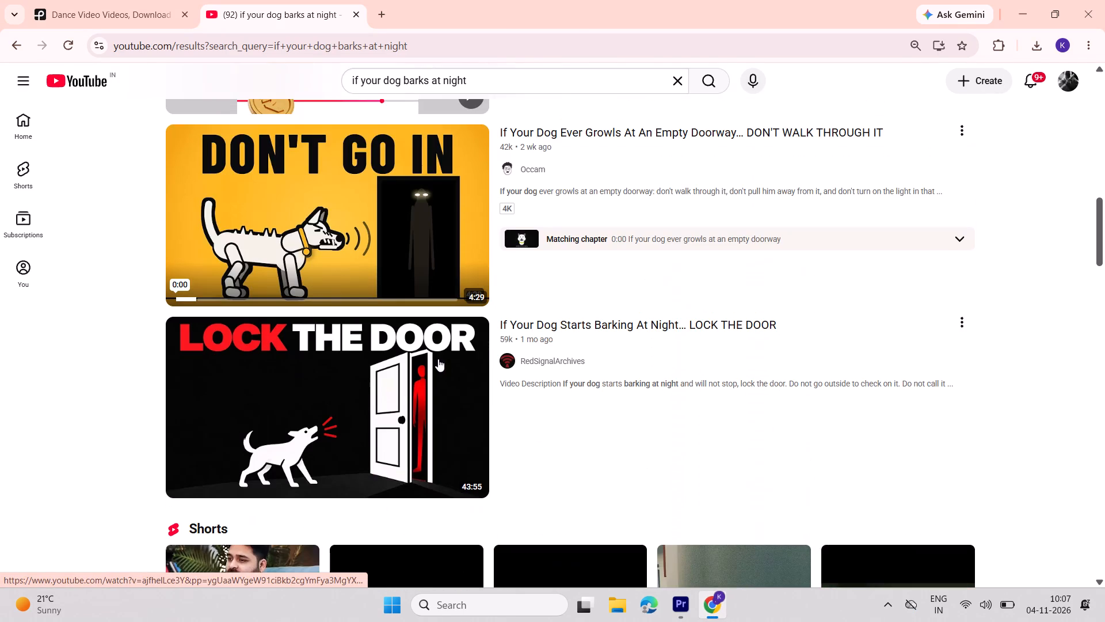
pyautogui.scroll(-3, 438, 359)
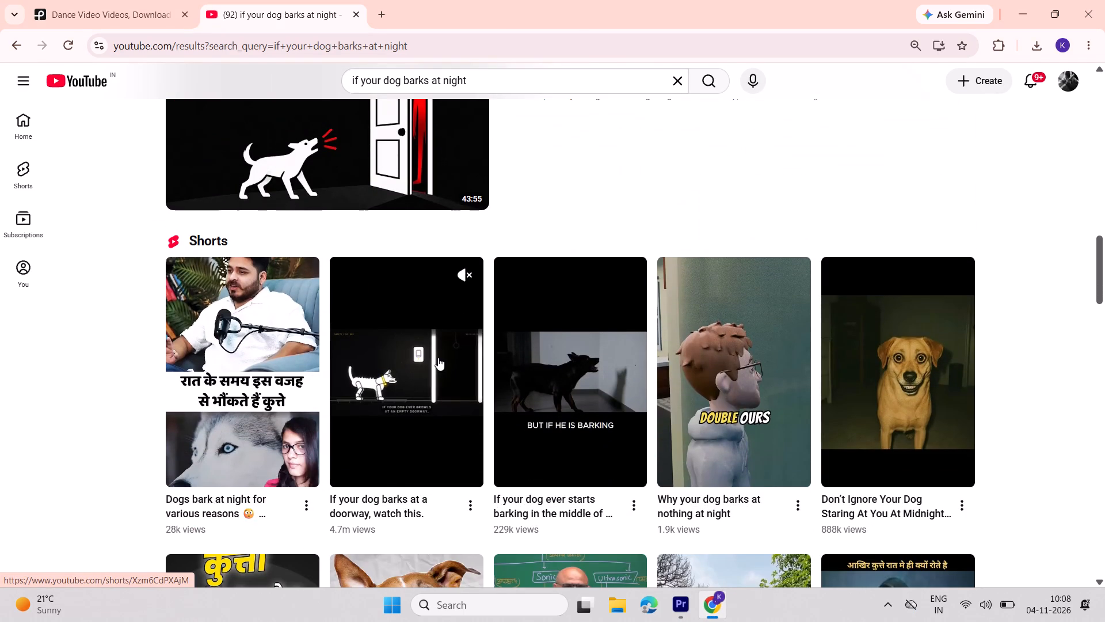
pyautogui.scroll(7, 438, 355)
pyautogui.scroll(-1, 438, 355)
pyautogui.scroll(1, 438, 355)
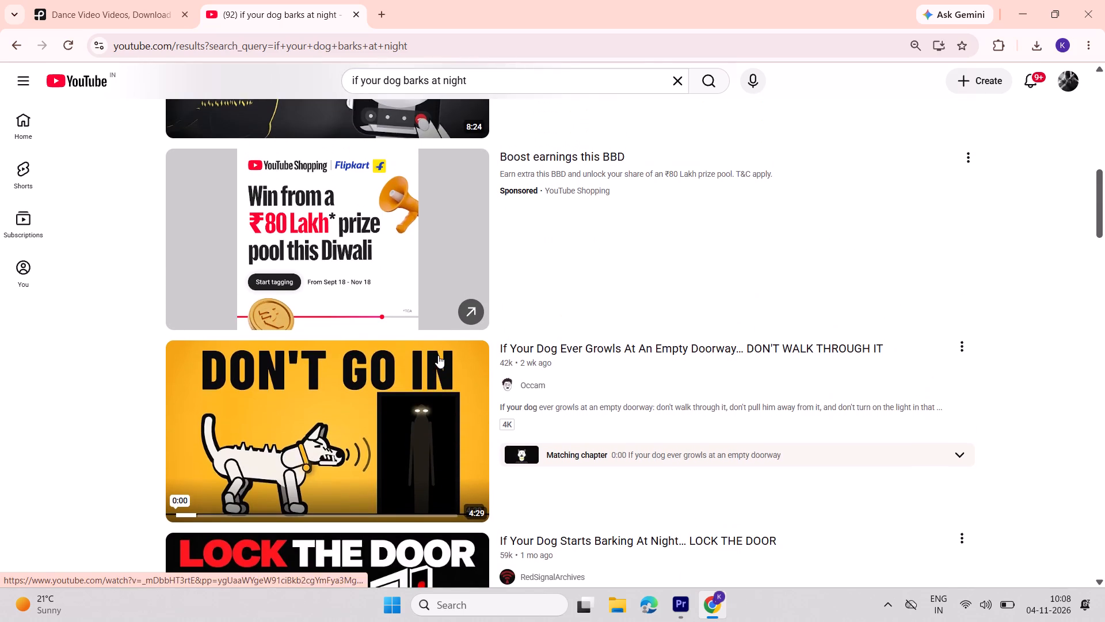
pyautogui.scroll(12, 438, 355)
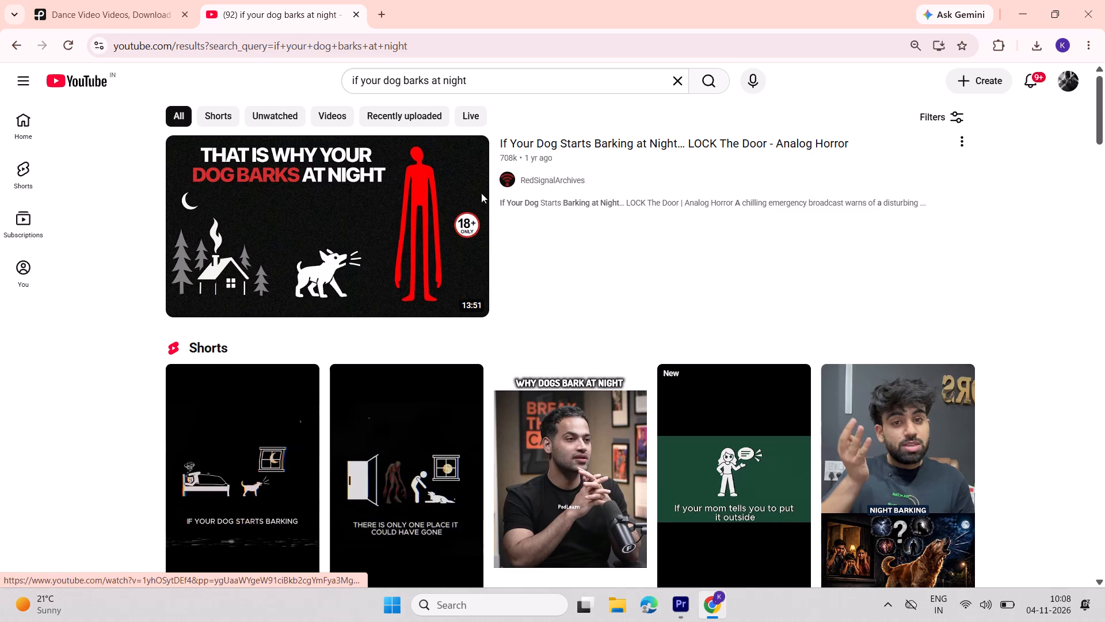
# Open the video "If Your Dog Starts Barking at Night… LOCK The Door - Analog Horror", view its details, and return to browsing the results.
pyautogui.click(439, 201)
pyautogui.scroll(-5, 400, 271)
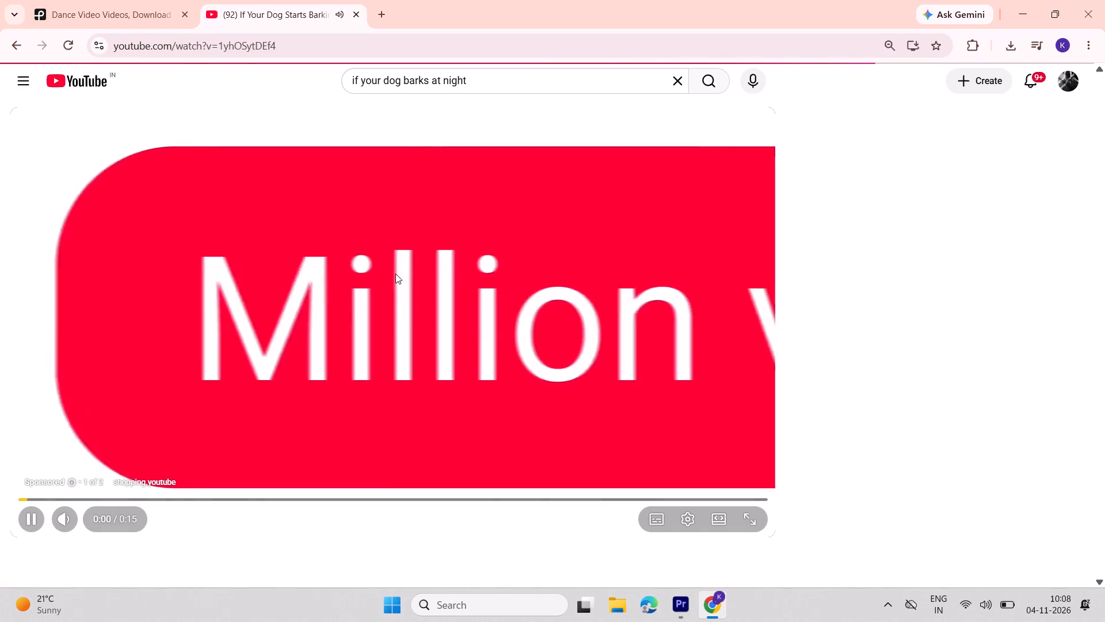
pyautogui.scroll(-3, 390, 261)
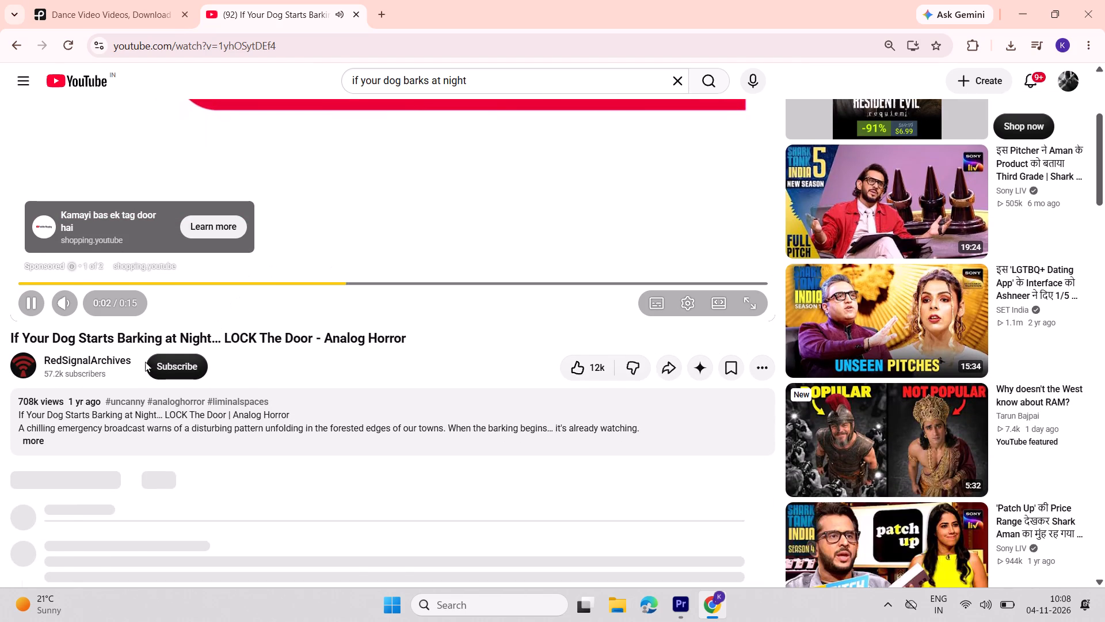
pyautogui.click(17, 38)
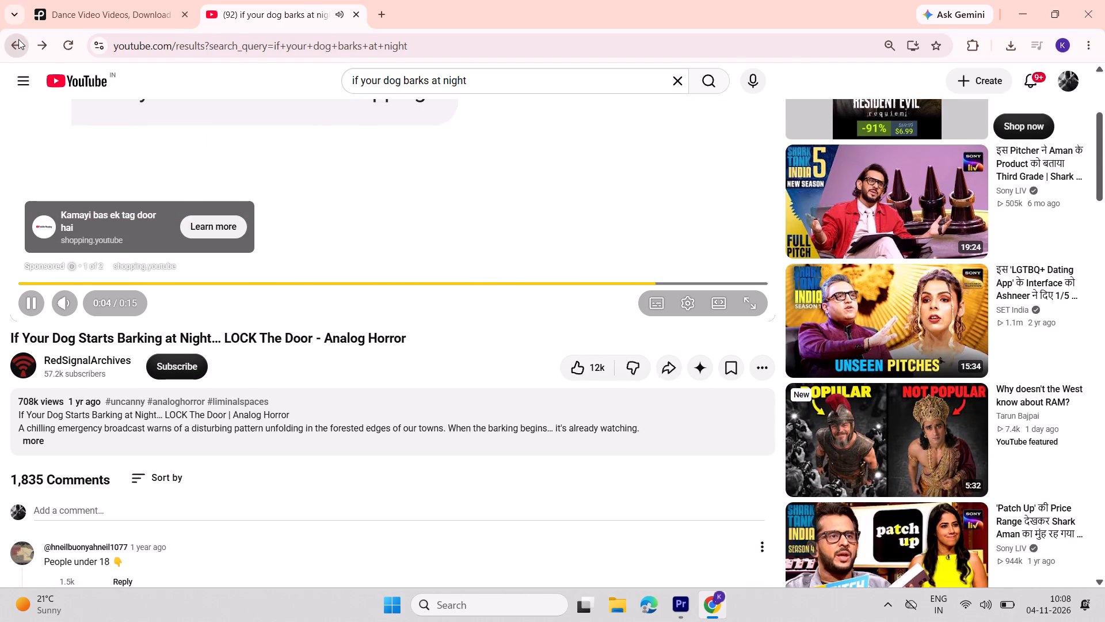
pyautogui.scroll(-15, 469, 92)
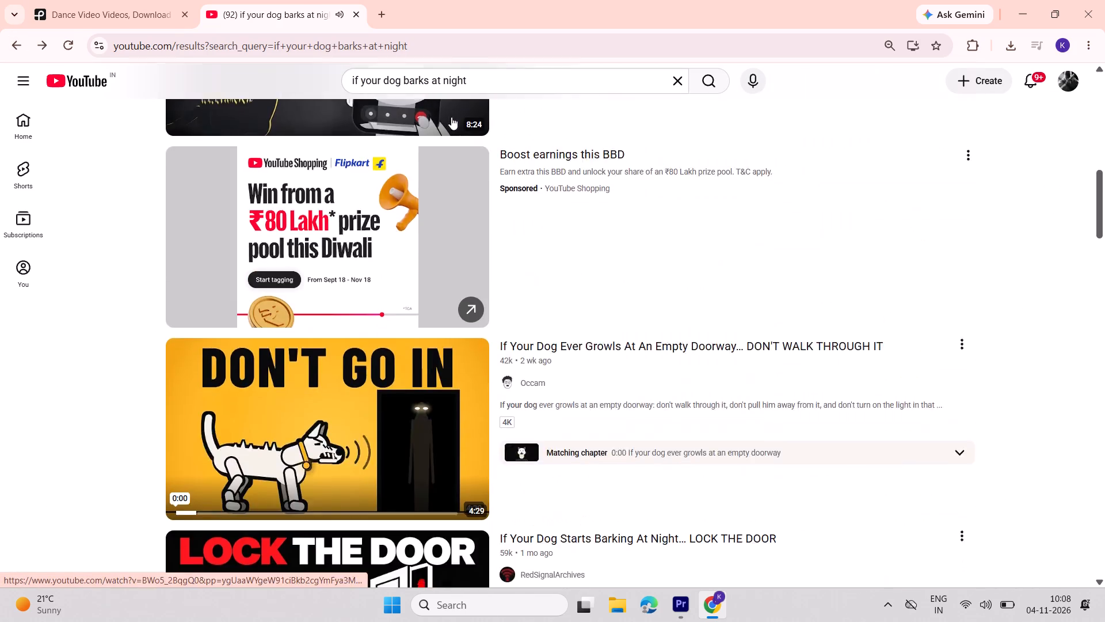
pyautogui.scroll(-20, 451, 117)
pyautogui.scroll(-7, 451, 117)
pyautogui.scroll(2, 477, 149)
# Search YouTube for "if your mom says goodnight twice".
pyautogui.moveTo(492, 77); pyautogui.dragTo(451, 87)
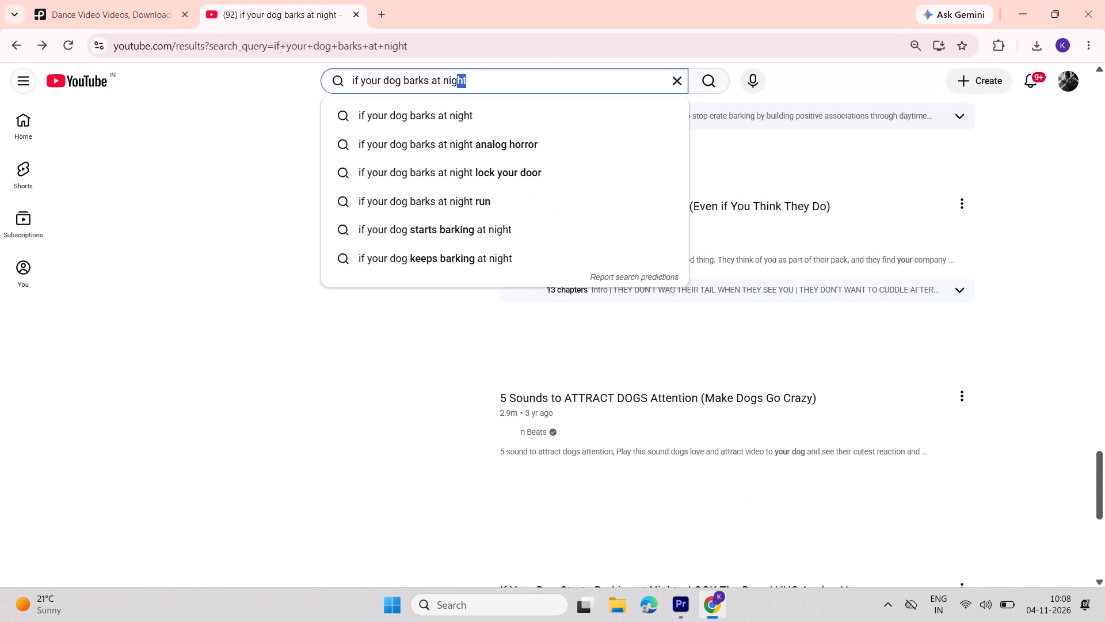
pyautogui.moveTo(451, 87); pyautogui.dragTo(330, 79)
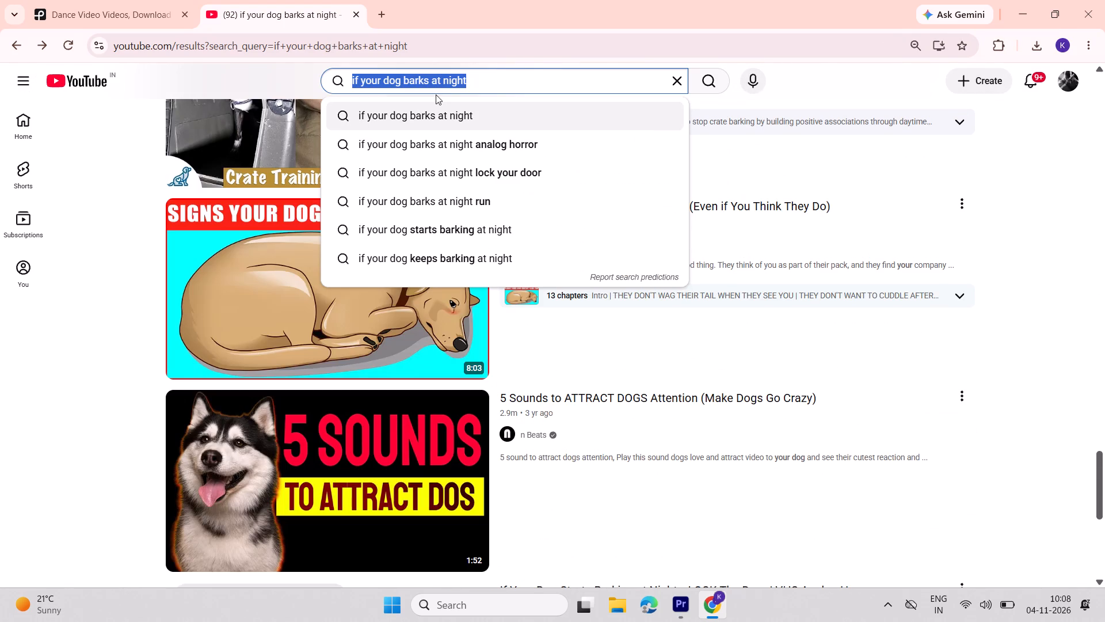
pyautogui.write('mo')
pyautogui.press('BackSpace')
pyautogui.press('BackSpace')
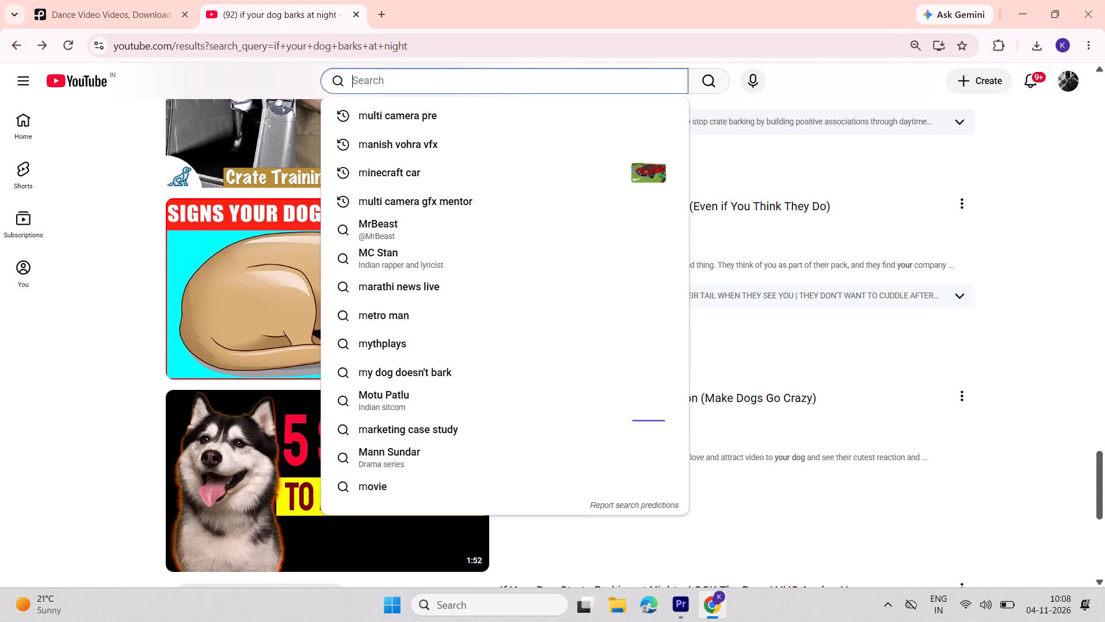
pyautogui.press('BackSpace')
pyautogui.write('if your mom')
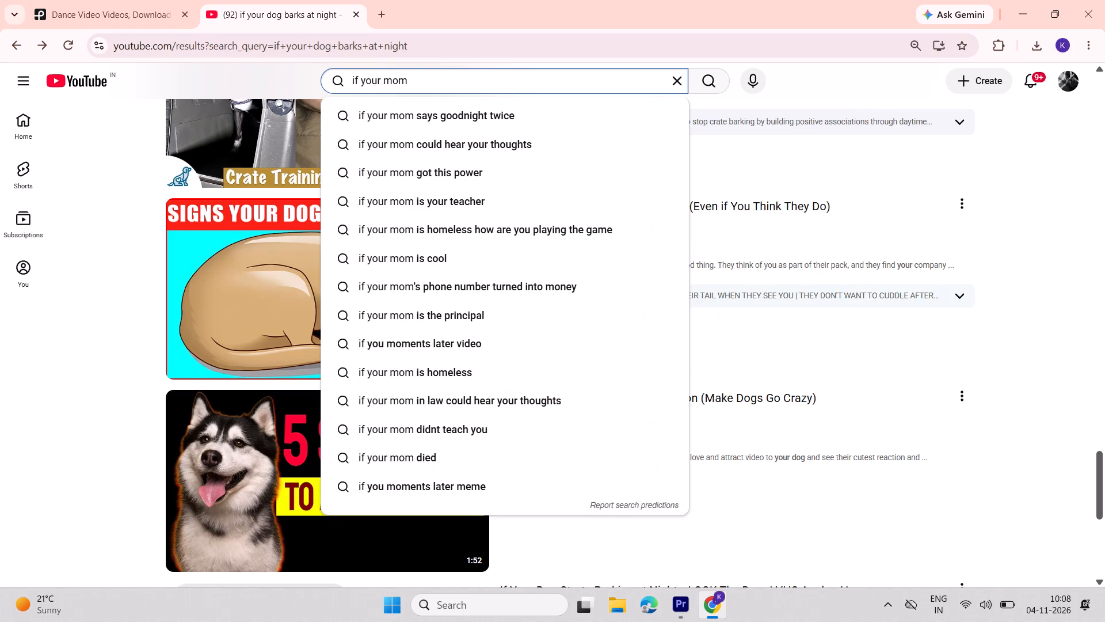
pyautogui.click(385, 113)
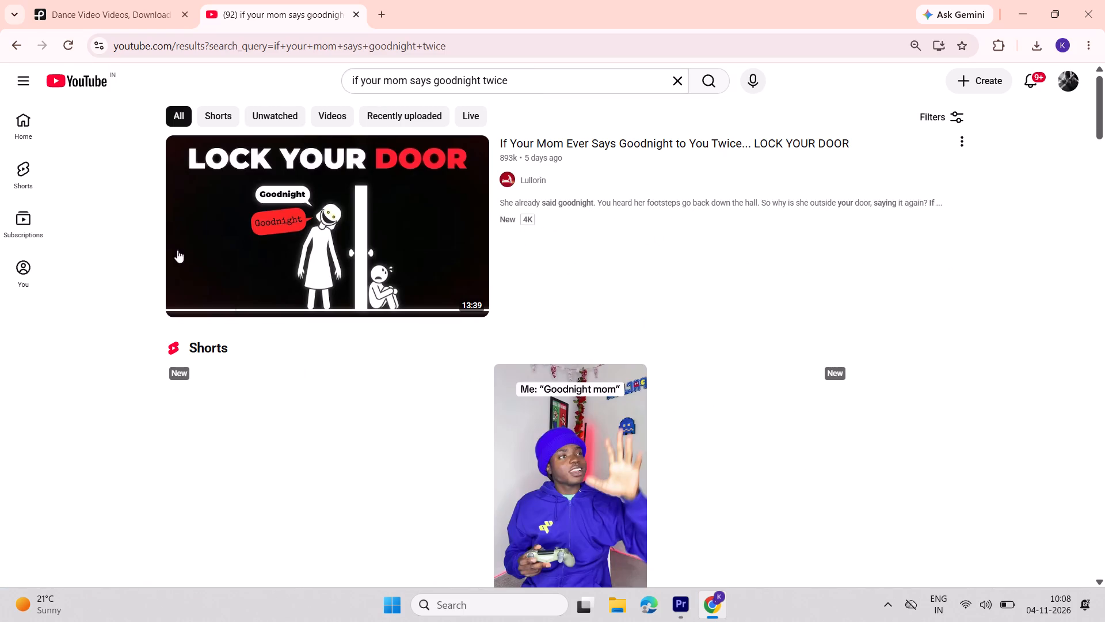
# Open the Lullorin channel from the top search result and look through its videos.
pyautogui.click(506, 185)
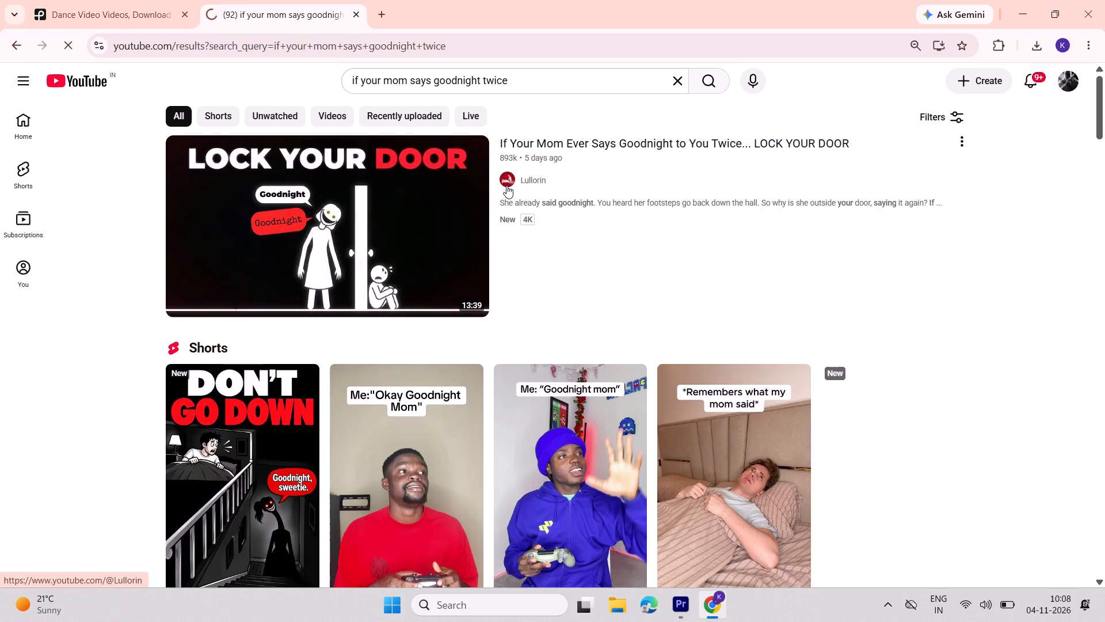
pyautogui.click(504, 184)
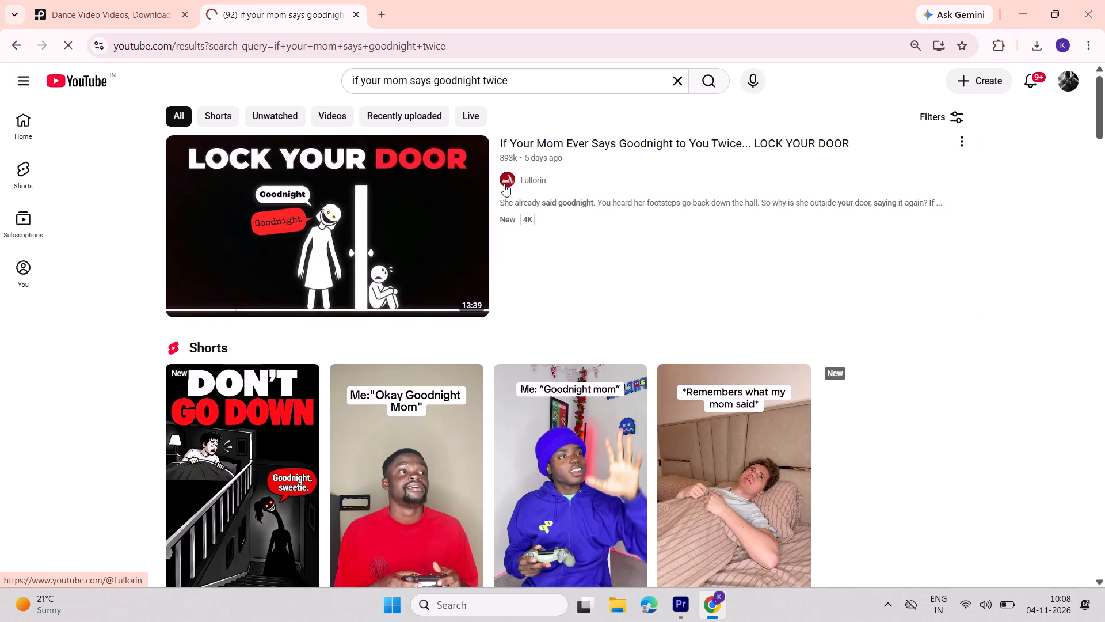
pyautogui.click(504, 180)
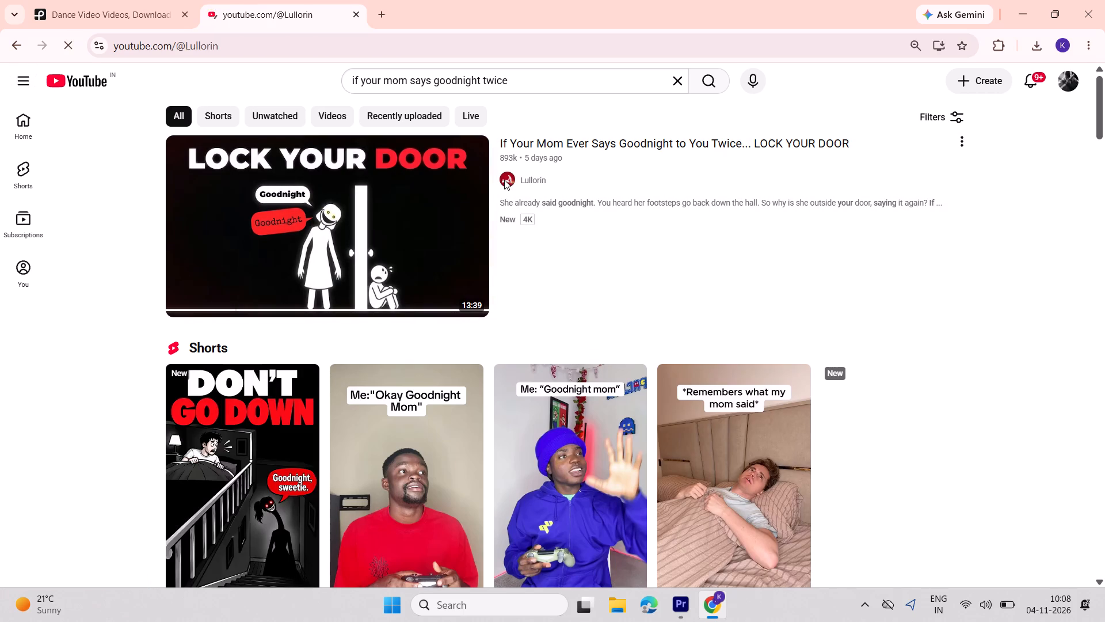
pyautogui.scroll(-3, 243, 297)
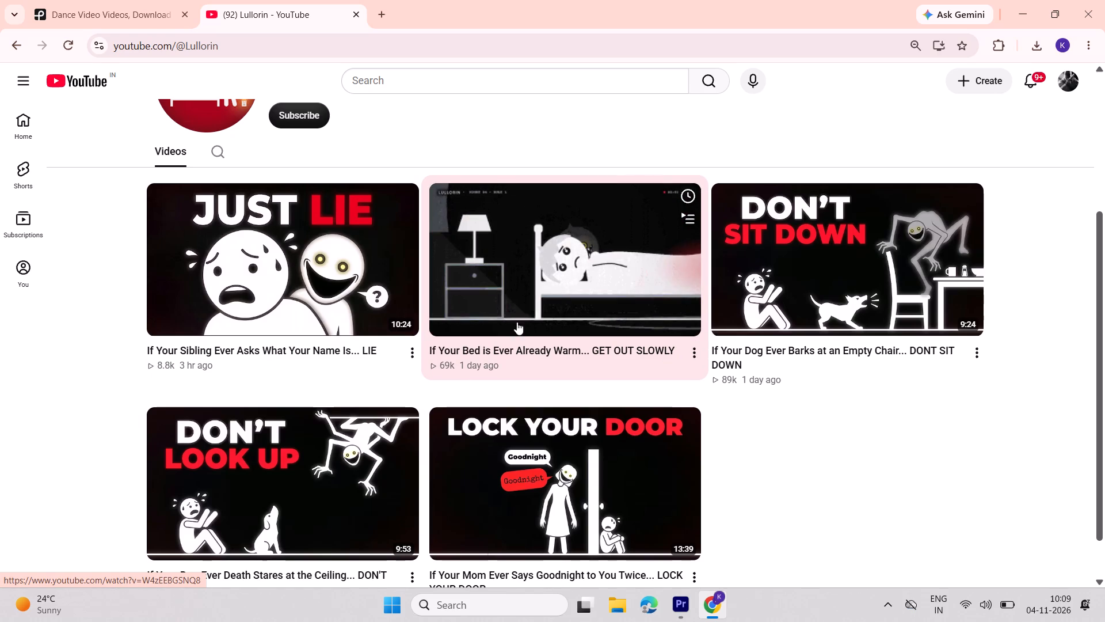
pyautogui.scroll(-2, 840, 286)
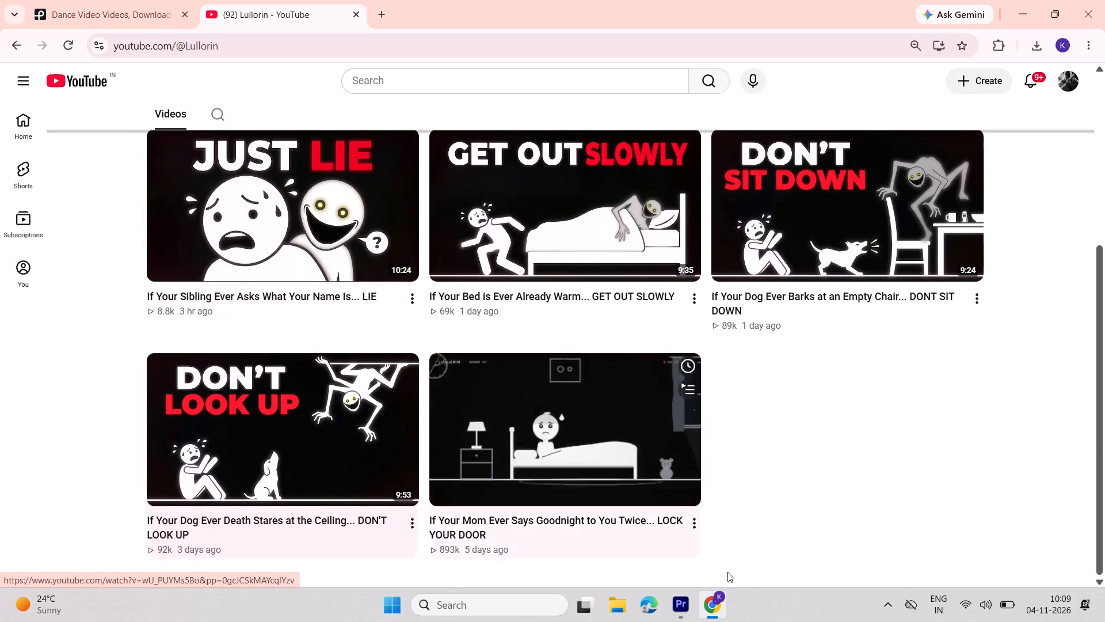
pyautogui.scroll(-2, 785, 472)
pyautogui.click(708, 450)
pyautogui.scroll(1, 630, 456)
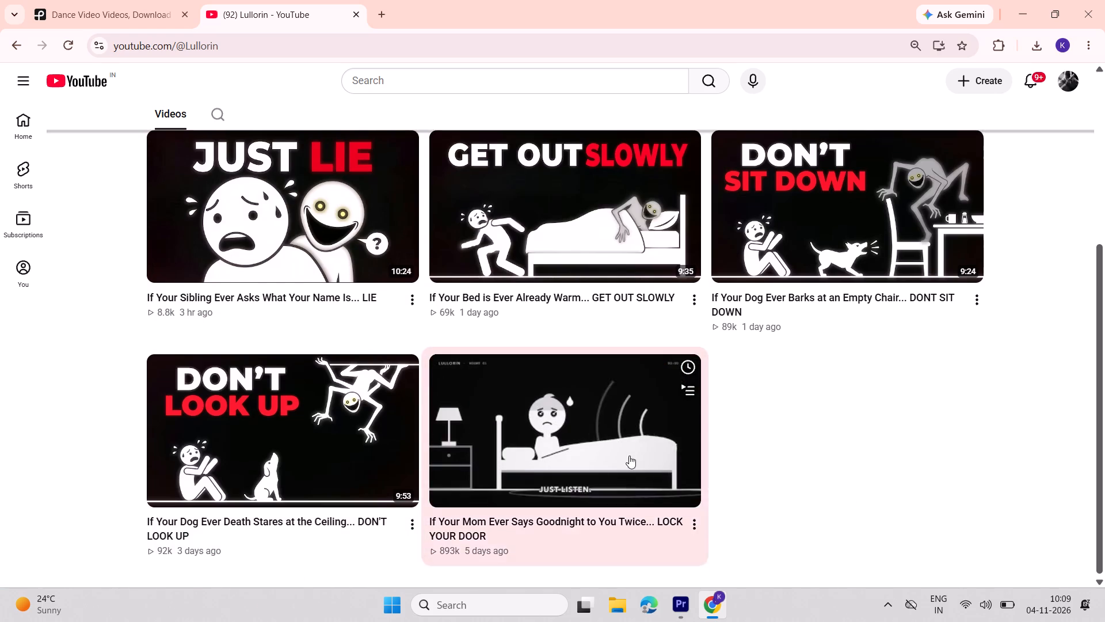
pyautogui.scroll(2, 629, 456)
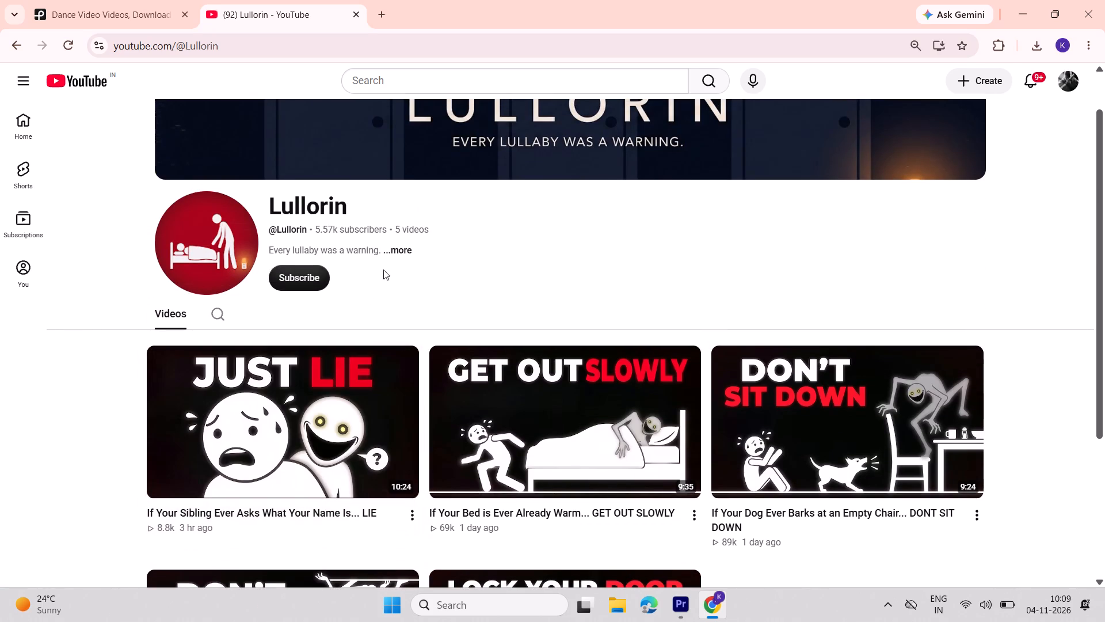
# Open the Lullorin channel's full description and read through its additional information.
pyautogui.click(387, 246)
pyautogui.scroll(-5, 489, 312)
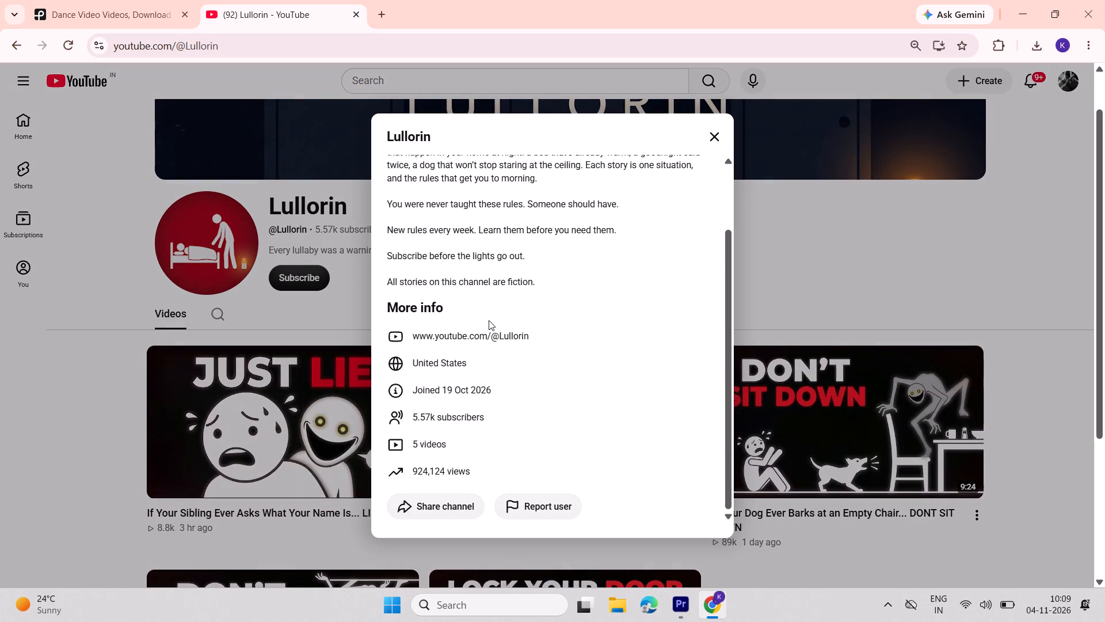
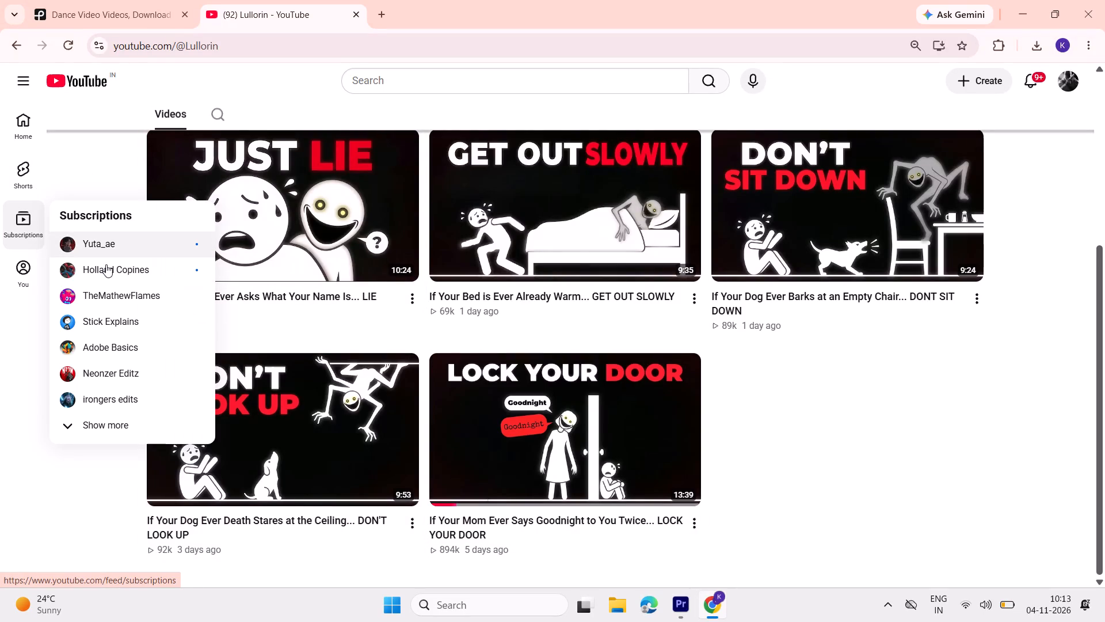
# Return to the "if your mom says goodnight twice" search results, reopen the Lullorin channel and subscribe to it.
pyautogui.click(19, 30)
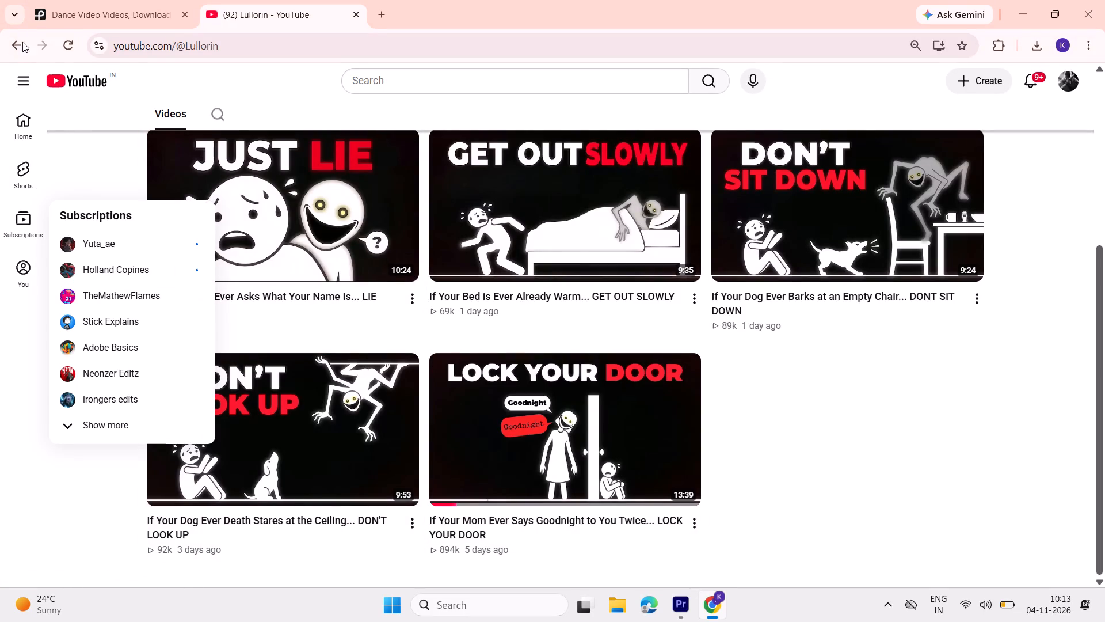
pyautogui.click(1, 35)
pyautogui.click(4, 38)
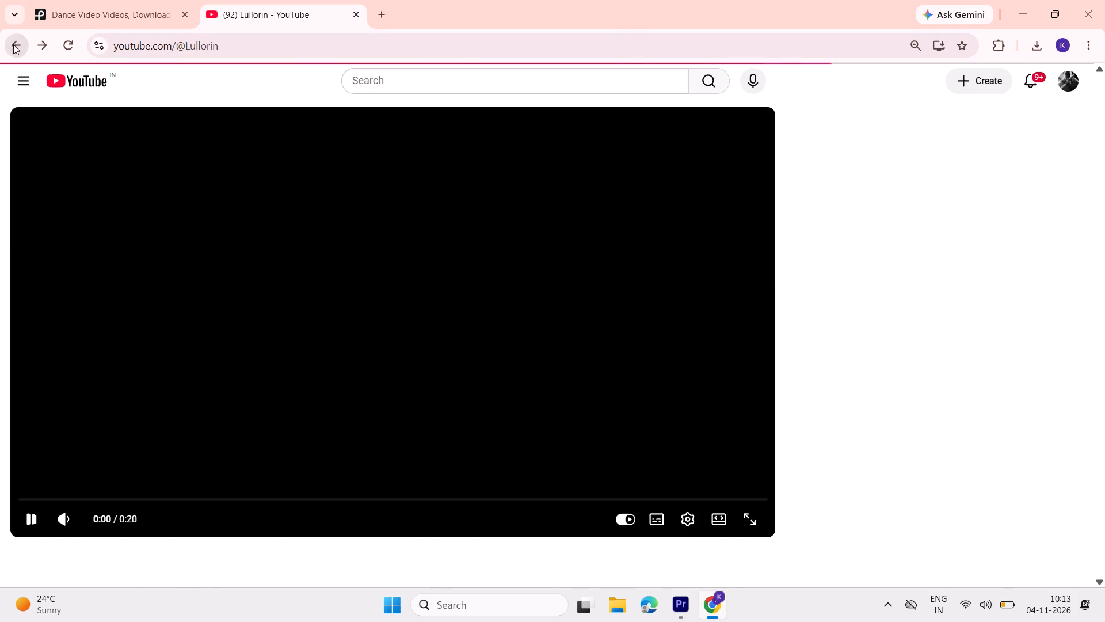
pyautogui.click(22, 50)
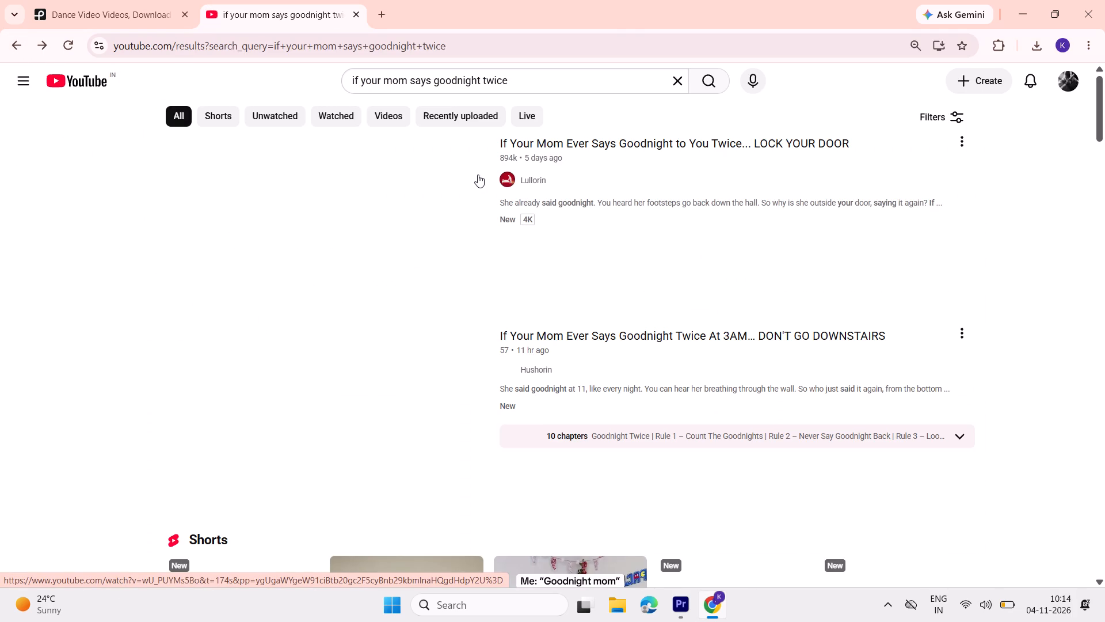
pyautogui.click(500, 174)
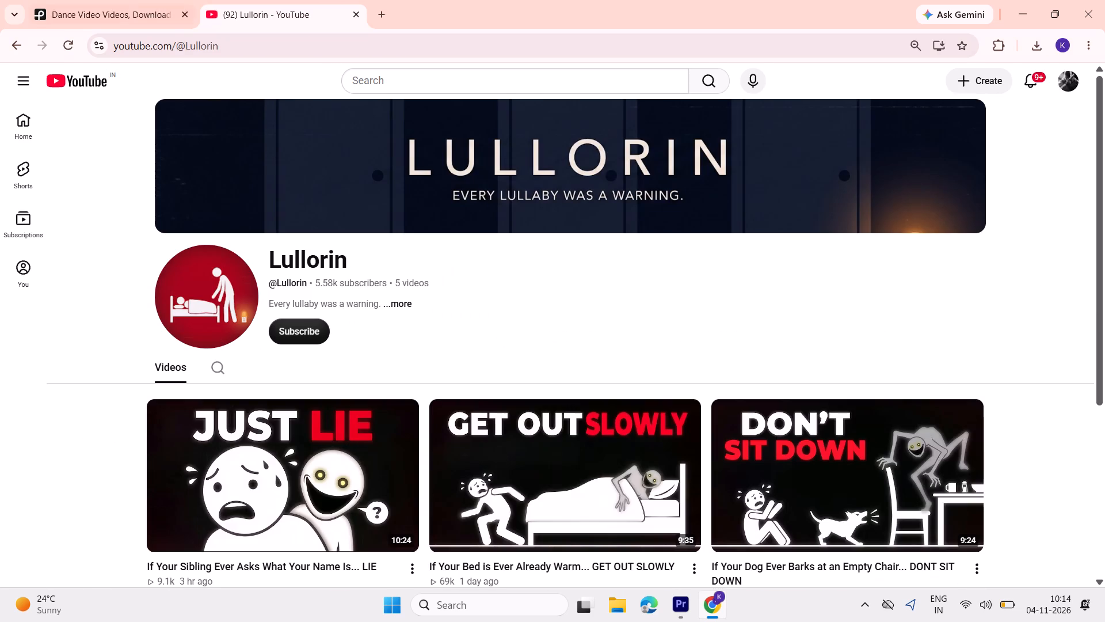
pyautogui.click(289, 324)
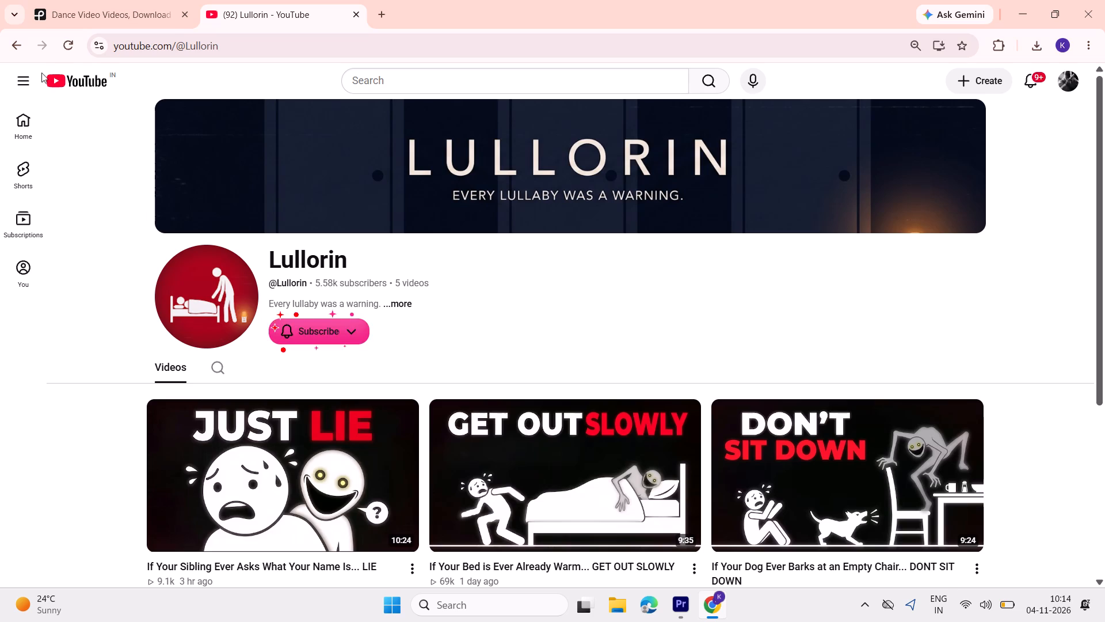
# Read the Lullorin channel's full description and additional information, and look through its videos.
pyautogui.click(378, 296)
pyautogui.click(381, 304)
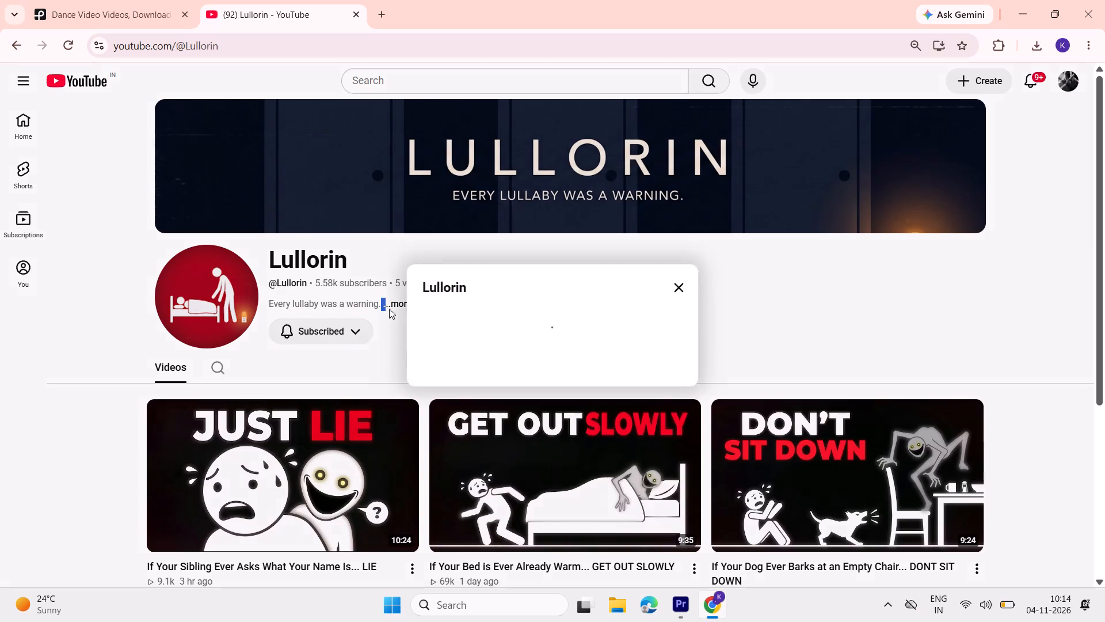
pyautogui.scroll(-3, 550, 341)
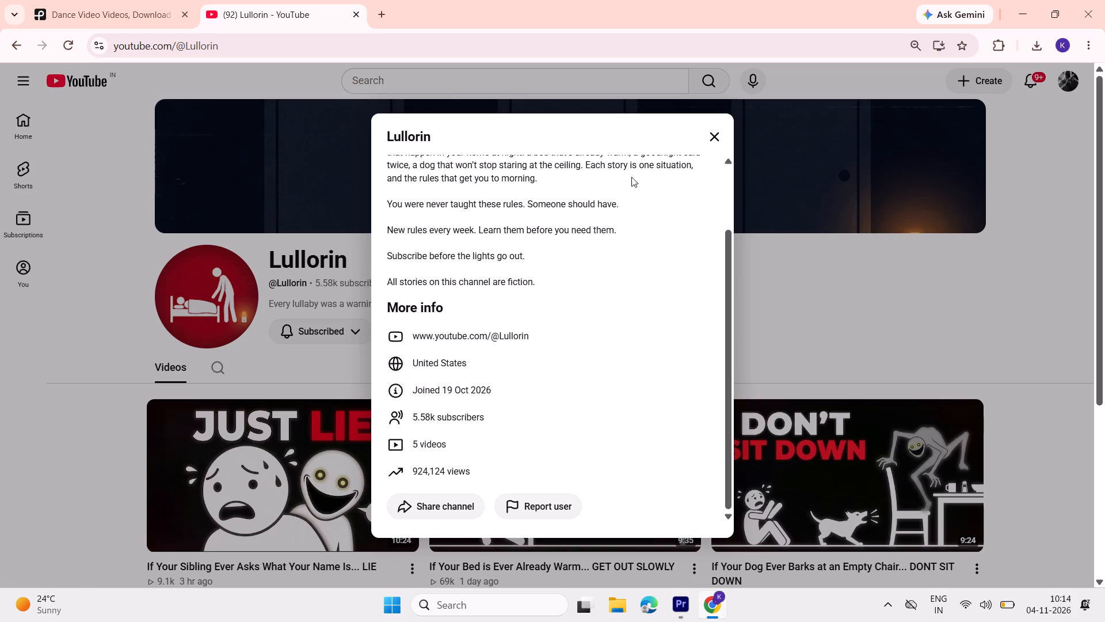
pyautogui.click(710, 128)
pyautogui.scroll(-3, 369, 251)
pyautogui.scroll(-4, 165, 333)
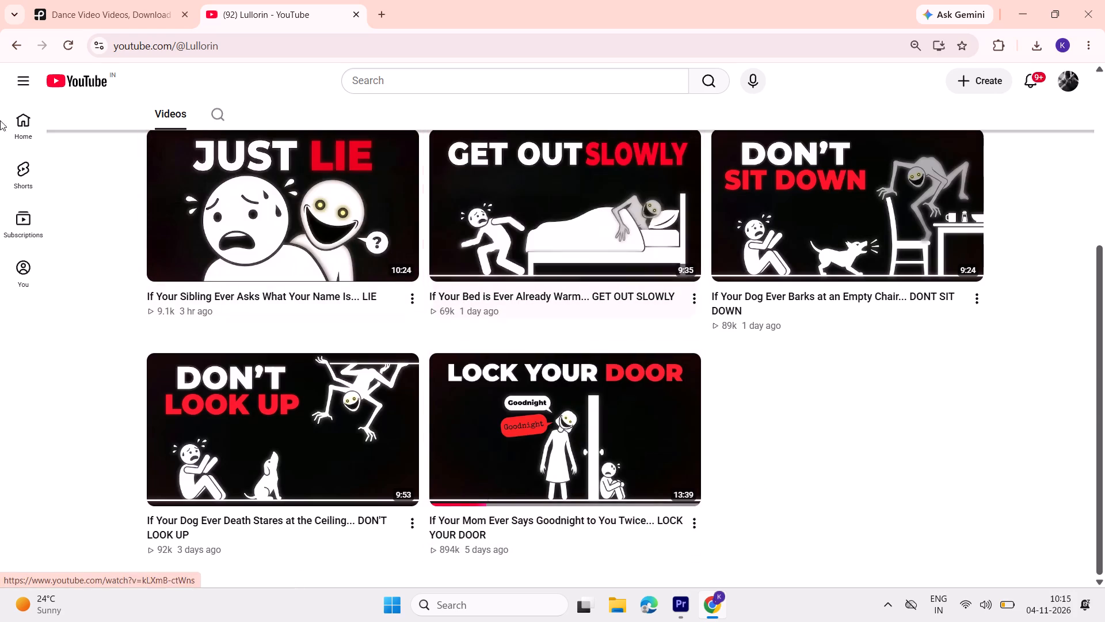
# Go back to the YouTube home feed, browse it and open the Short "He Watched His Own Death (fiction)".
pyautogui.click(16, 43)
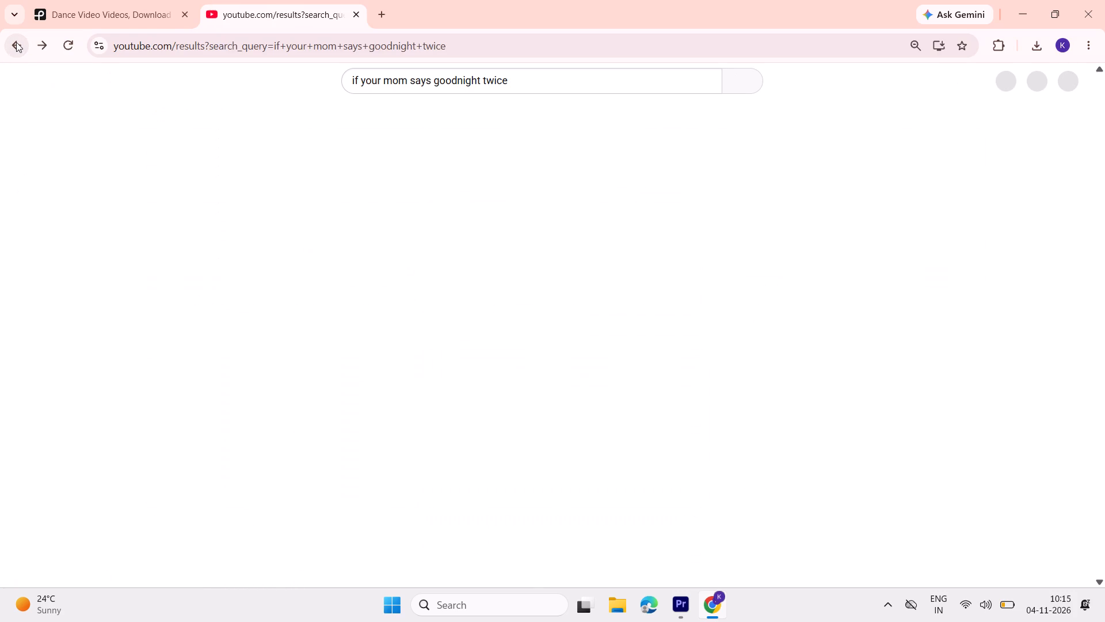
pyautogui.click(17, 42)
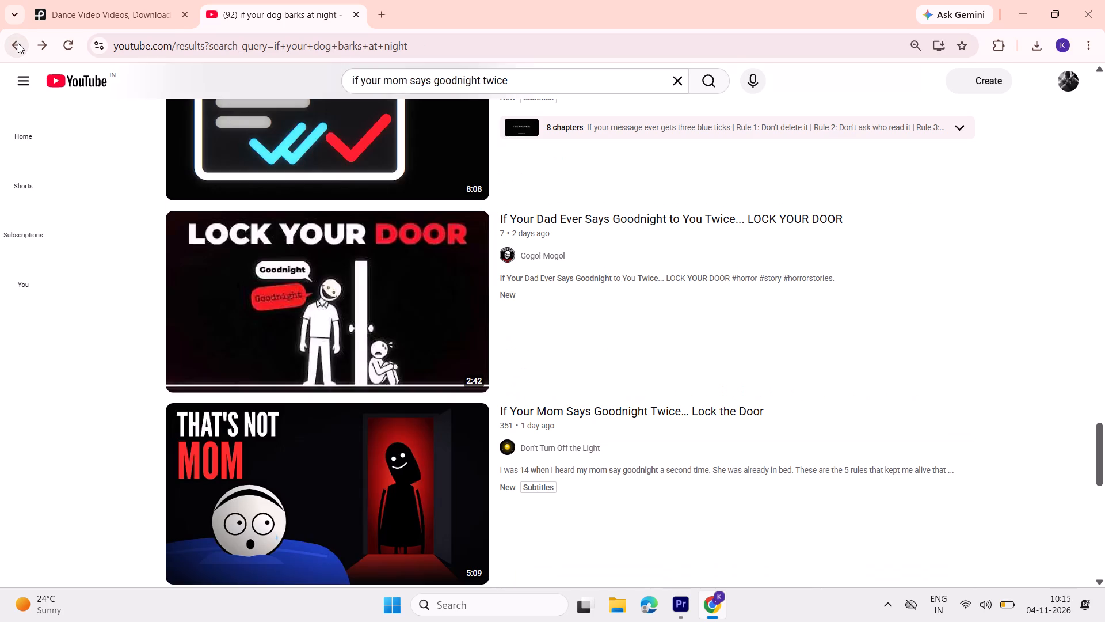
pyautogui.click(18, 43)
pyautogui.click(18, 43)
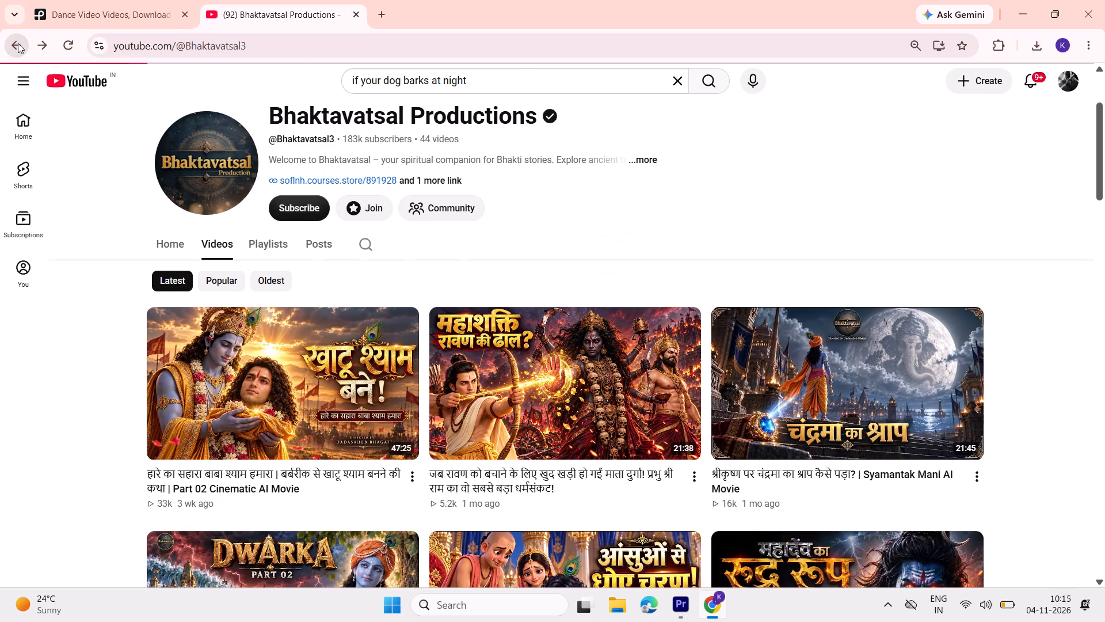
pyautogui.click(18, 43)
pyautogui.click(18, 43)
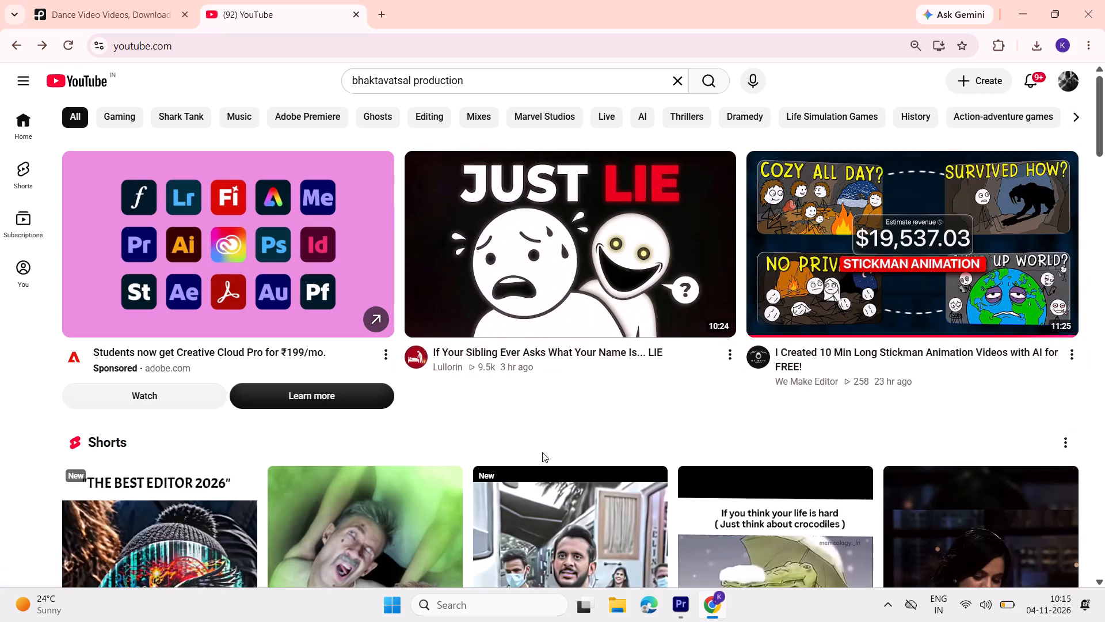
pyautogui.scroll(-3, 515, 452)
pyautogui.scroll(-1, 420, 395)
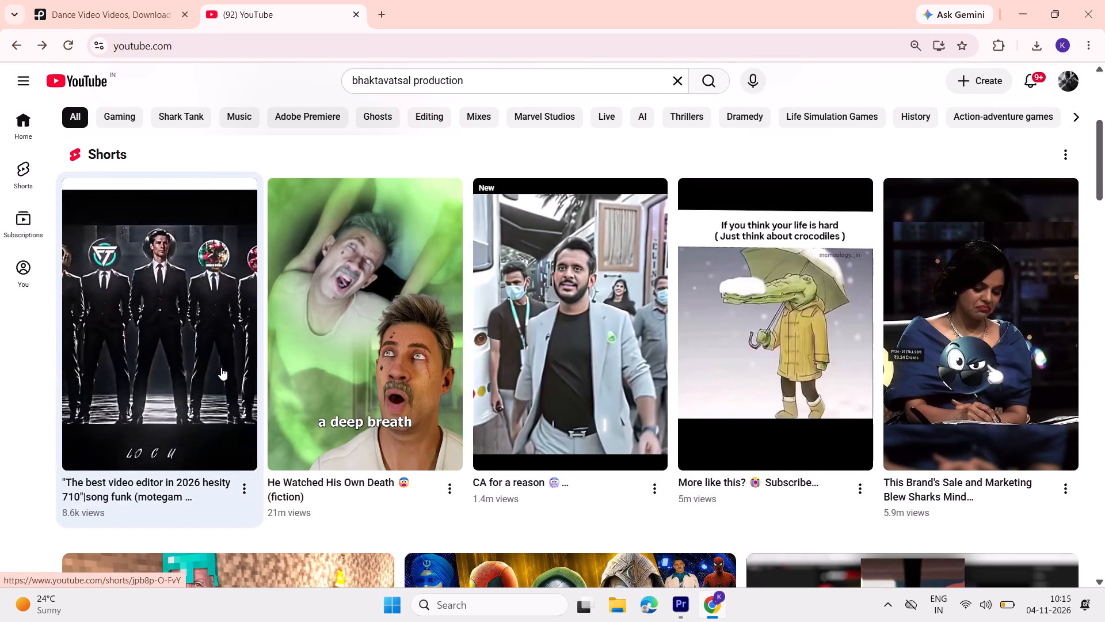
pyautogui.click(269, 367)
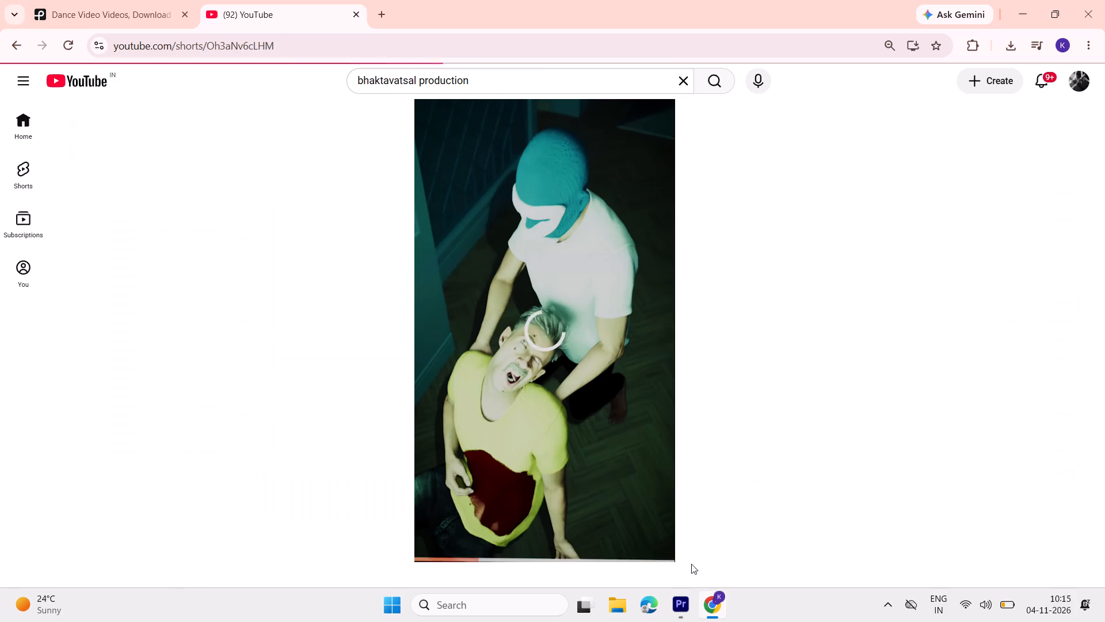
# Switch to Premiere Pro with the split-screen dance project.
pyautogui.click(685, 602)
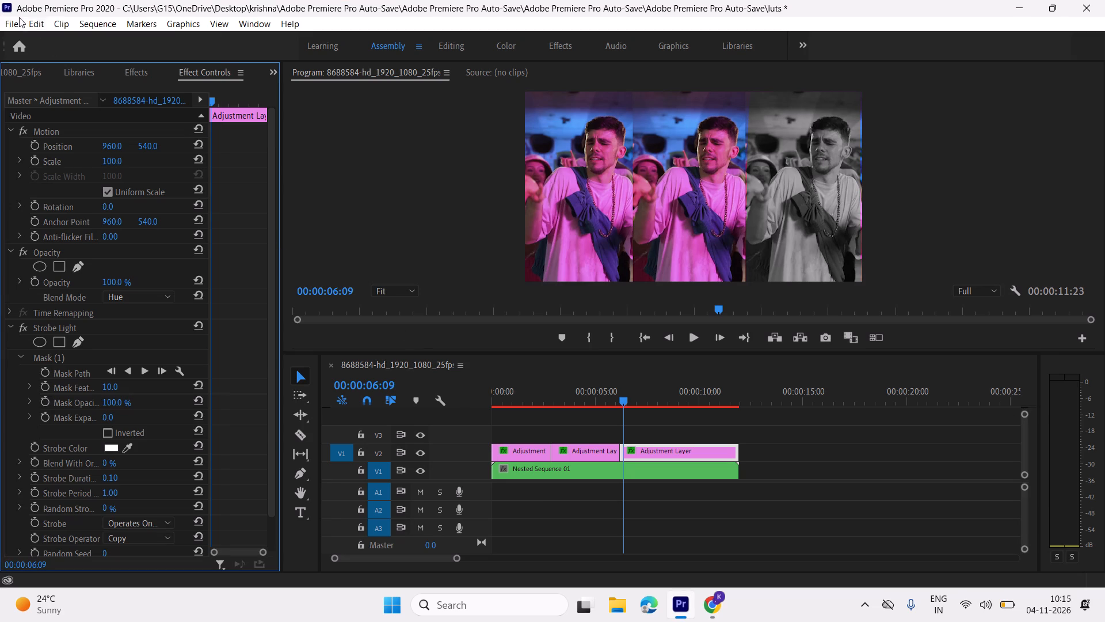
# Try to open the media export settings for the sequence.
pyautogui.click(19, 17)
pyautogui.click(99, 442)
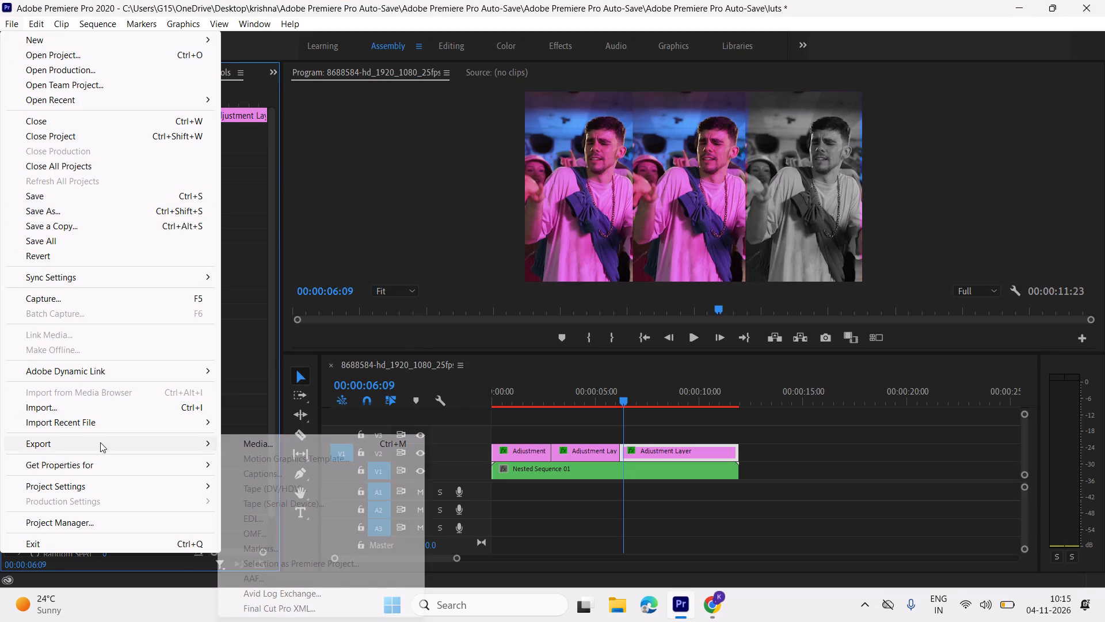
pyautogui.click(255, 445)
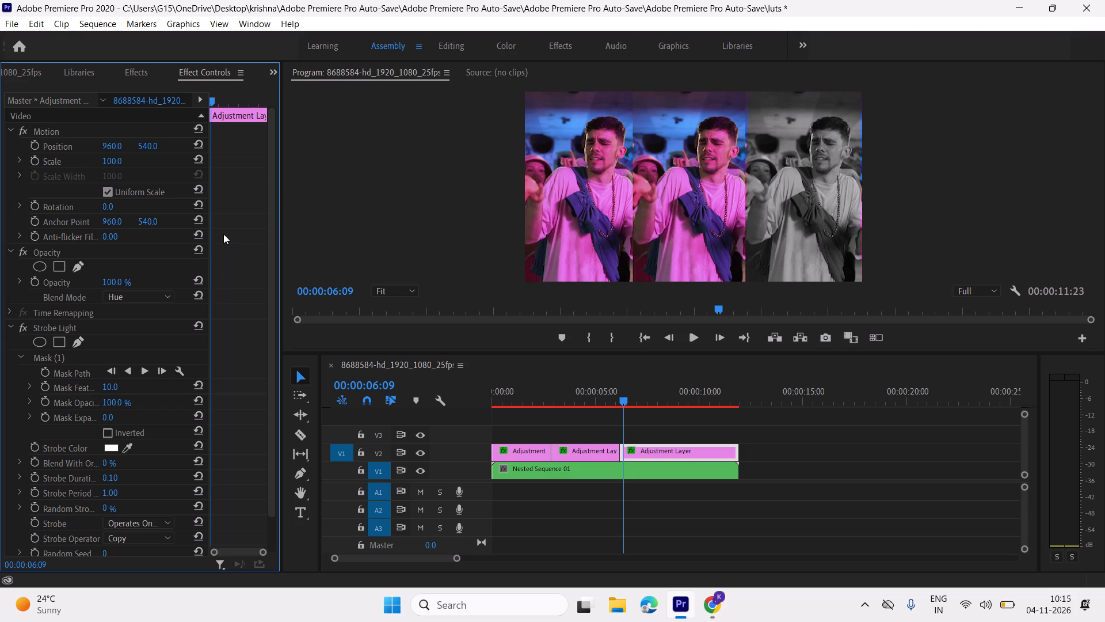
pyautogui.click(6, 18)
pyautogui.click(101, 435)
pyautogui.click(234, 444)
# Play the sequence from the start, split the clips on V1 and V2 at 00:00:11:01 and delete the leftover end pieces.
pyautogui.moveTo(622, 396); pyautogui.dragTo(405, 428)
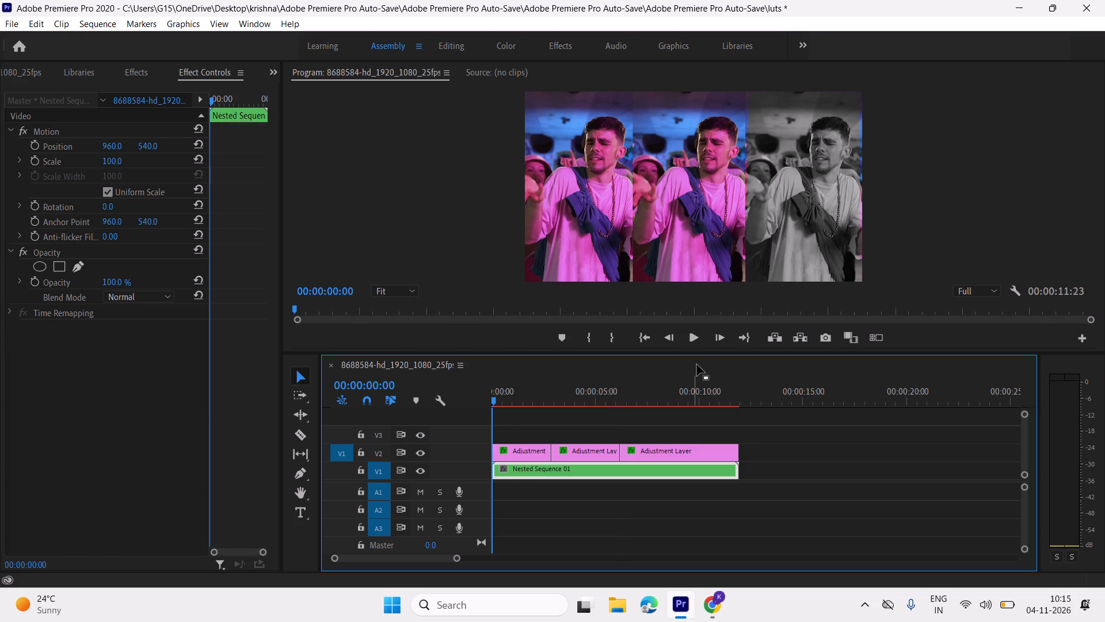
pyautogui.click(698, 340)
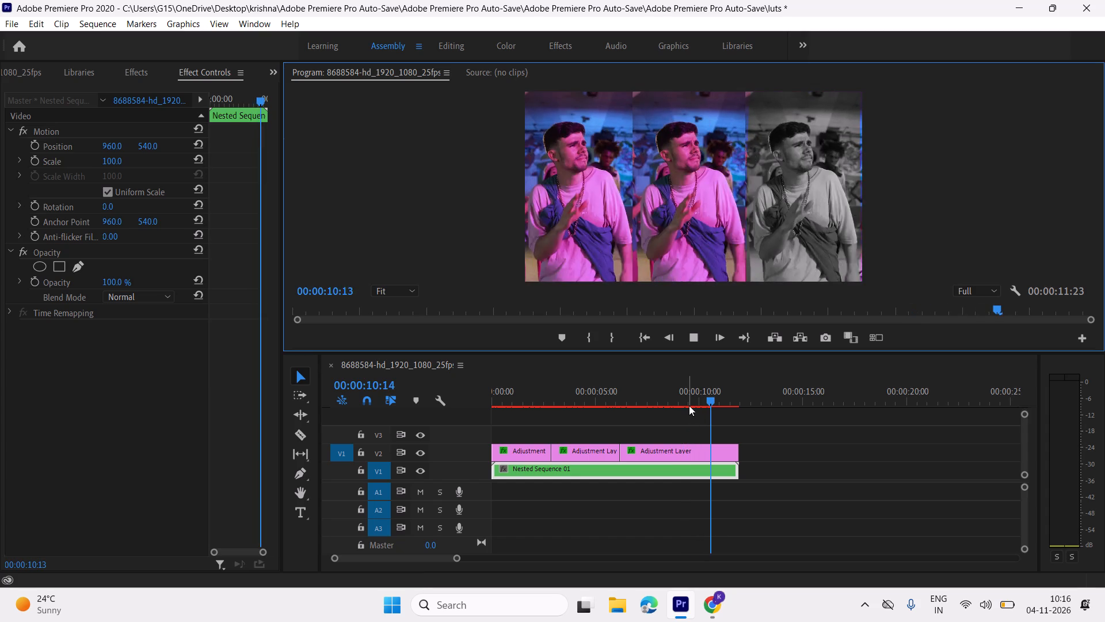
pyautogui.press('space')
pyautogui.click(295, 431)
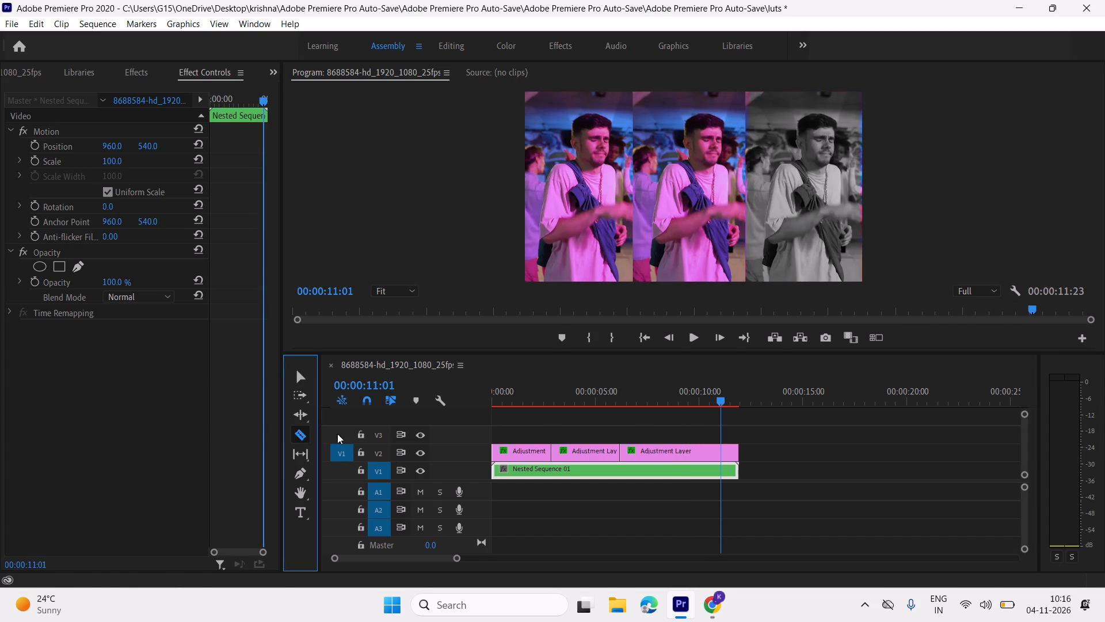
pyautogui.keyDown('shift'); pyautogui.click(715, 454); pyautogui.keyUp('shift')
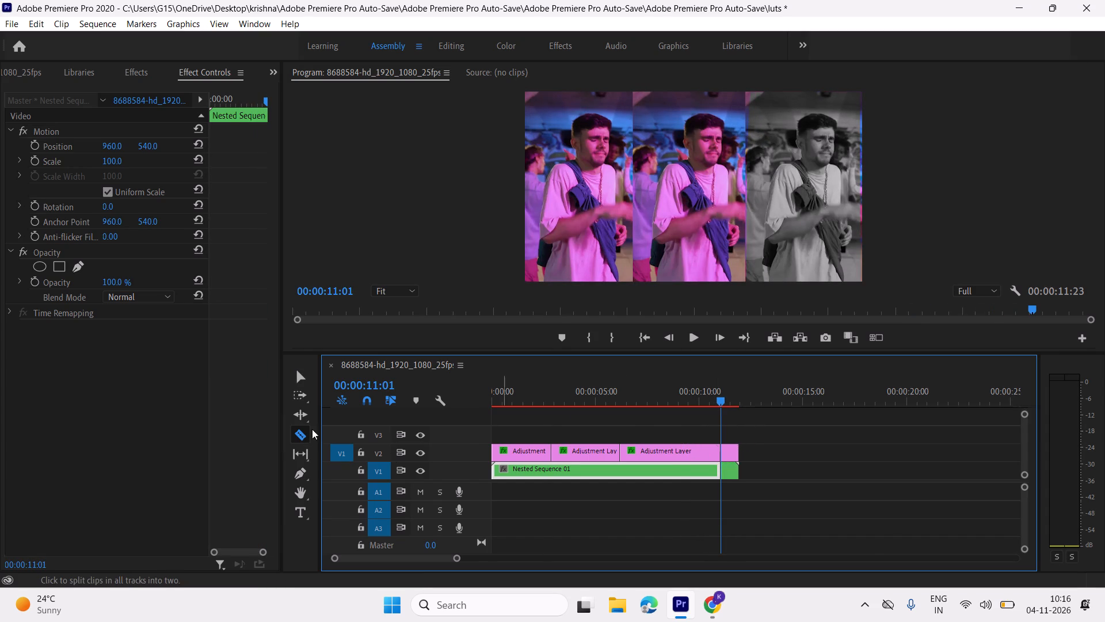
pyautogui.click(276, 390)
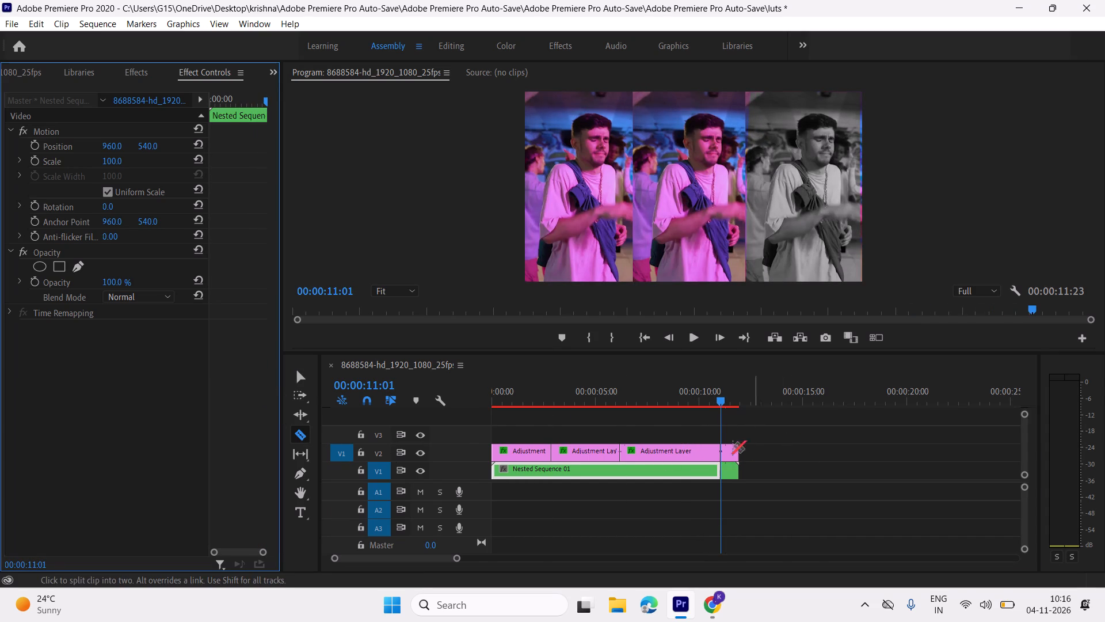
pyautogui.click(290, 375)
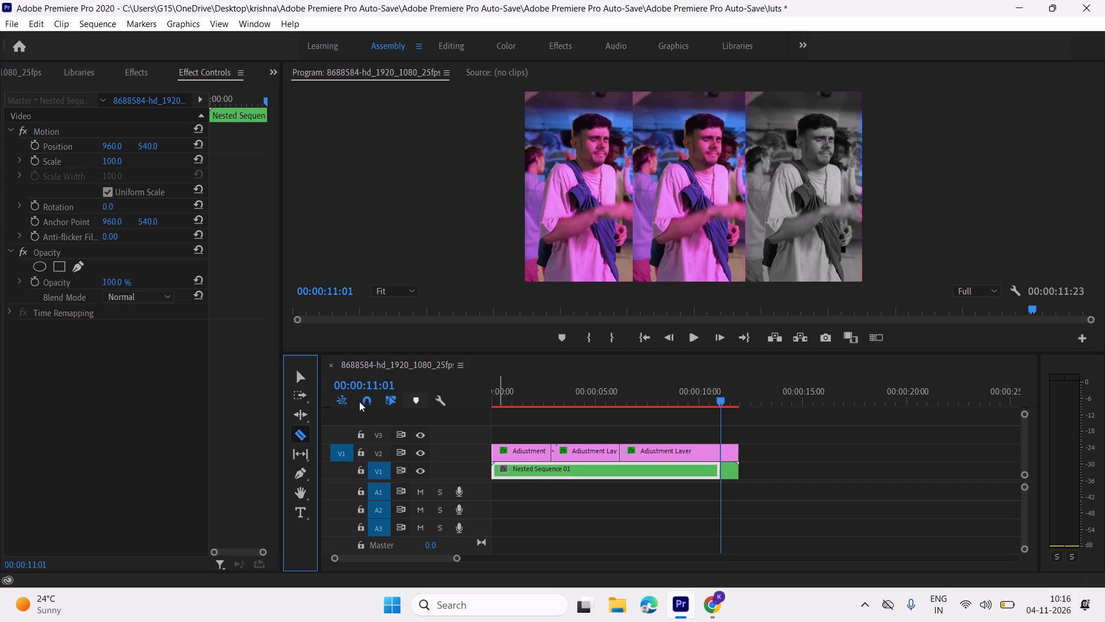
pyautogui.click(296, 376)
pyautogui.moveTo(817, 426); pyautogui.dragTo(732, 492)
pyautogui.press('Delete')
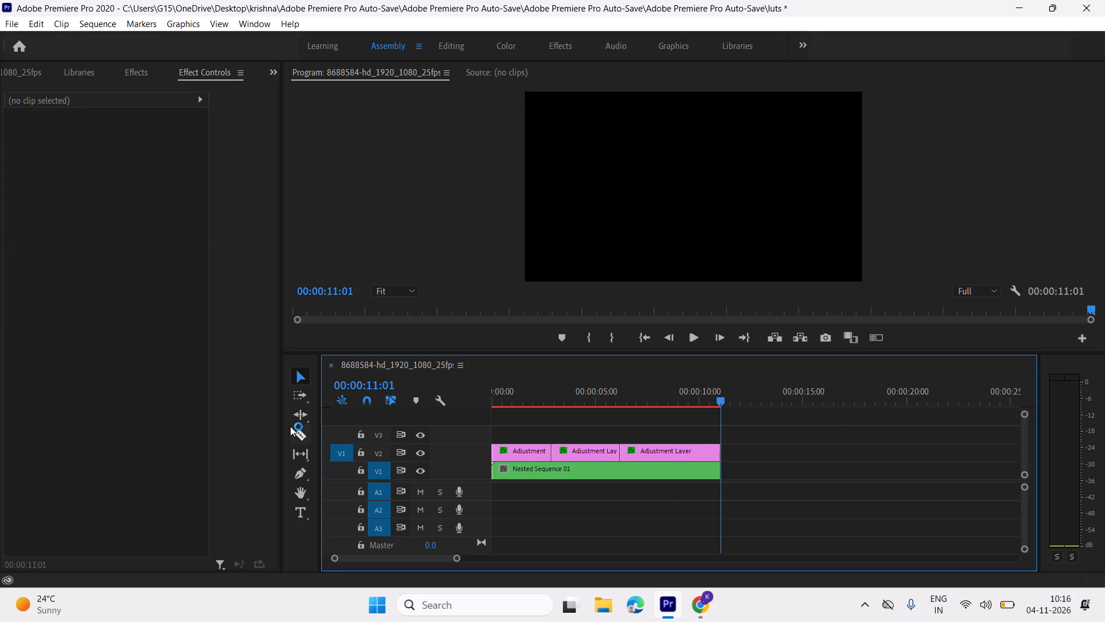
# Add the title text "KRISHNA" near the middle of the frame at 00:00:11:01, after the nested sequence, and select all its text.
pyautogui.click(306, 513)
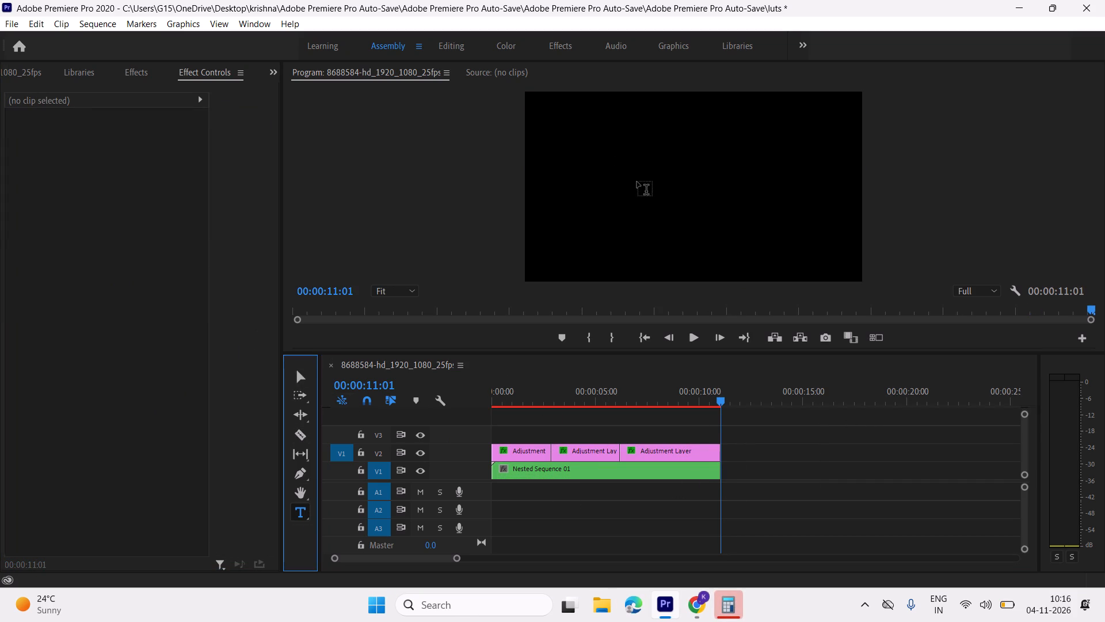
pyautogui.click(641, 197)
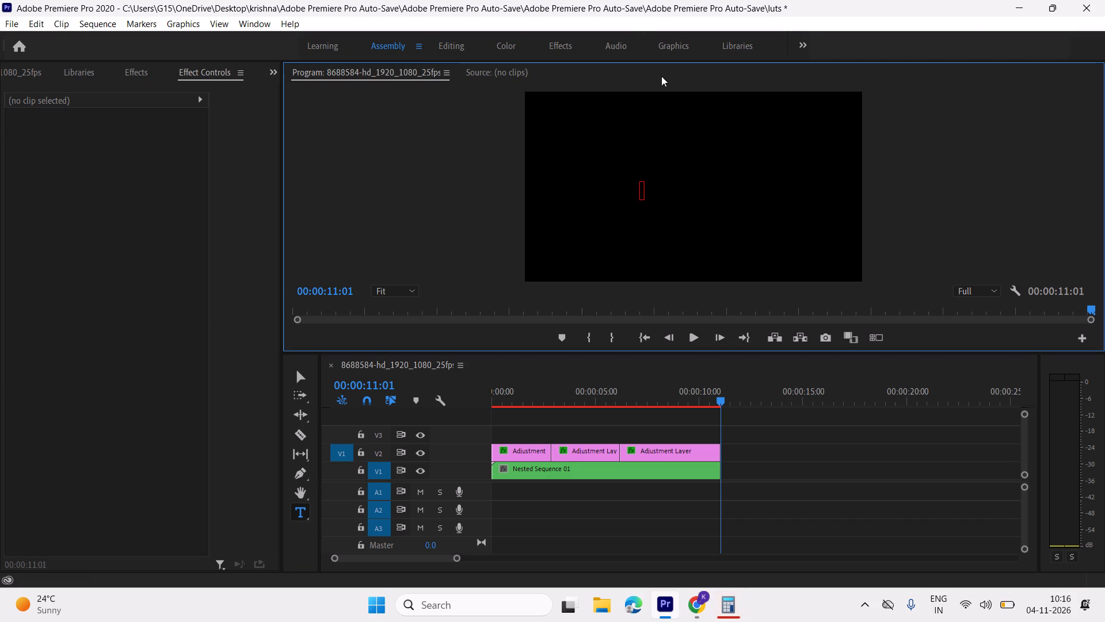
pyautogui.hotkey('ctrl', 'a')
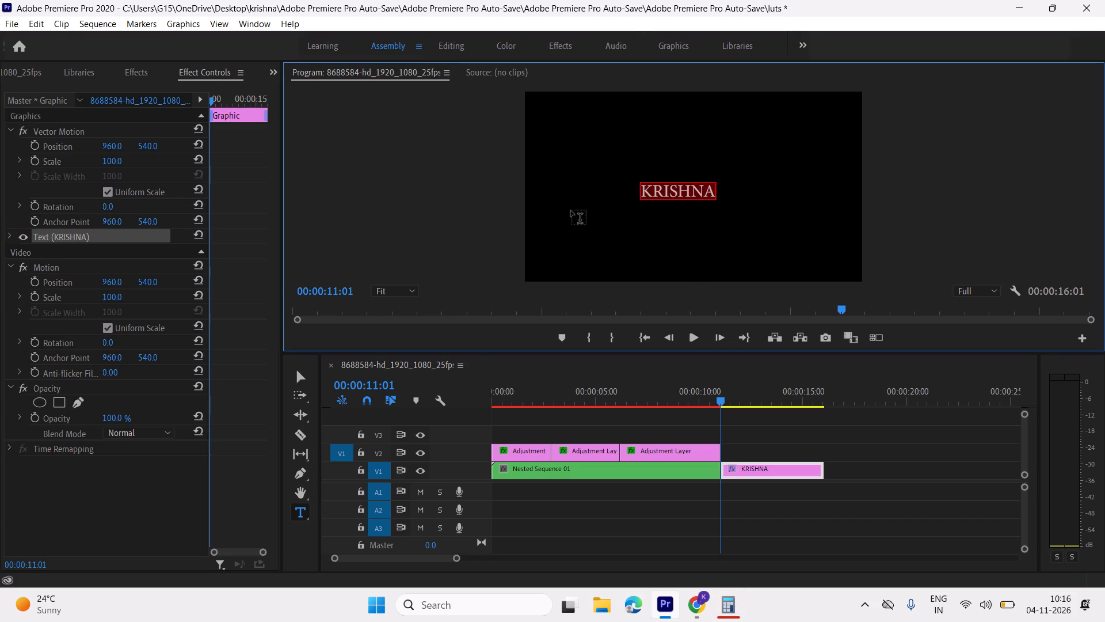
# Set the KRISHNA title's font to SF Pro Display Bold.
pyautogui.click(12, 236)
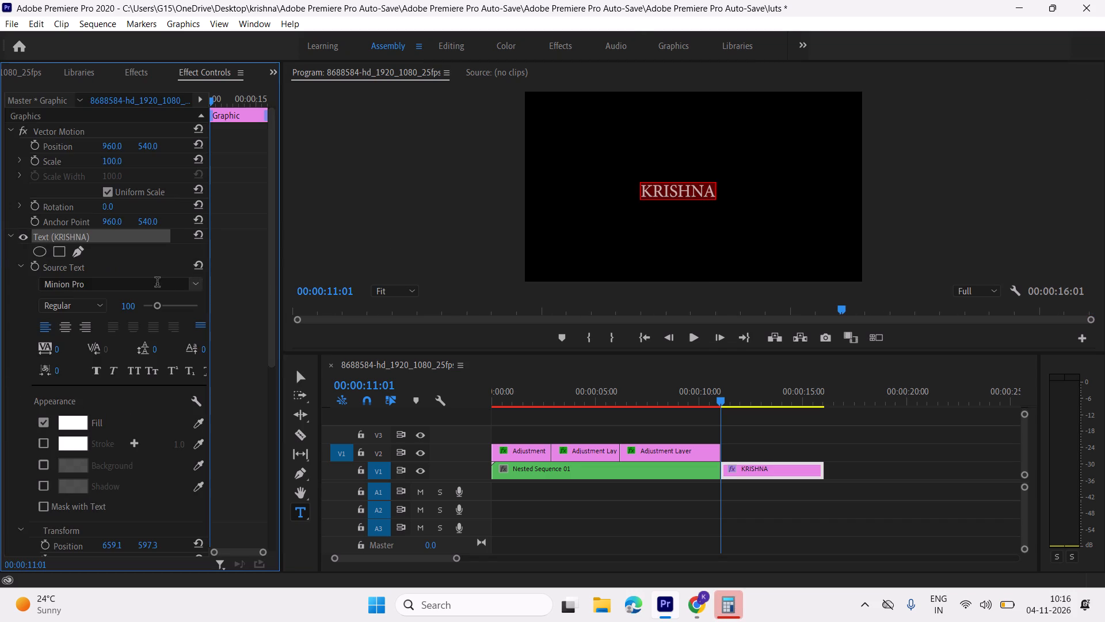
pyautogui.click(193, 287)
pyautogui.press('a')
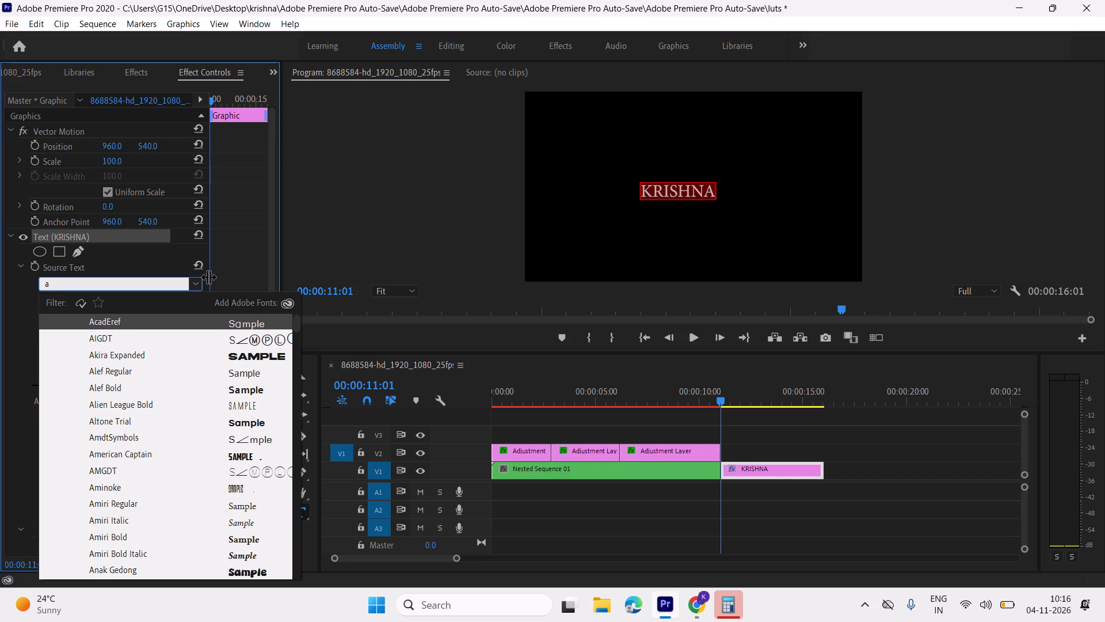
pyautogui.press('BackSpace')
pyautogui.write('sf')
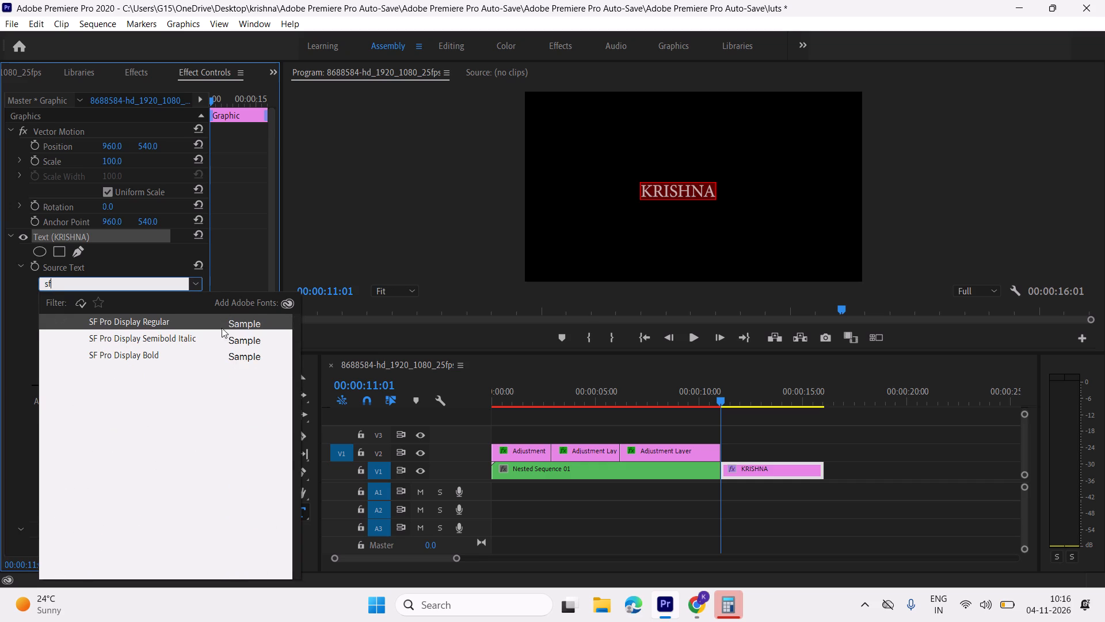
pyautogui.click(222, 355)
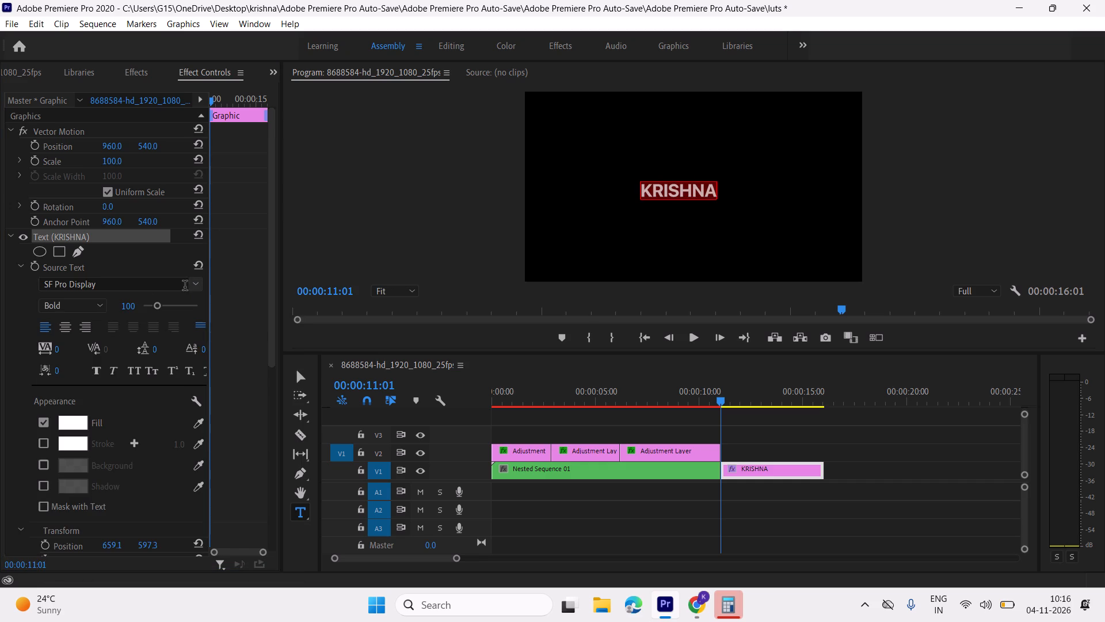
# Set the KRISHNA title's font to Akira Expanded Super Bold.
pyautogui.click(186, 287)
pyautogui.press('a')
pyautogui.click(234, 354)
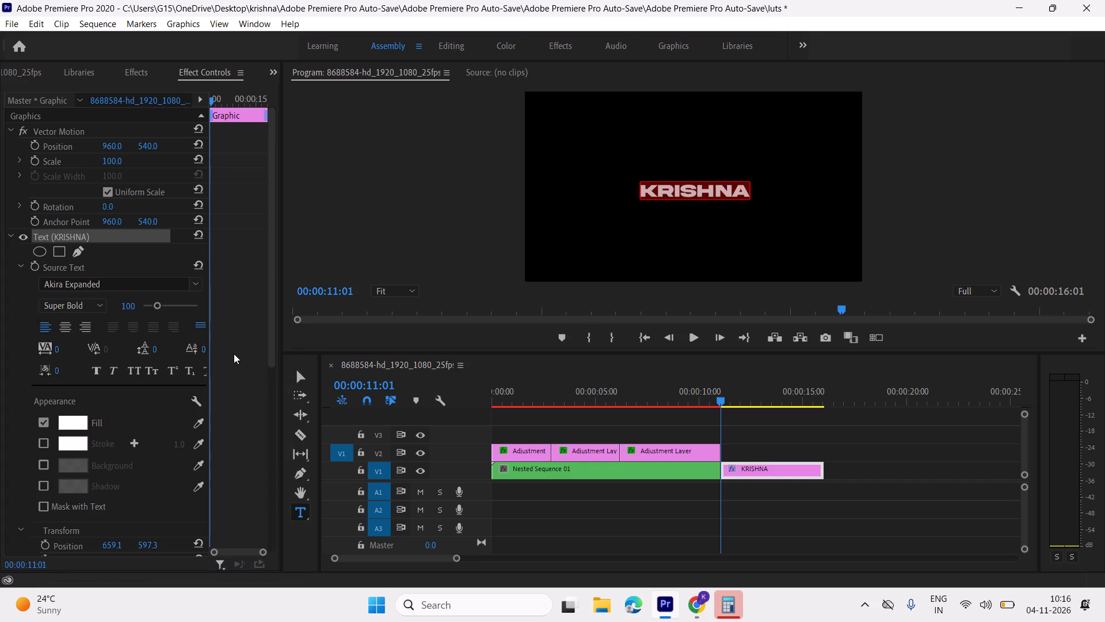
# Enlarge the KRISHNA title by raising its Vector Motion scale to about 133.
pyautogui.click(294, 371)
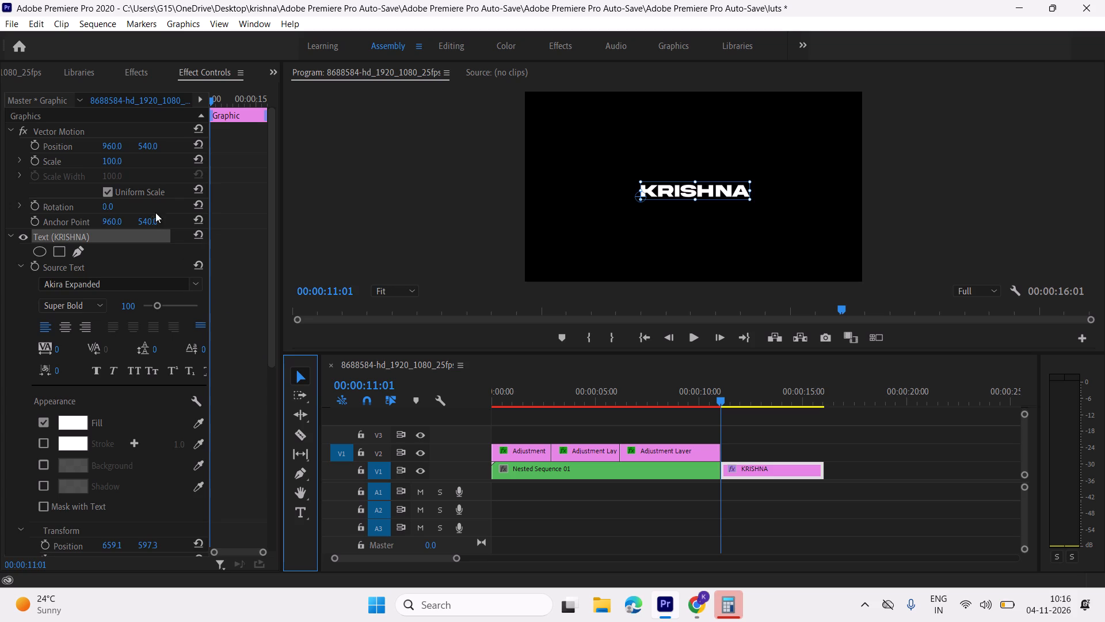
pyautogui.moveTo(113, 163); pyautogui.dragTo(122, 158)
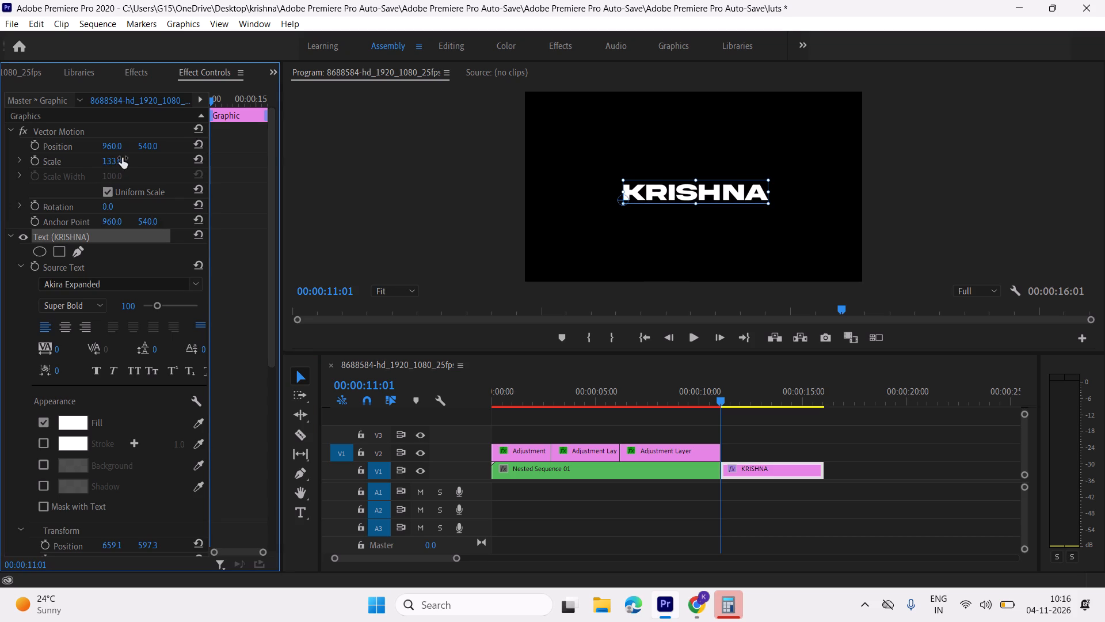
# Recentre the KRISHNA title by setting its Vector Motion position to 973, 512.
pyautogui.moveTo(122, 158); pyautogui.dragTo(132, 159)
pyautogui.moveTo(141, 145); pyautogui.dragTo(120, 143)
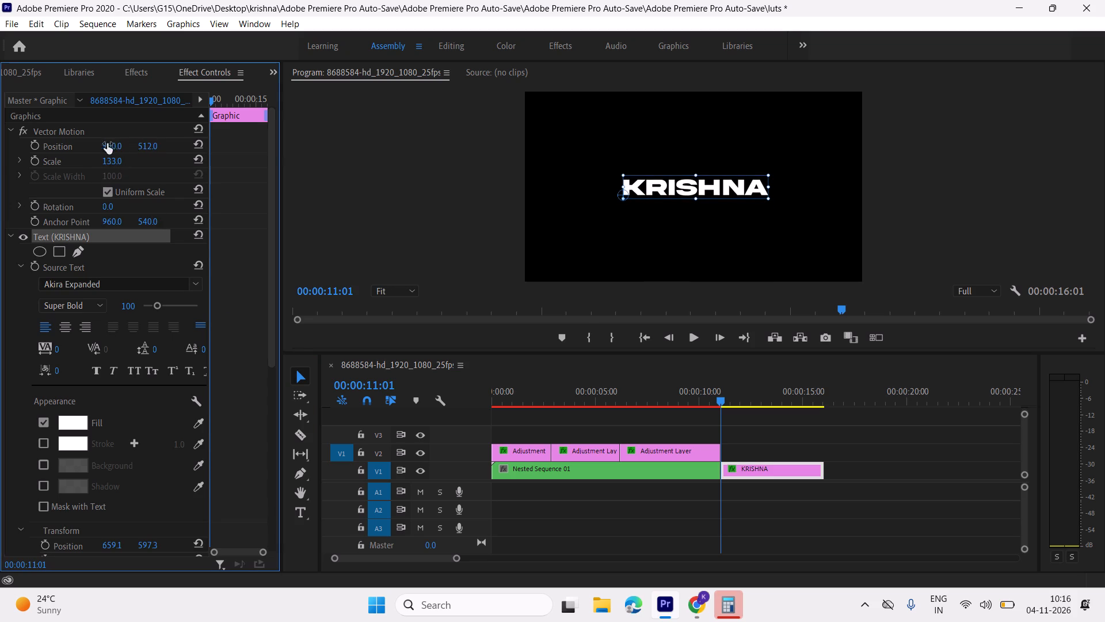
pyautogui.moveTo(107, 144); pyautogui.dragTo(118, 146)
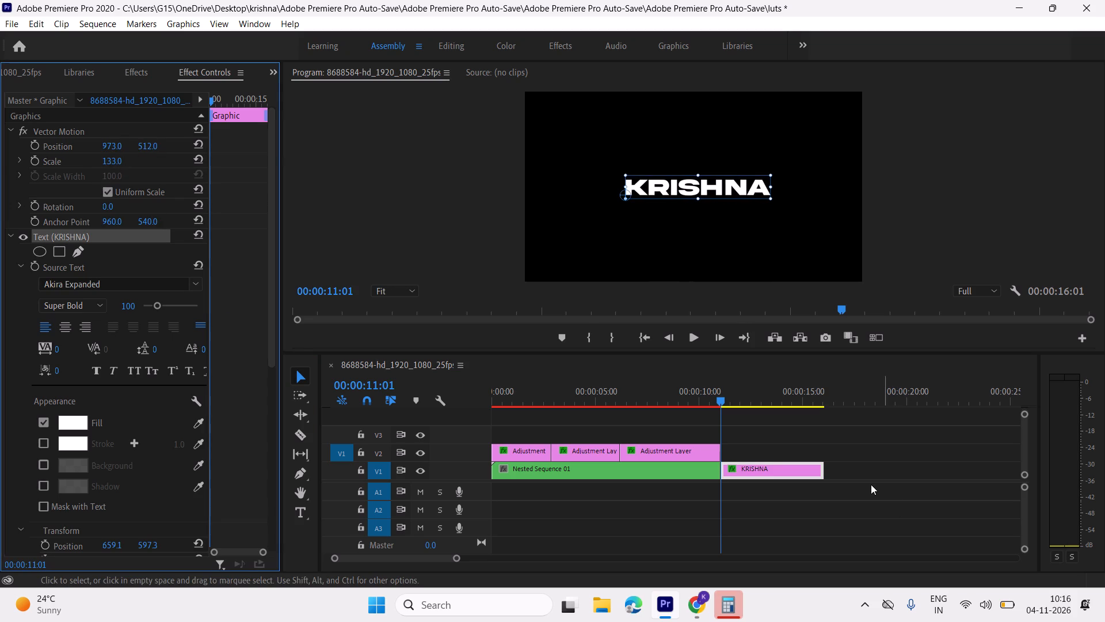
pyautogui.click(872, 479)
# Trim the nested sequence and third adjustment layer together to end at about 00:00:08:04, and move the KRISHNA title against that end.
pyautogui.moveTo(719, 396); pyautogui.dragTo(699, 391)
pyautogui.press('space')
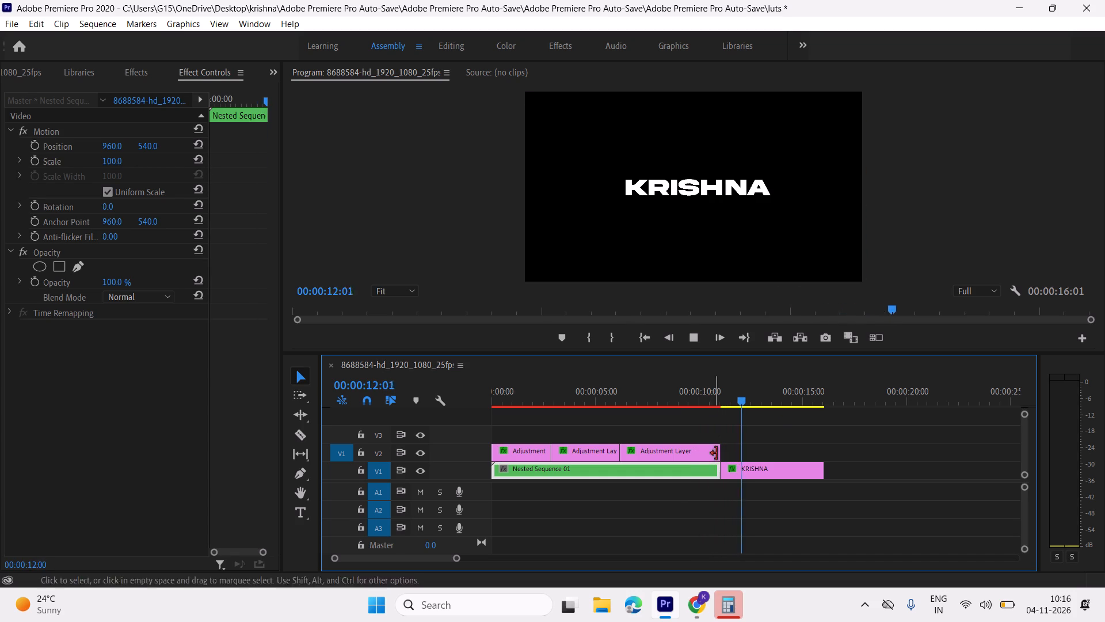
pyautogui.press('space')
pyautogui.moveTo(704, 422); pyautogui.dragTo(658, 510)
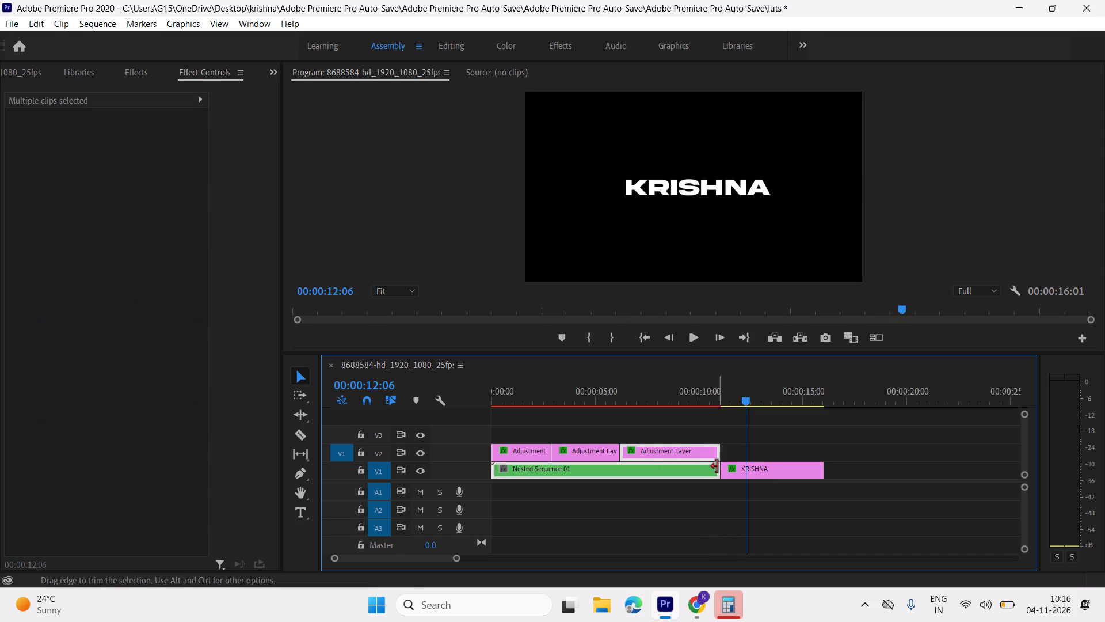
pyautogui.moveTo(717, 460); pyautogui.dragTo(658, 458)
pyautogui.click(712, 437)
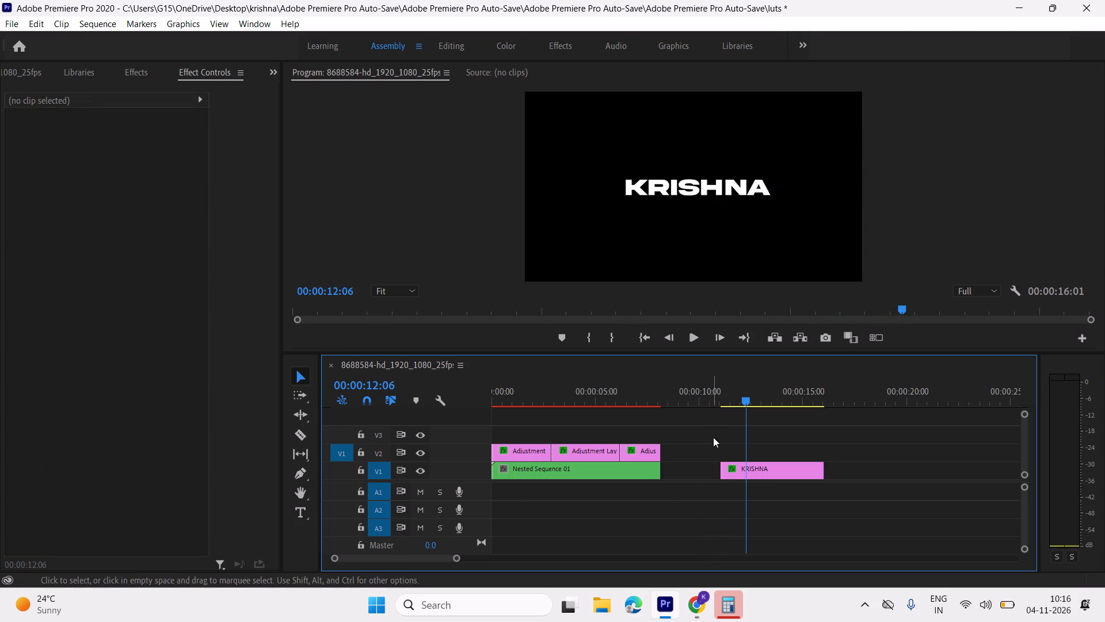
pyautogui.moveTo(755, 470); pyautogui.dragTo(691, 464)
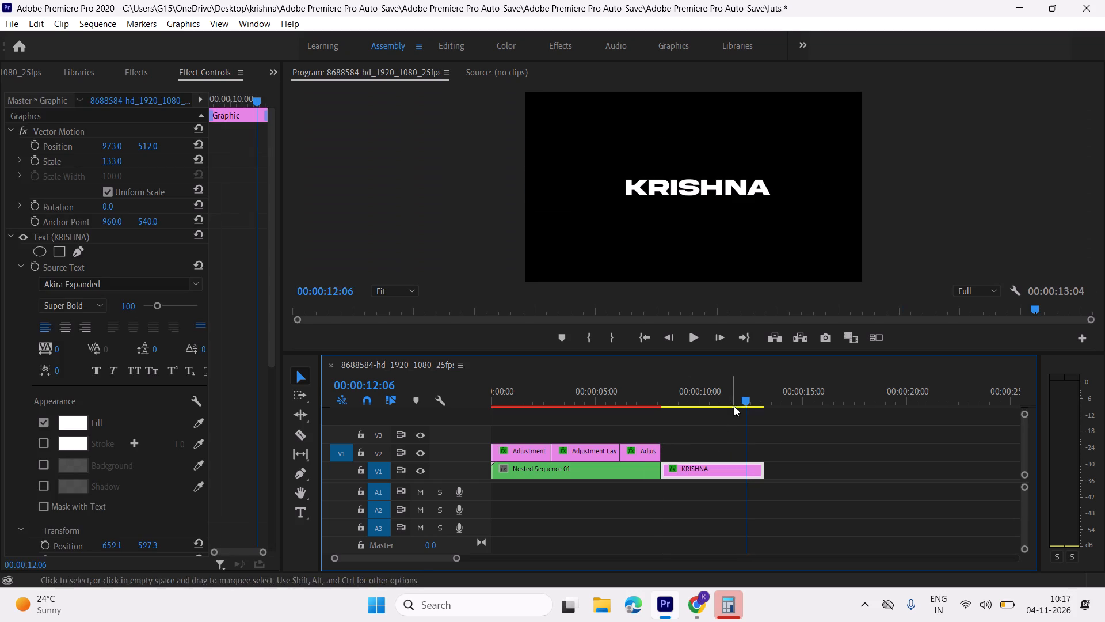
# Split the KRISHNA title at 00:00:08:21 and again one frame after that point.
pyautogui.moveTo(742, 401); pyautogui.dragTo(647, 409)
pyautogui.press('space')
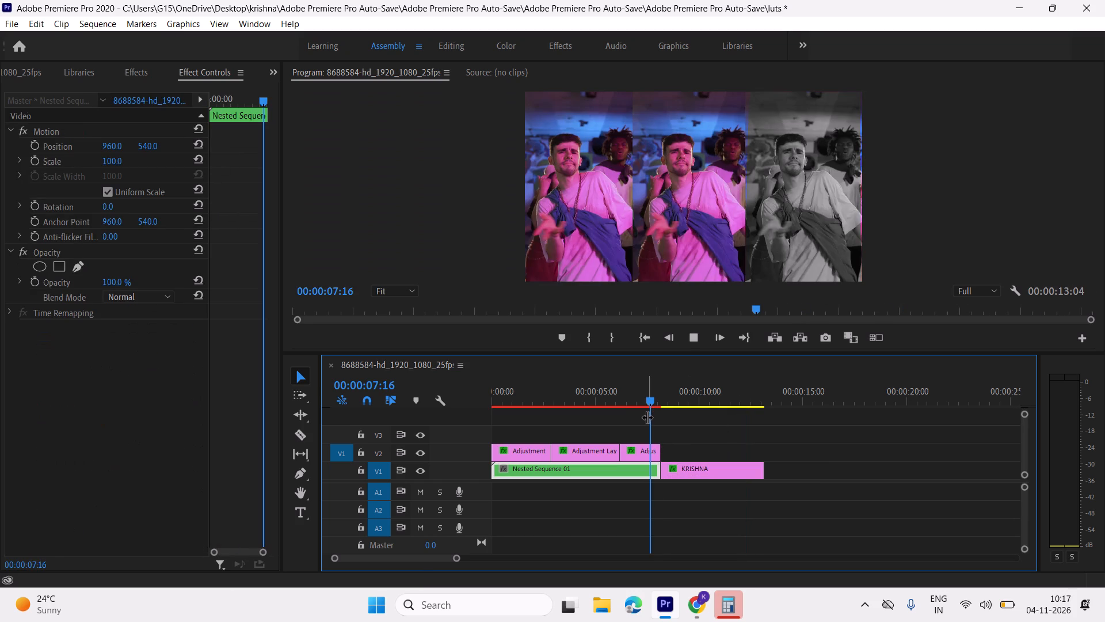
pyautogui.press('space')
pyautogui.press('space')
pyautogui.press('space')
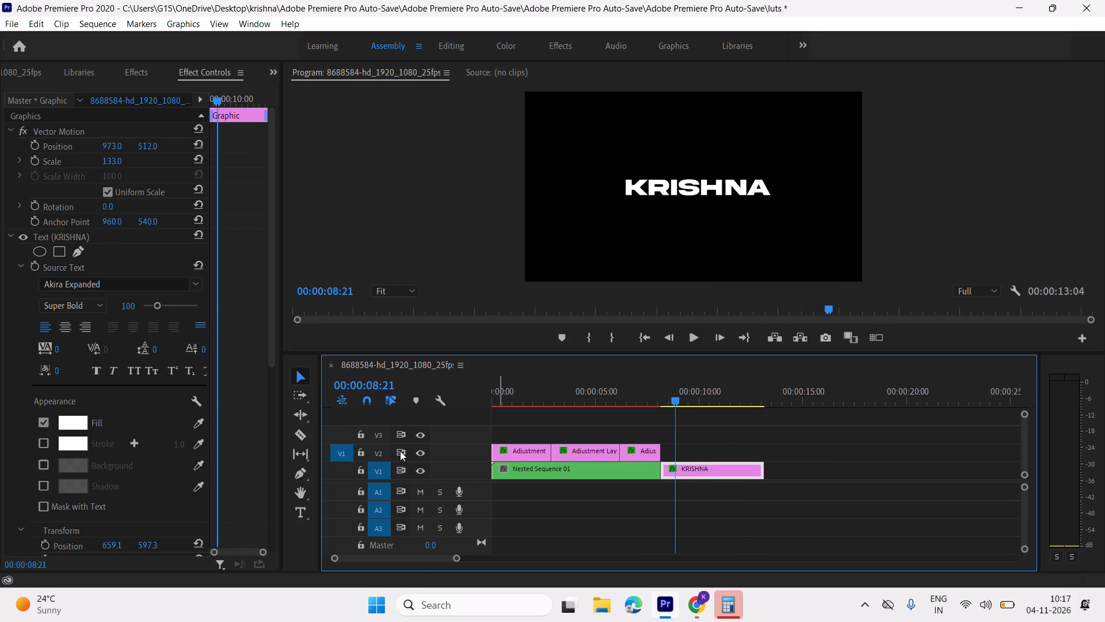
pyautogui.click(305, 439)
pyautogui.click(675, 469)
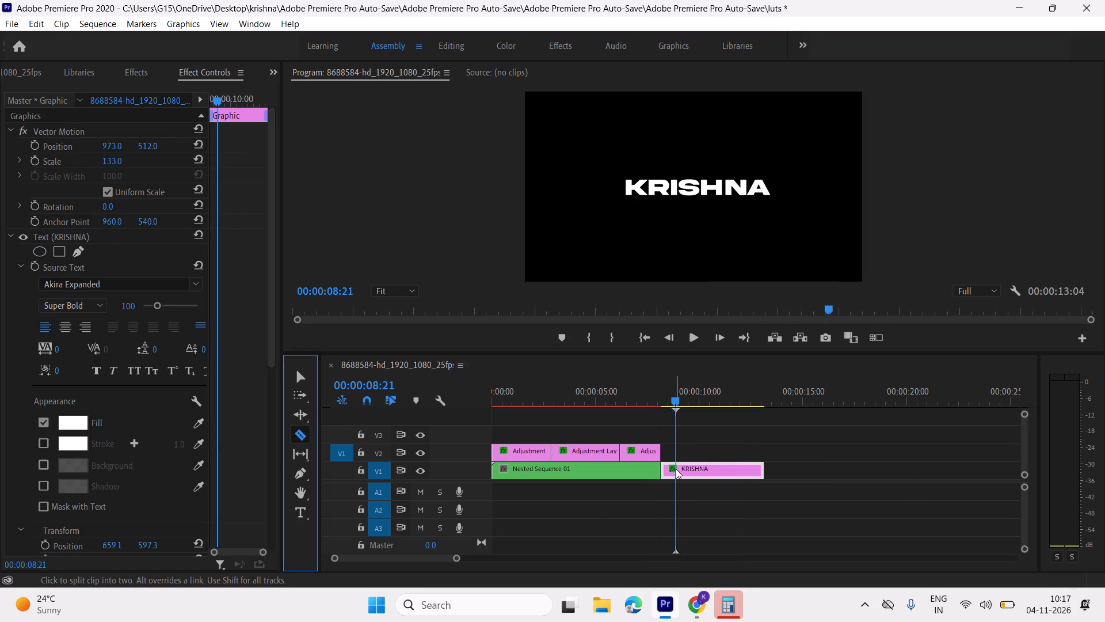
pyautogui.press('=')
pyautogui.press('=')
pyautogui.press('=')
pyautogui.press('=')
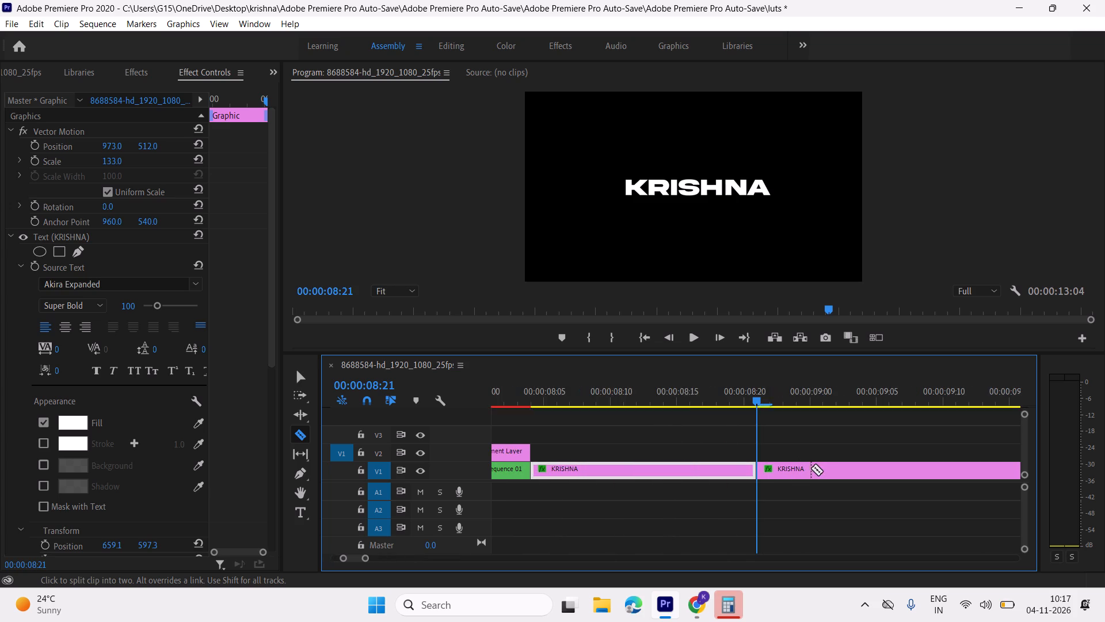
pyautogui.press('=')
pyautogui.click(768, 468)
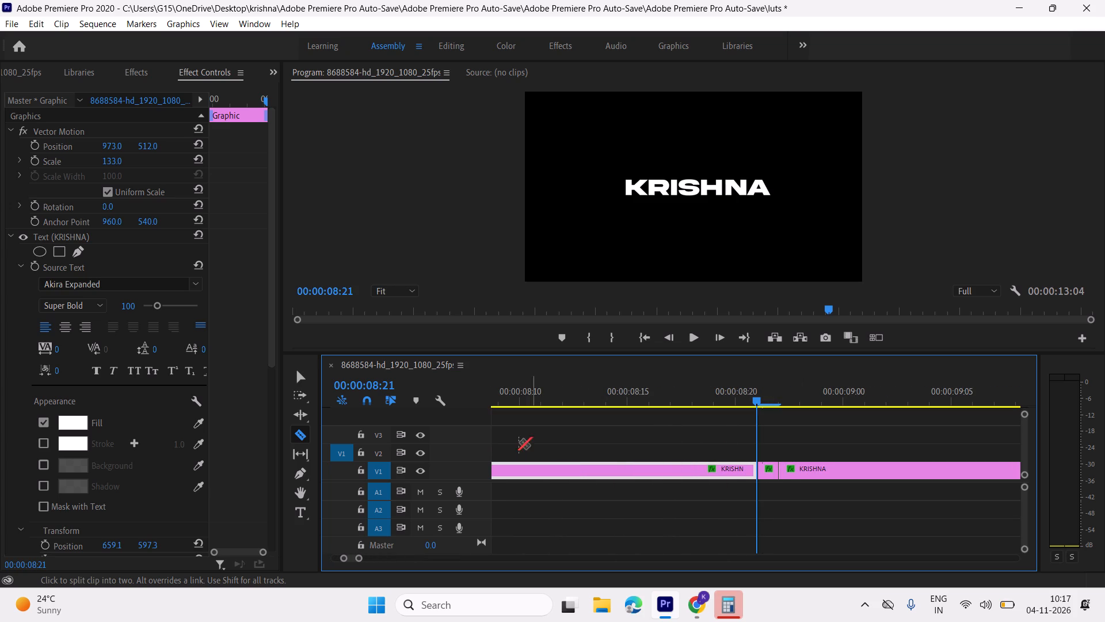
# Delete the long remainder of the KRISHNA title after the one-frame piece.
pyautogui.click(310, 382)
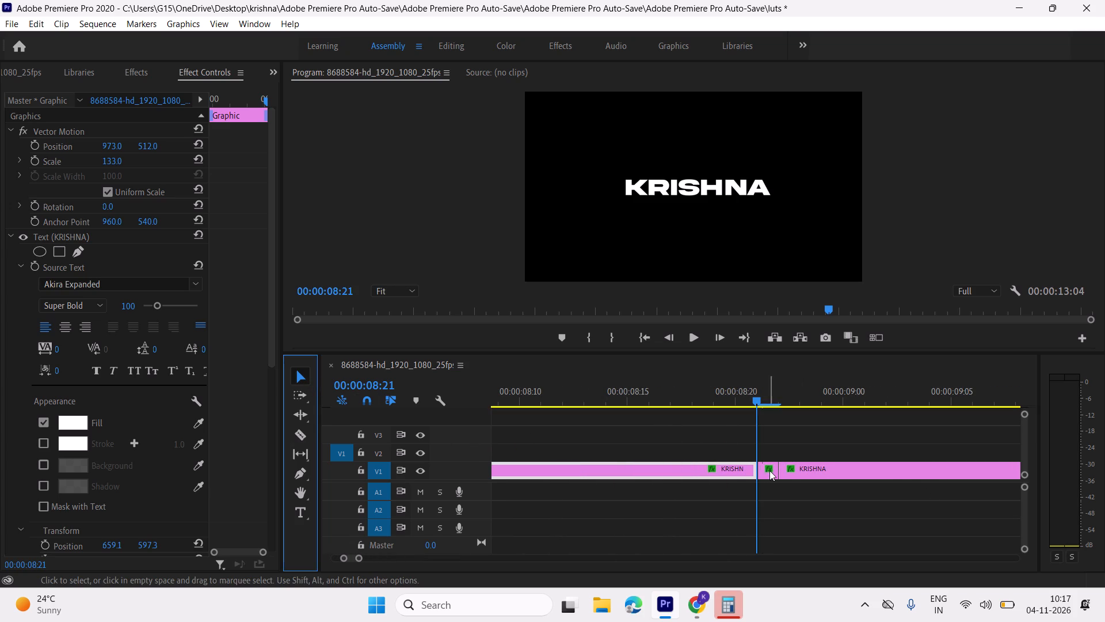
pyautogui.click(769, 471)
pyautogui.click(799, 472)
pyautogui.press('Delete')
# Shift the one-frame KRISHNA piece one frame later and duplicate it into four pieces separated by one-frame gaps.
pyautogui.click(768, 469)
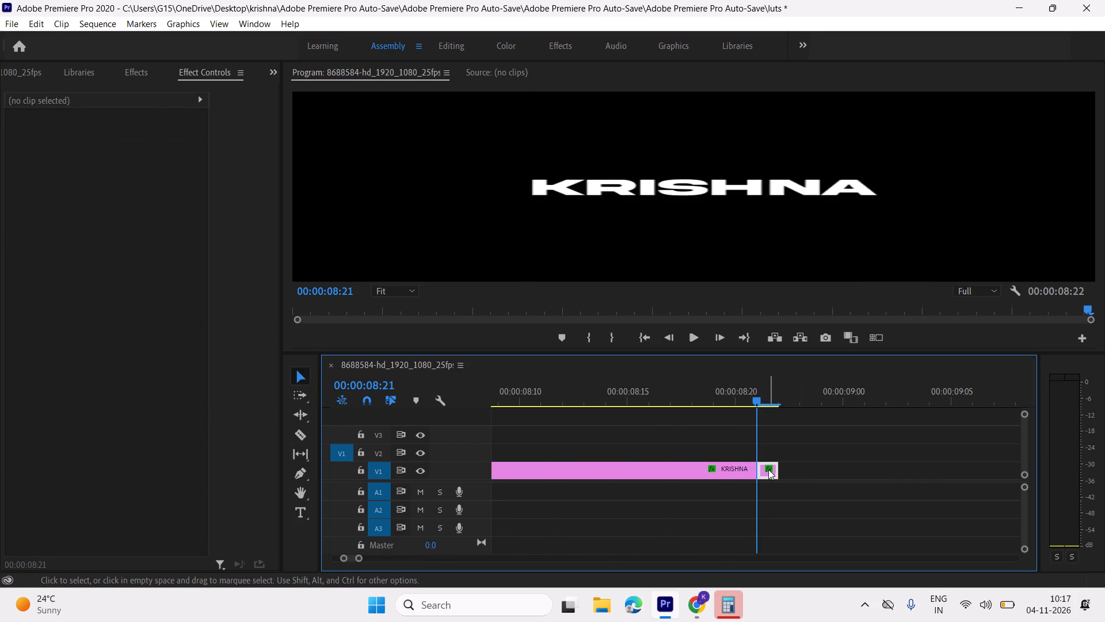
pyautogui.moveTo(769, 469); pyautogui.dragTo(779, 471)
pyautogui.moveTo(772, 469); pyautogui.dragTo(779, 470)
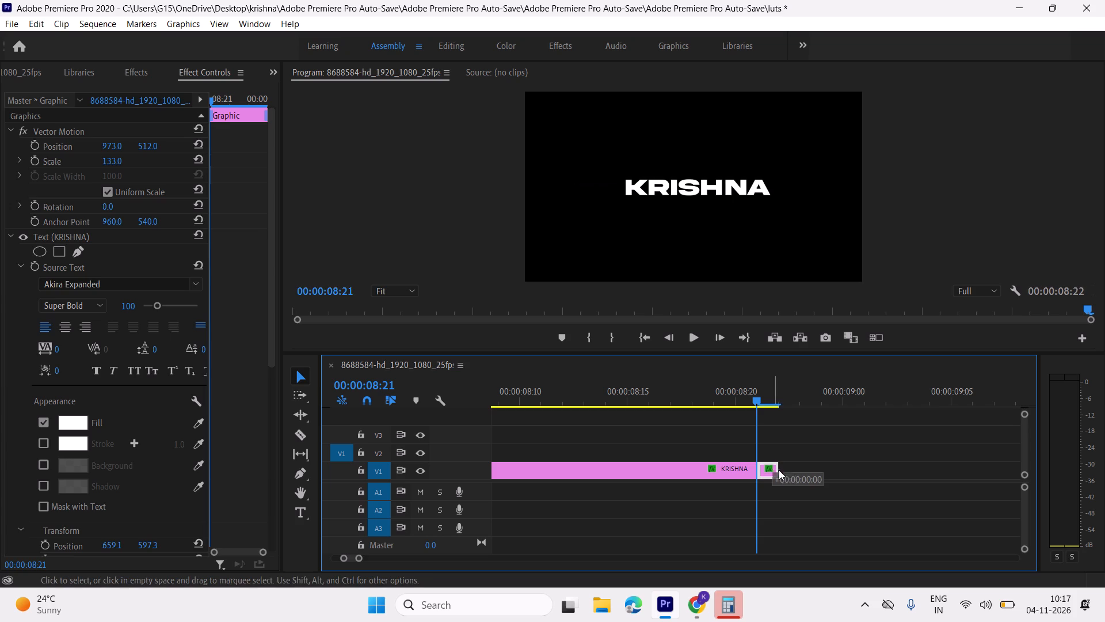
pyautogui.moveTo(779, 470); pyautogui.dragTo(787, 472)
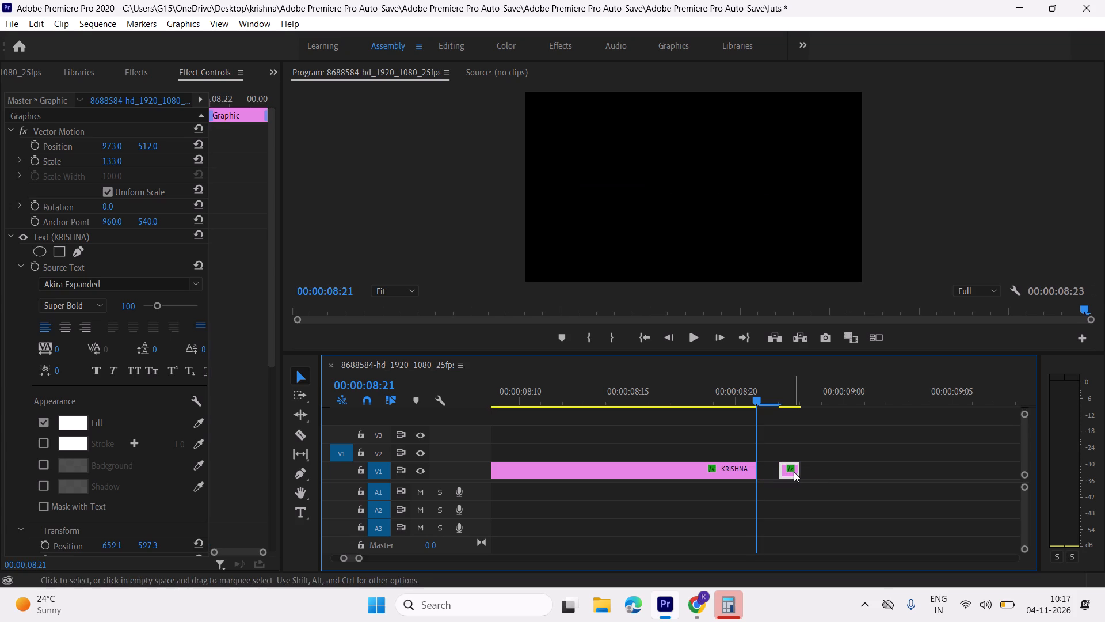
pyautogui.keyDown('alt'); pyautogui.moveTo(794, 472); pyautogui.dragTo(833, 469); pyautogui.keyUp('alt')
pyautogui.moveTo(839, 442); pyautogui.dragTo(792, 481)
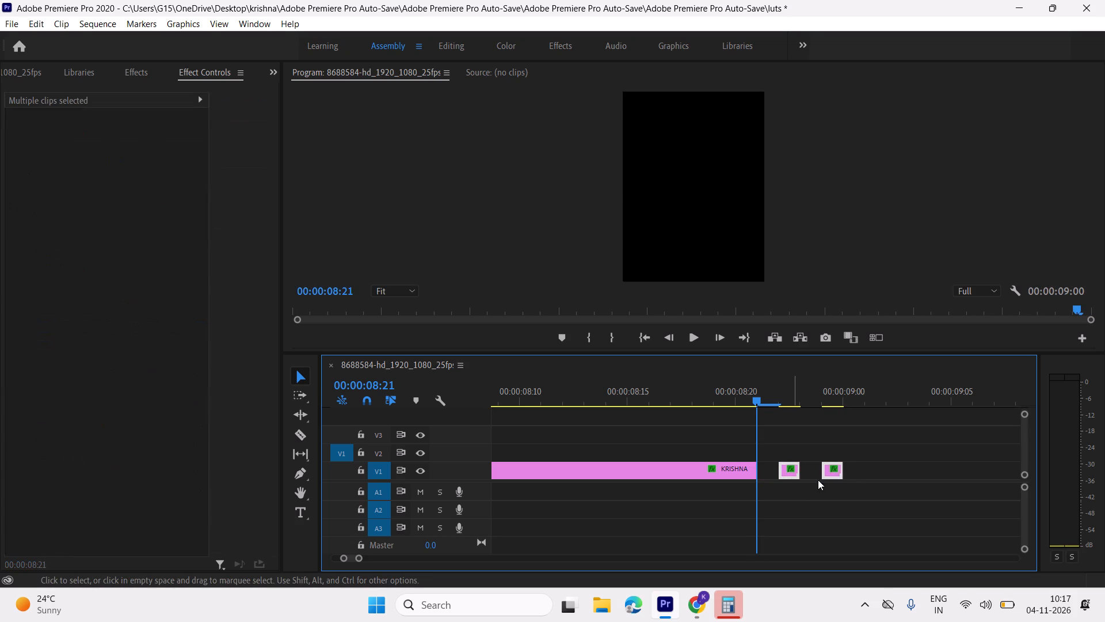
pyautogui.keyDown('alt'); pyautogui.moveTo(835, 469); pyautogui.dragTo(916, 465); pyautogui.keyUp('alt')
pyautogui.moveTo(946, 440); pyautogui.dragTo(820, 476)
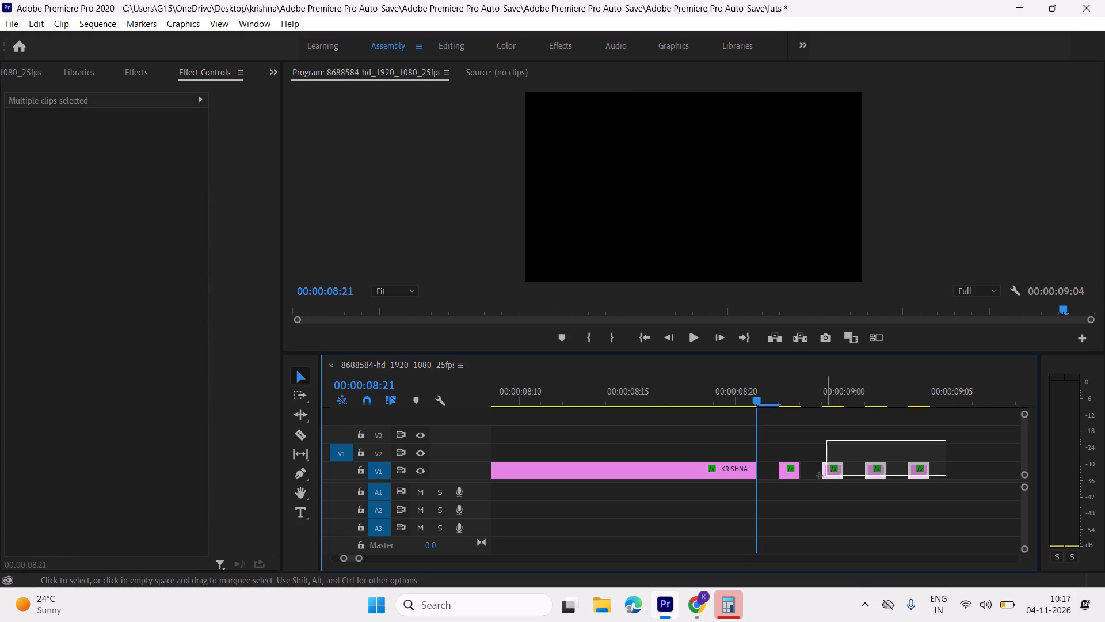
pyautogui.moveTo(820, 476); pyautogui.dragTo(791, 477)
# Play back the KRISHNA flicker ending and the earlier split-screen part to check the edit's timing.
pyautogui.press('-')
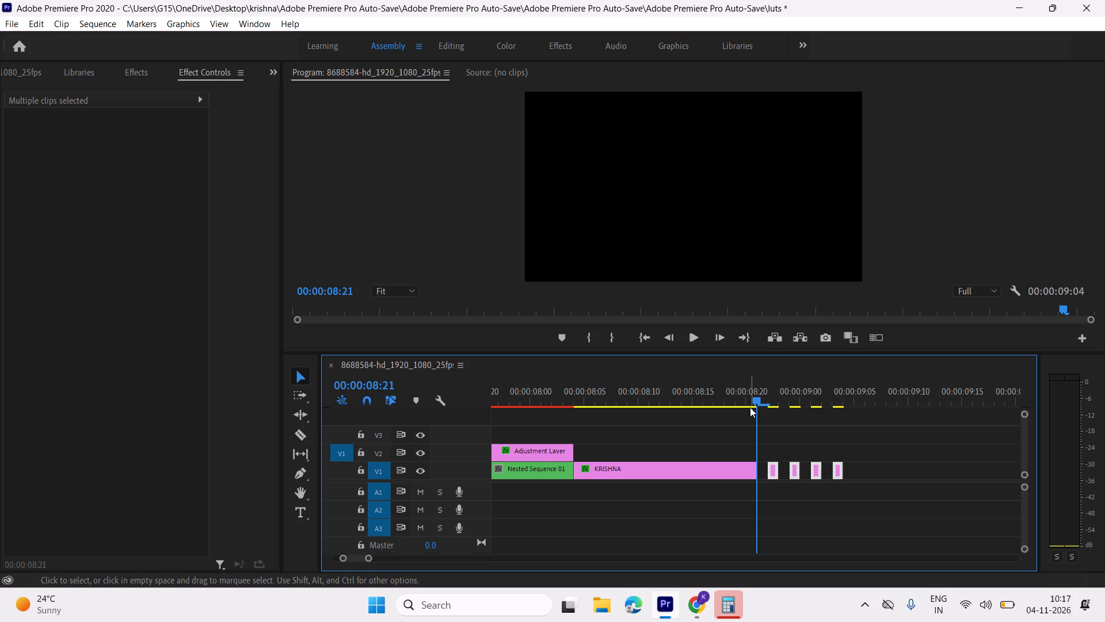
pyautogui.moveTo(756, 396); pyautogui.dragTo(723, 421)
pyautogui.click(790, 424)
pyautogui.press('space')
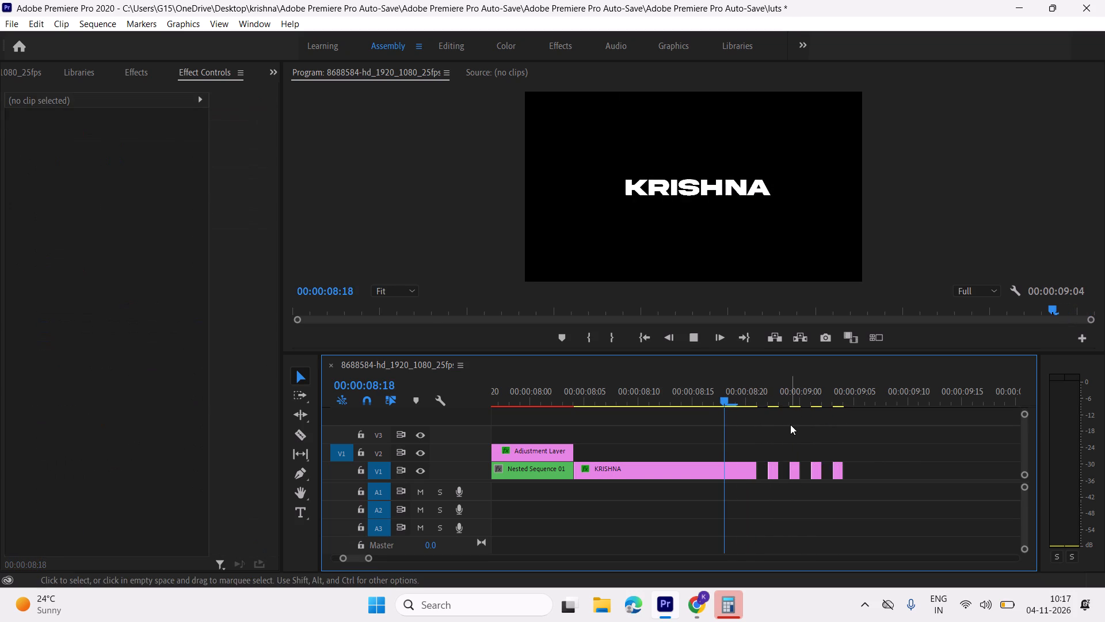
pyautogui.press('space')
pyautogui.press('space')
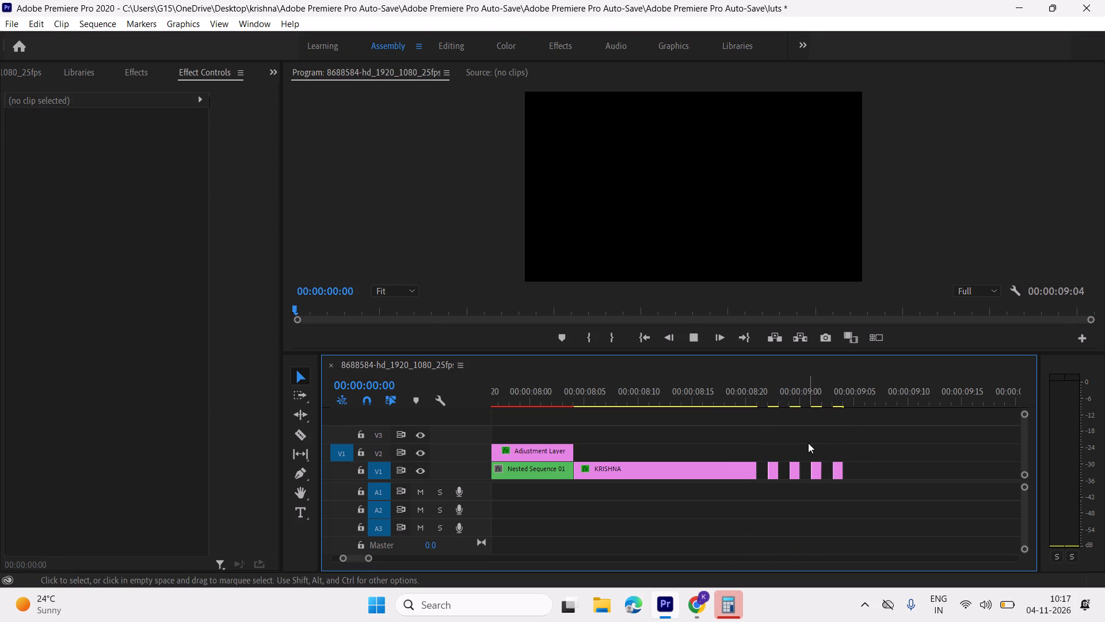
pyautogui.press('-')
pyautogui.press('-')
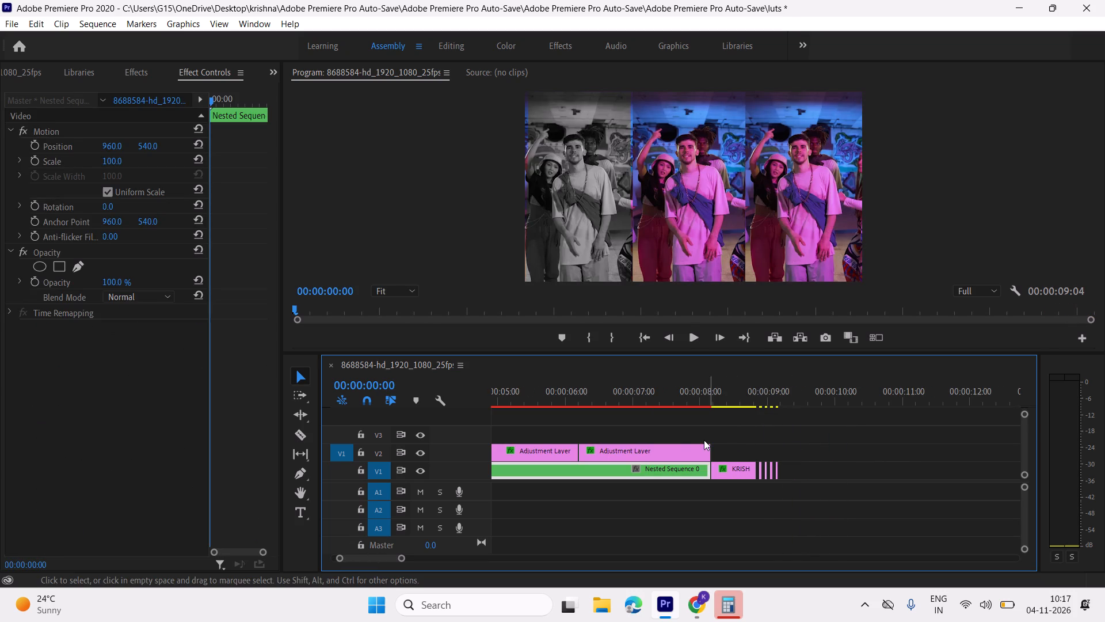
pyautogui.press('-')
pyautogui.press('-')
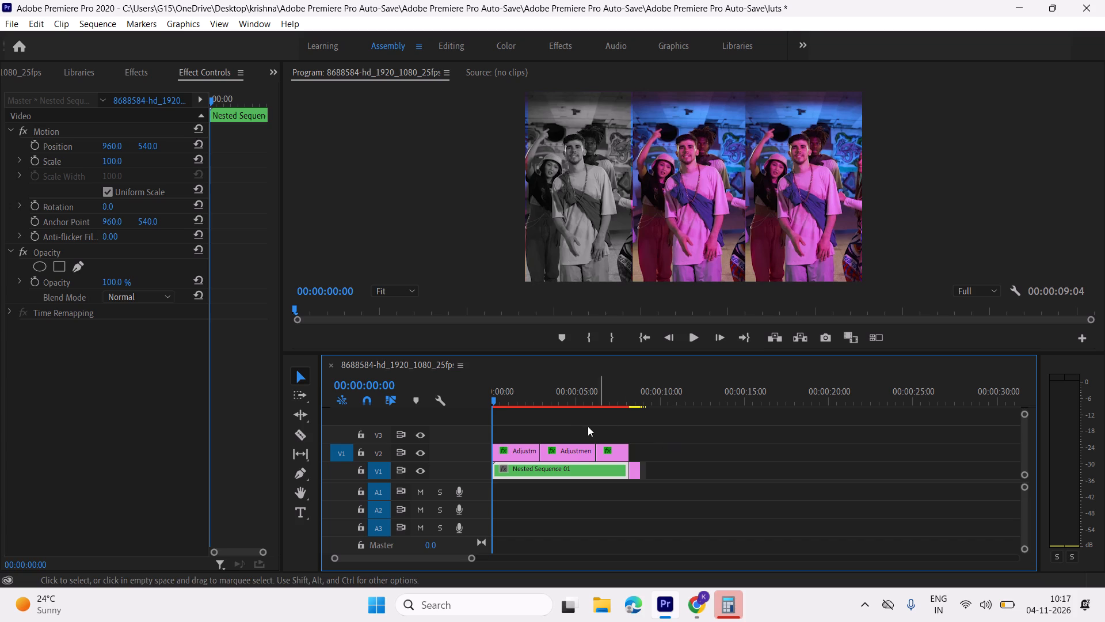
pyautogui.moveTo(493, 397); pyautogui.dragTo(642, 419)
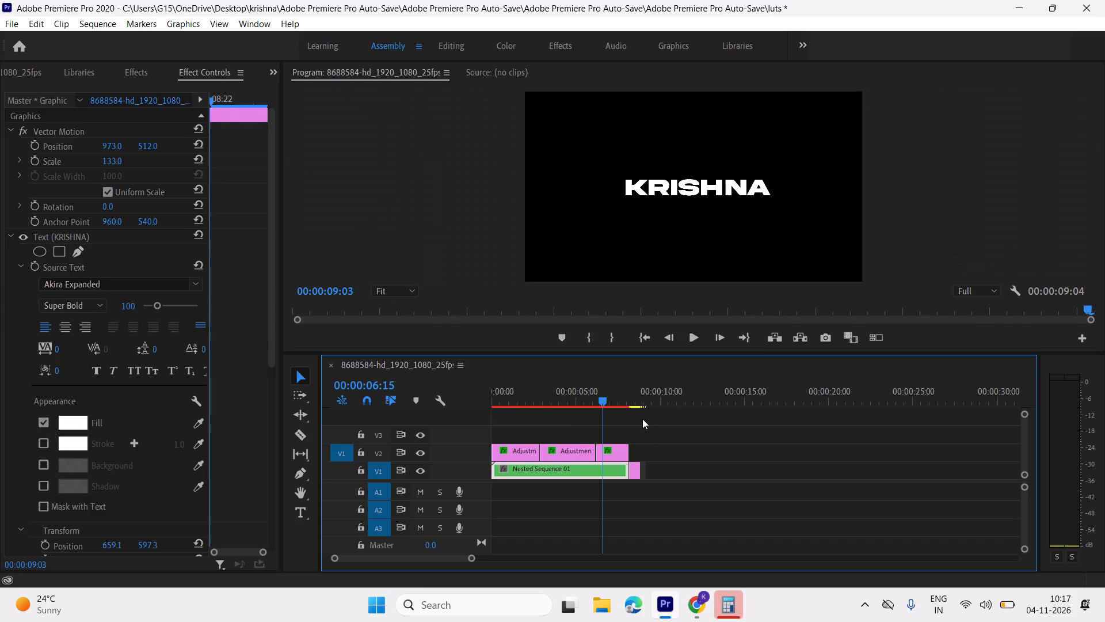
pyautogui.moveTo(642, 419); pyautogui.dragTo(642, 419)
pyautogui.moveTo(639, 400); pyautogui.dragTo(629, 402)
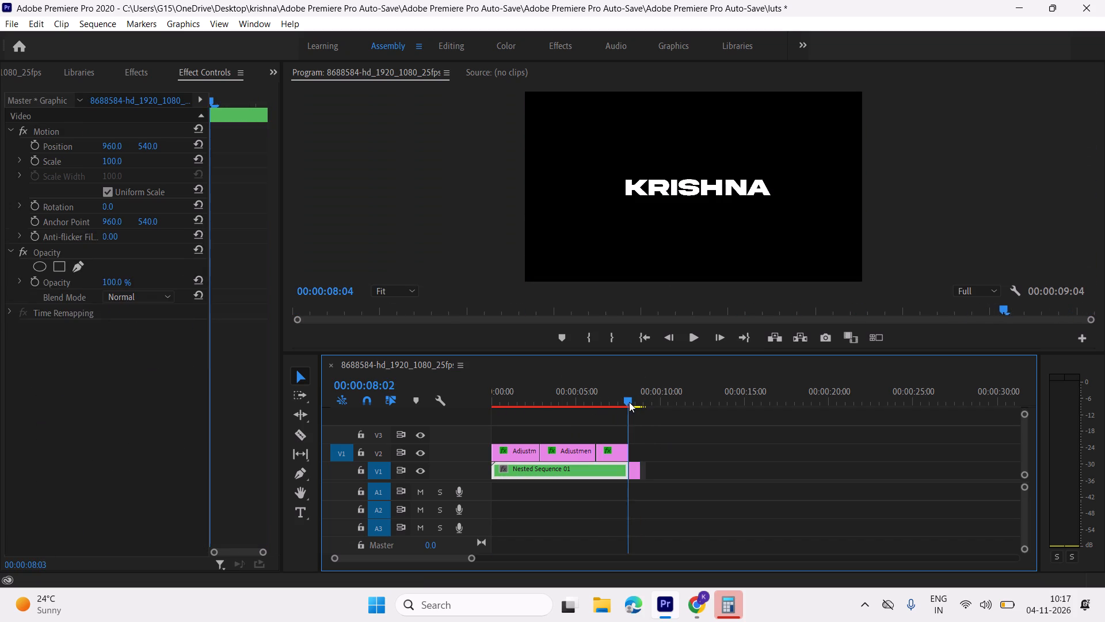
pyautogui.moveTo(629, 402); pyautogui.dragTo(630, 402)
pyautogui.write('==')
pyautogui.press('=')
pyautogui.press('=')
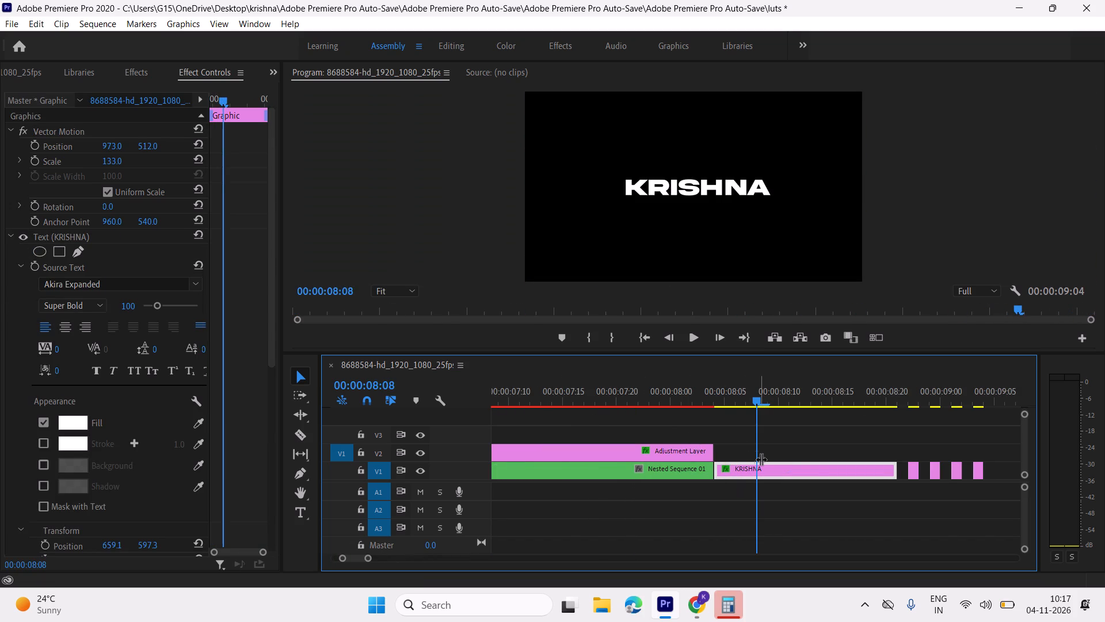
pyautogui.press('space')
pyautogui.press('space')
pyautogui.press('space')
pyautogui.press('space')
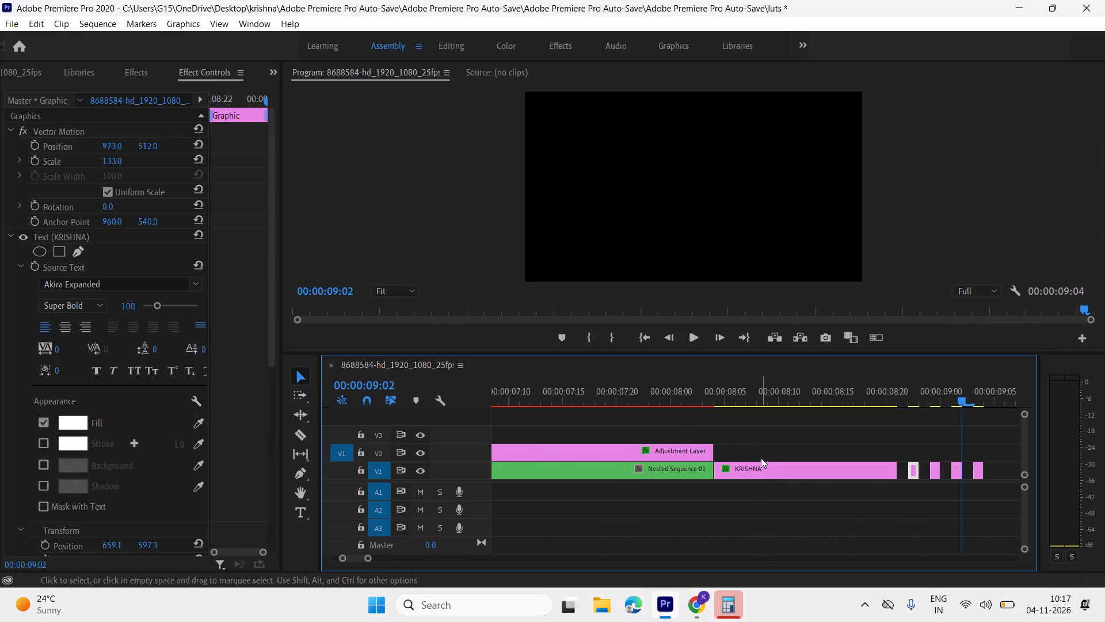
pyautogui.scroll(-10, 769, 464)
pyautogui.press('space')
pyautogui.press('space')
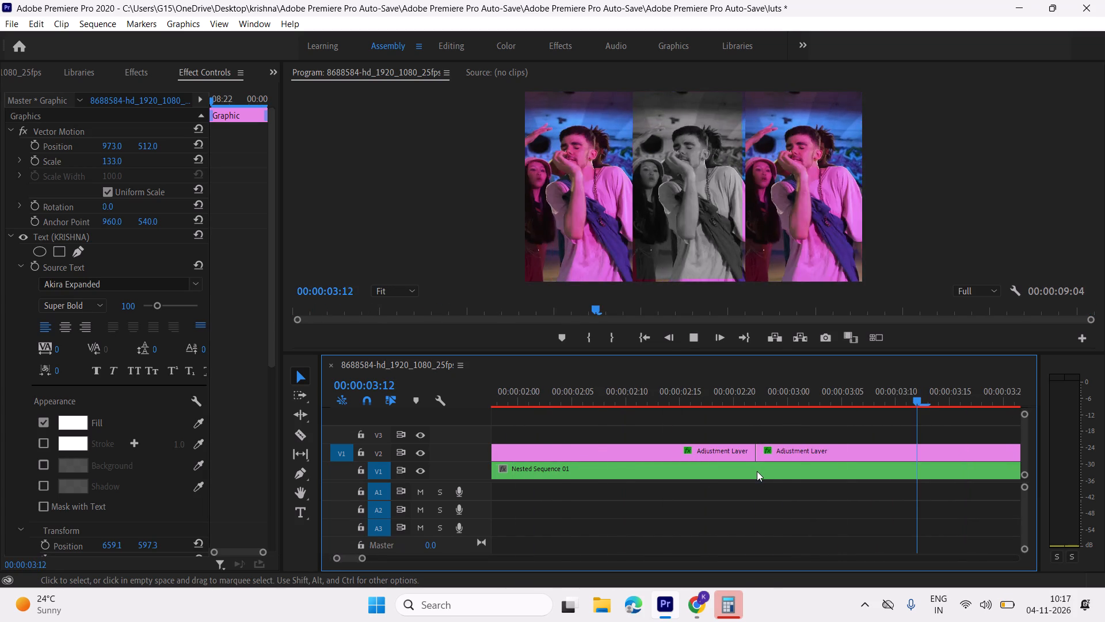
# Close the Chrome and Calculator windows and return to Premiere Pro.
pyautogui.click(708, 605)
pyautogui.click(734, 602)
pyautogui.click(1057, 0)
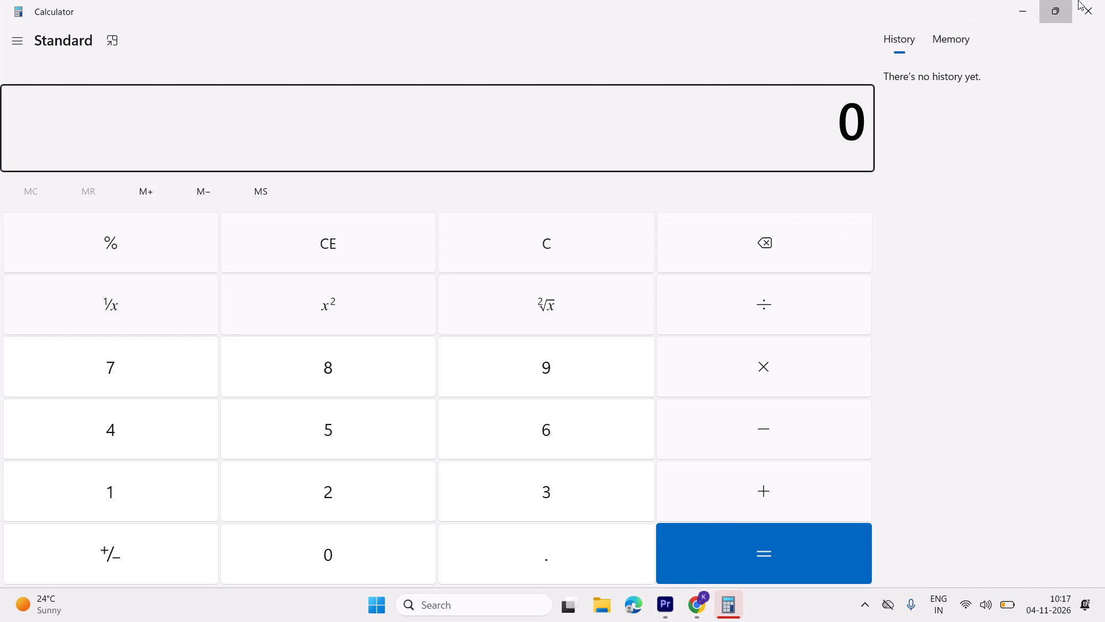
pyautogui.click(1084, 0)
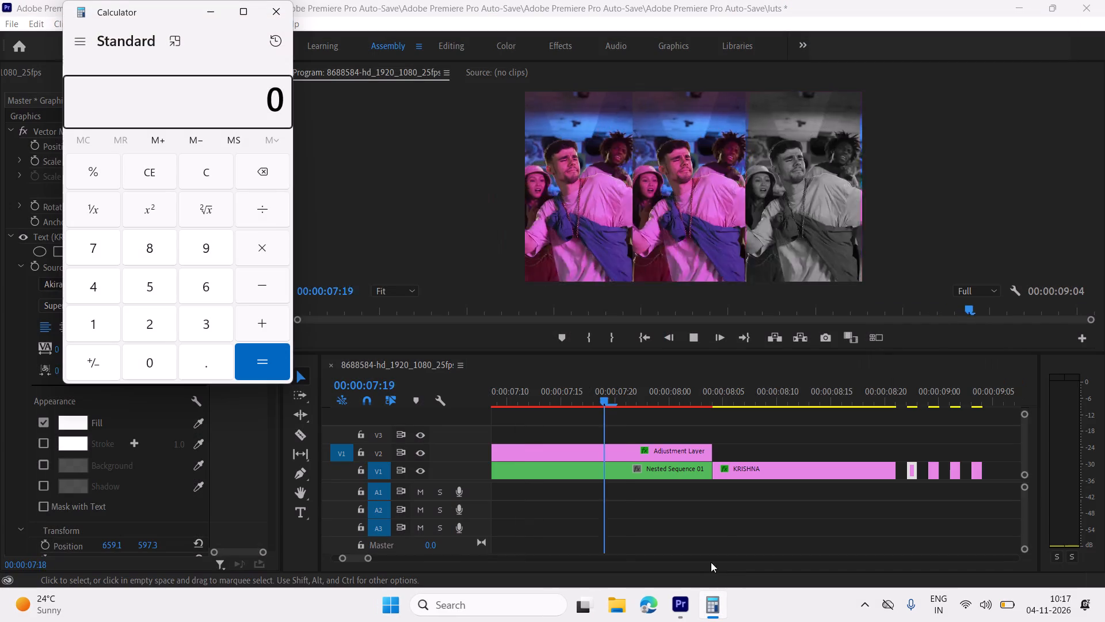
pyautogui.click(710, 604)
pyautogui.click(697, 609)
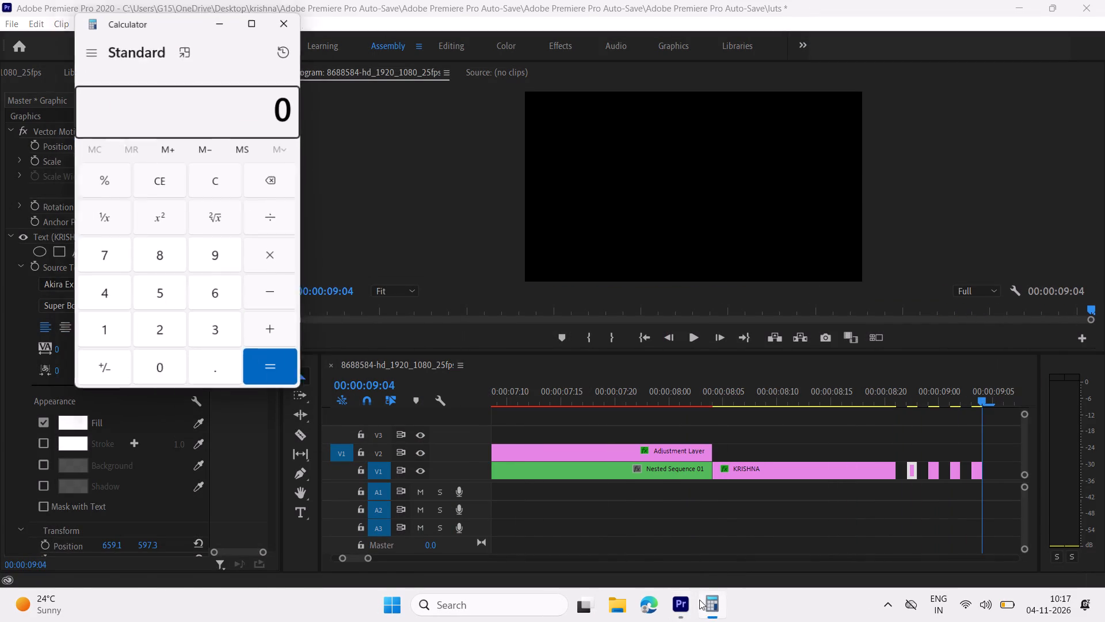
pyautogui.click(270, 13)
pyautogui.press('space')
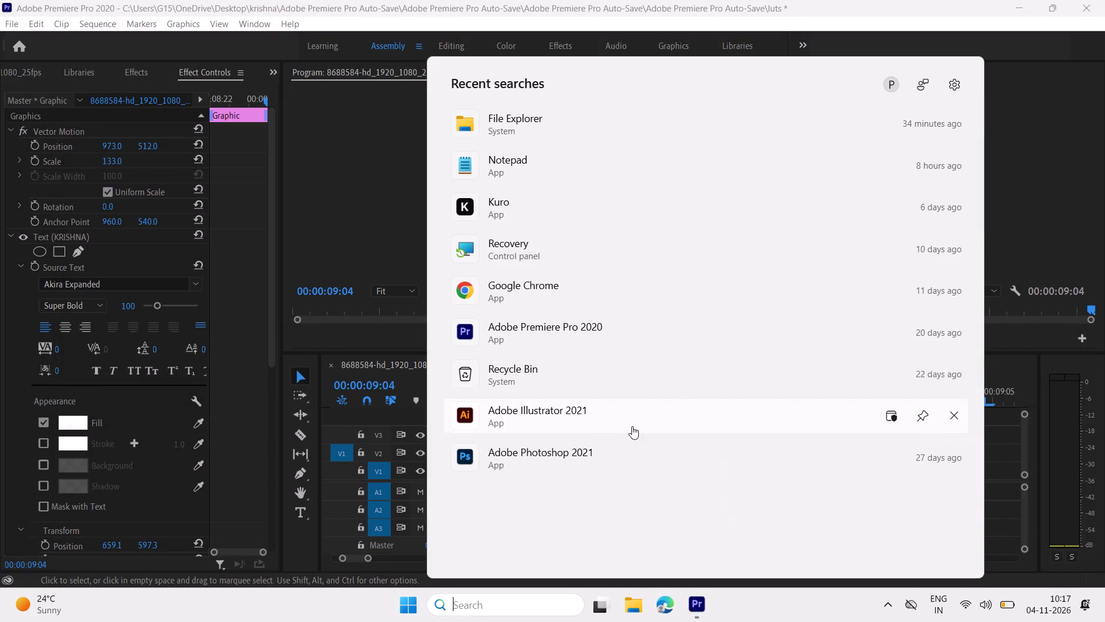
pyautogui.click(1007, 423)
# Duplicate the last one-frame KRISHNA piece after another one-frame gap, at 00:00:09:05, and play the sequence.
pyautogui.click(981, 404)
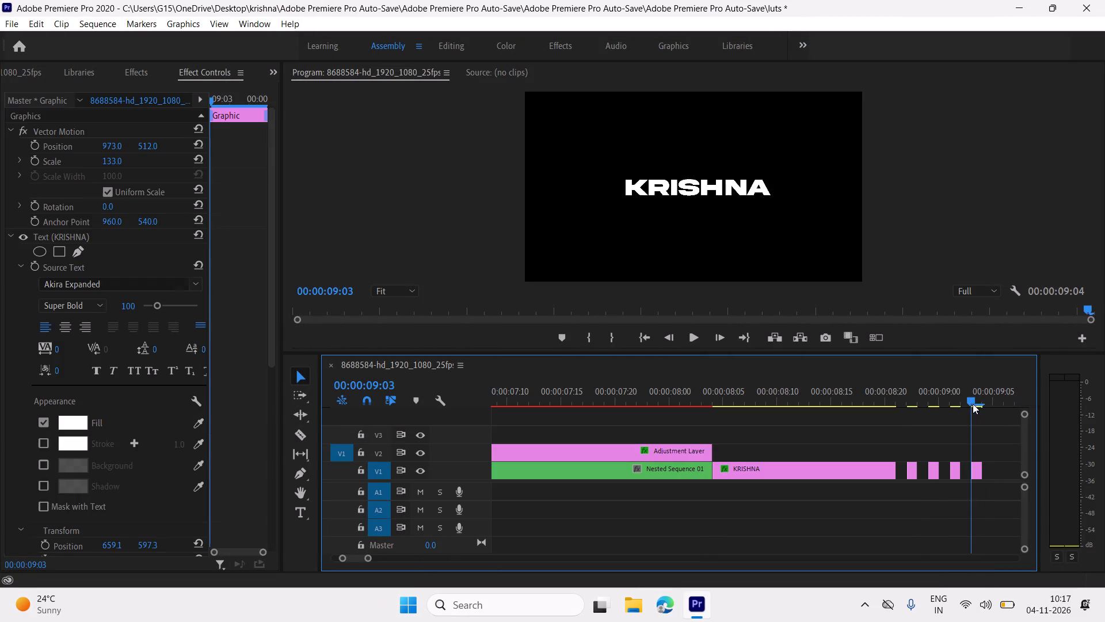
pyautogui.keyDown('alt'); pyautogui.moveTo(975, 471); pyautogui.dragTo(977, 471); pyautogui.keyUp('alt')
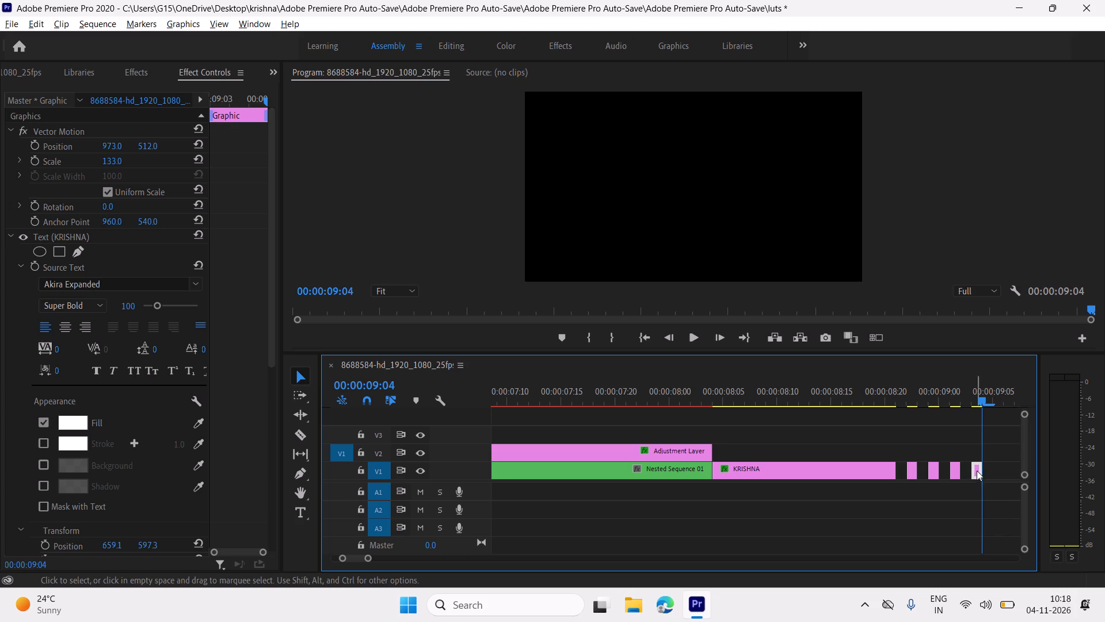
pyautogui.keyDown('alt'); pyautogui.moveTo(977, 471); pyautogui.dragTo(997, 468); pyautogui.keyUp('alt')
pyautogui.press('space')
pyautogui.press('space')
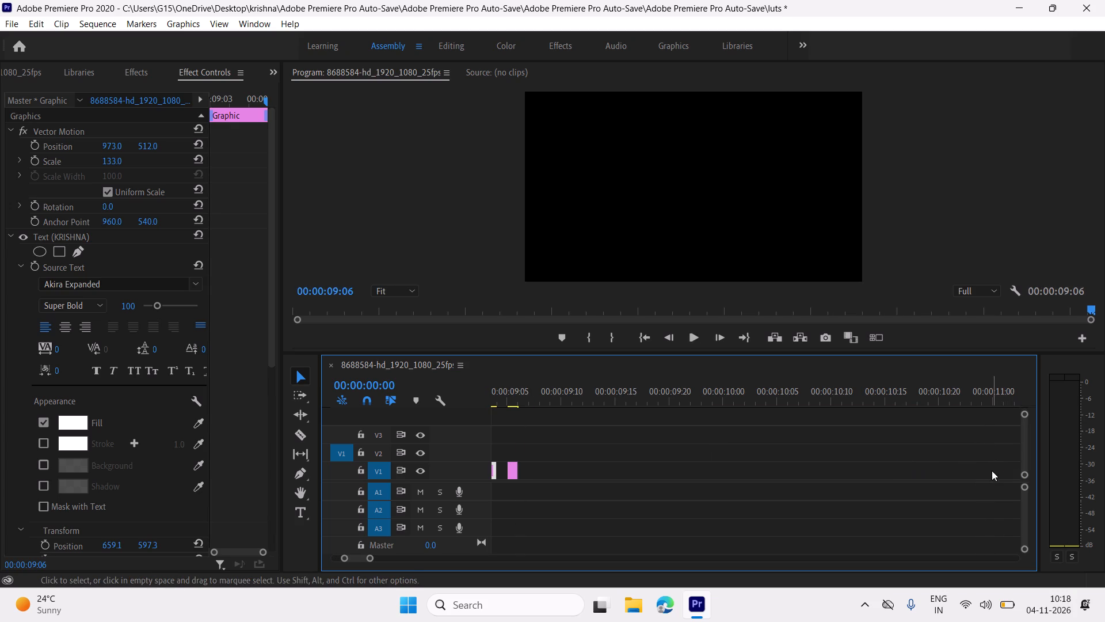
pyautogui.press('space')
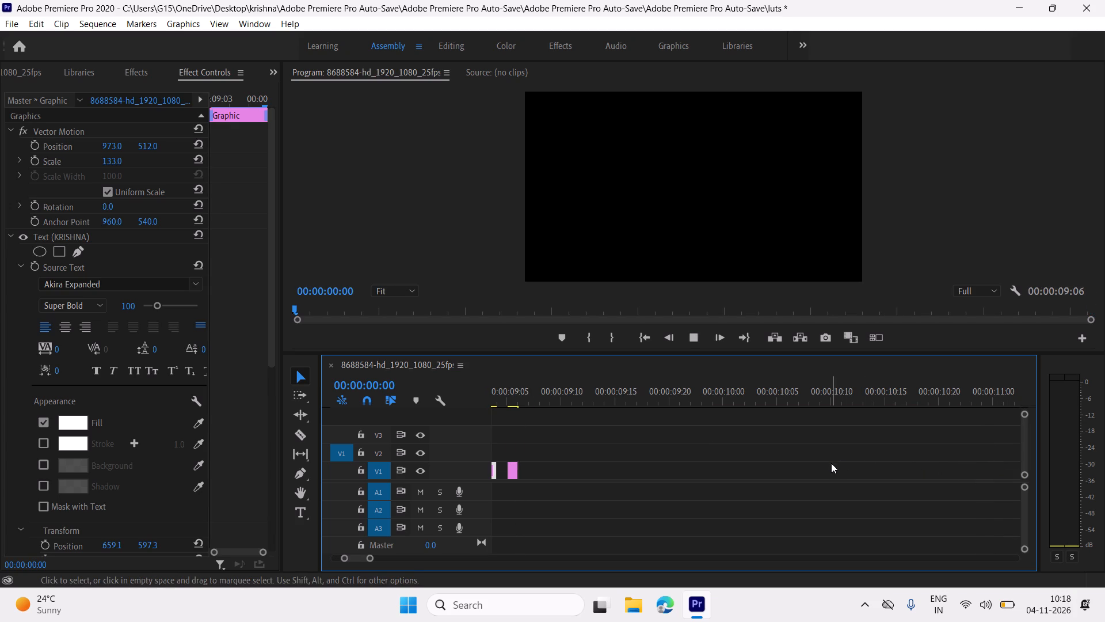
# Duplicate the last one-frame KRISHNA piece onto a new V4 track at 00:00:10:10.
pyautogui.press('-')
pyautogui.press('-')
pyautogui.press('-')
pyautogui.press('-')
pyautogui.press('-')
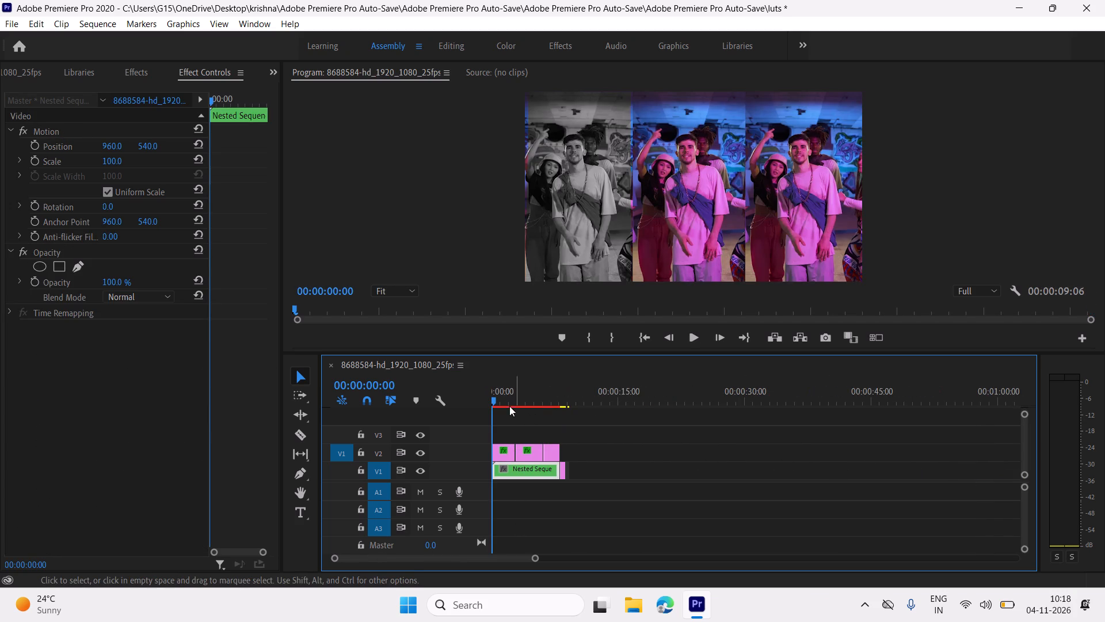
pyautogui.moveTo(494, 401); pyautogui.dragTo(582, 416)
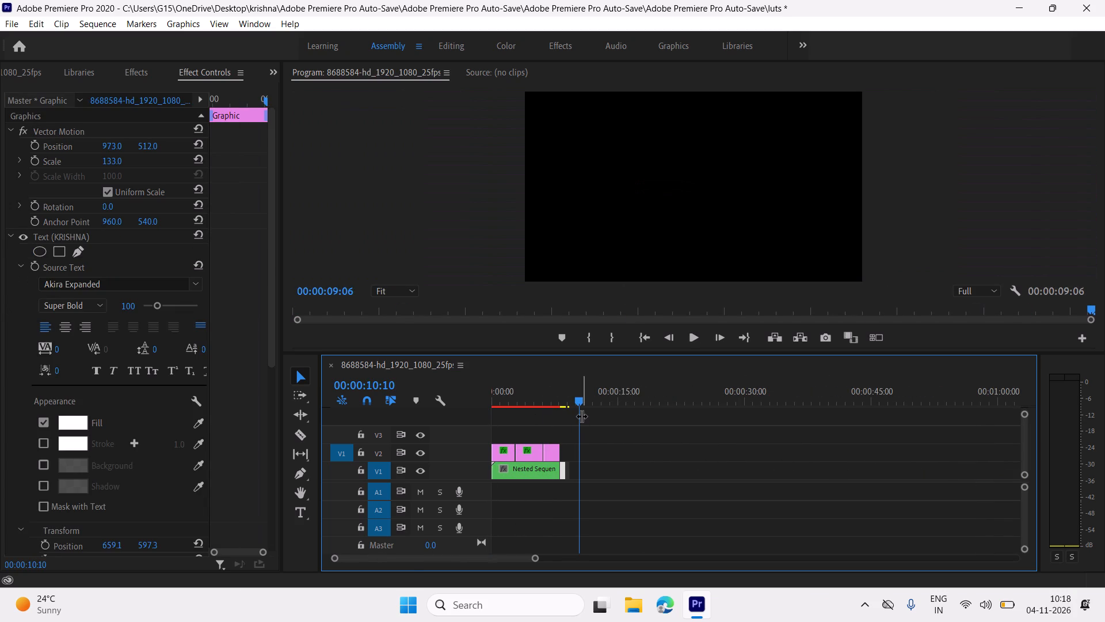
pyautogui.press('=')
pyautogui.press('=')
pyautogui.press('=')
pyautogui.press('=')
pyautogui.press('=')
pyautogui.press('-')
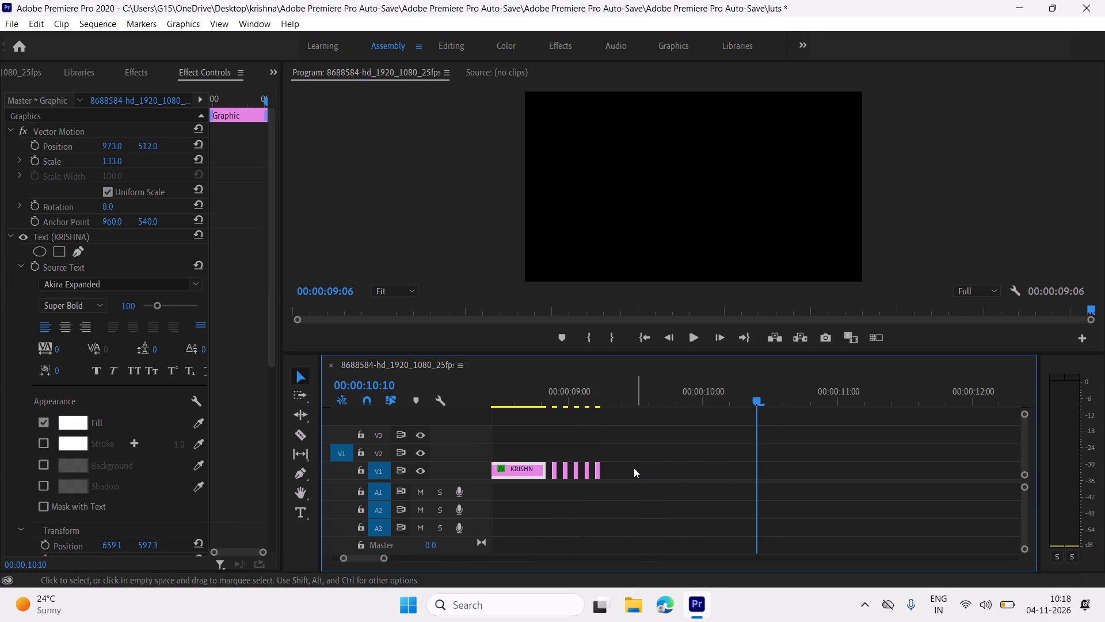
pyautogui.click(598, 466)
pyautogui.keyDown('alt'); pyautogui.moveTo(598, 466); pyautogui.dragTo(624, 472); pyautogui.keyUp('alt')
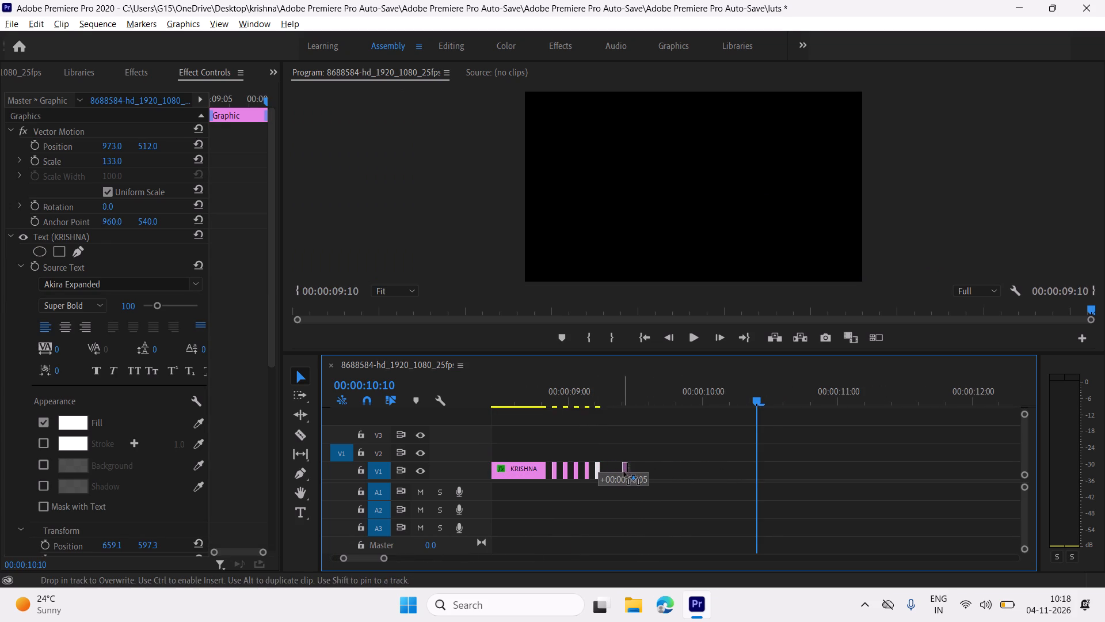
pyautogui.keyDown('alt'); pyautogui.moveTo(624, 472); pyautogui.dragTo(729, 416); pyautogui.keyUp('alt')
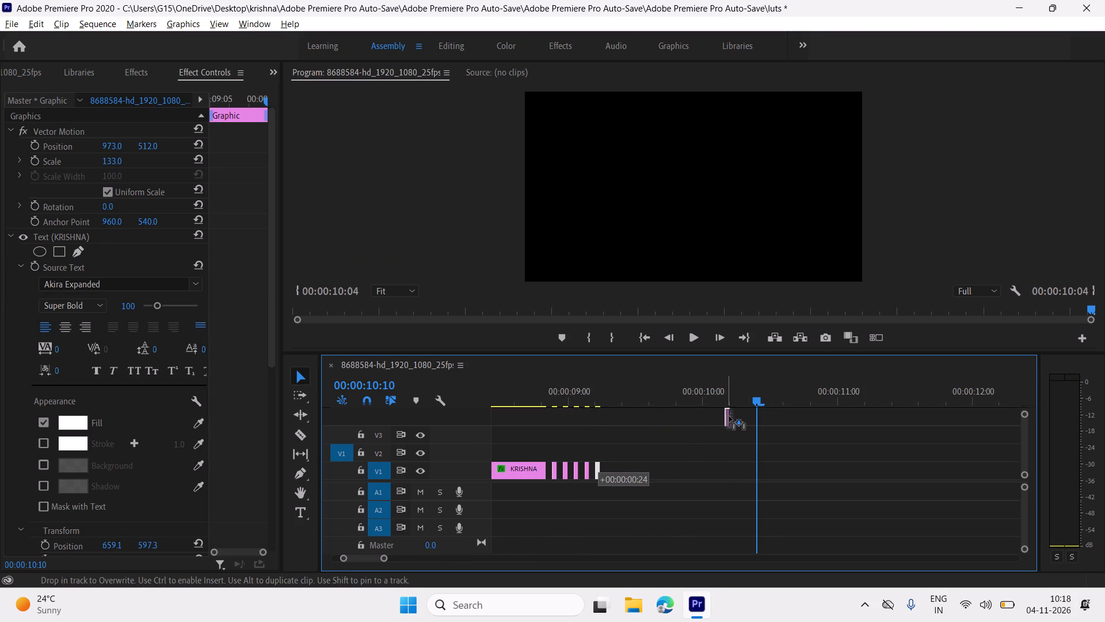
pyautogui.keyDown('alt'); pyautogui.moveTo(729, 416); pyautogui.dragTo(758, 419); pyautogui.keyUp('alt')
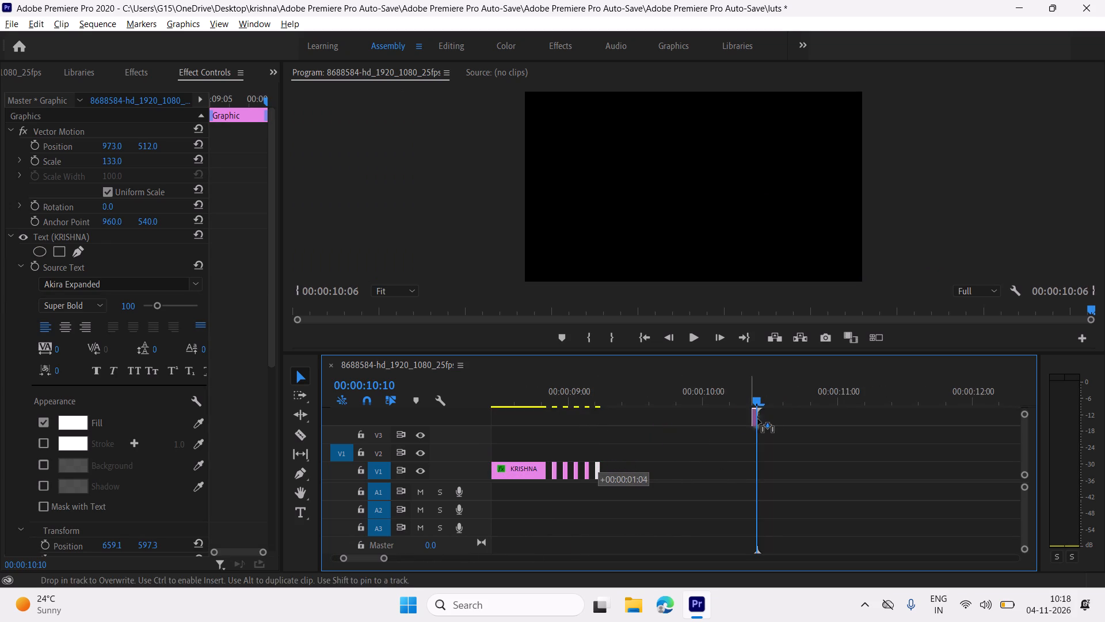
pyautogui.keyDown('alt'); pyautogui.moveTo(758, 419); pyautogui.dragTo(759, 419); pyautogui.keyUp('alt')
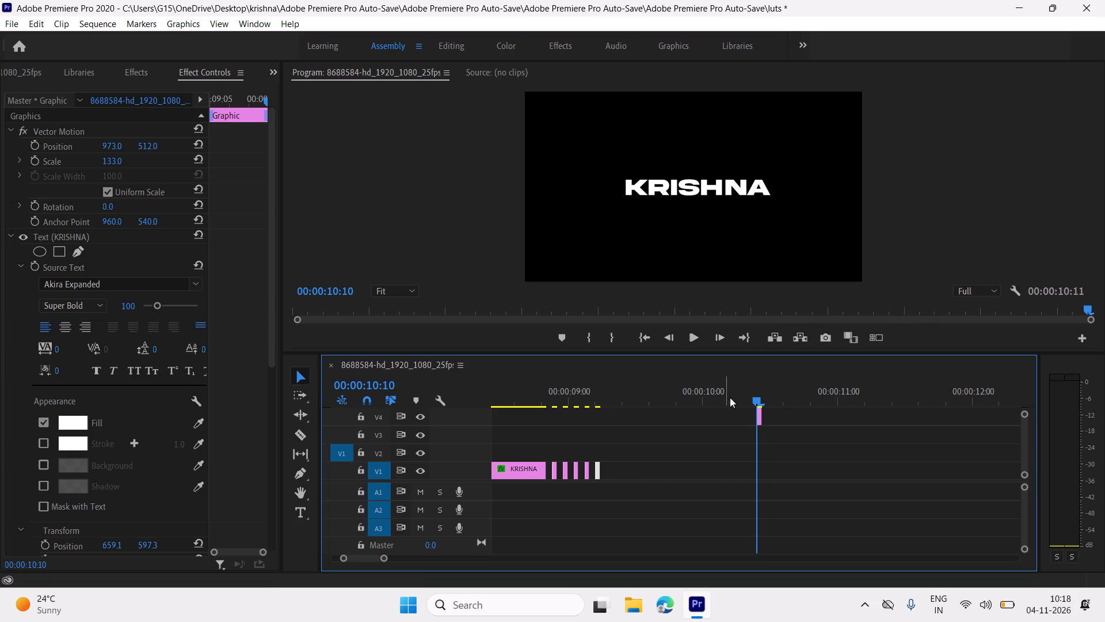
# Move the copied KRISHNA piece down to V1 at 00:00:09:07, one frame after the previous piece.
pyautogui.moveTo(754, 398); pyautogui.dragTo(618, 418)
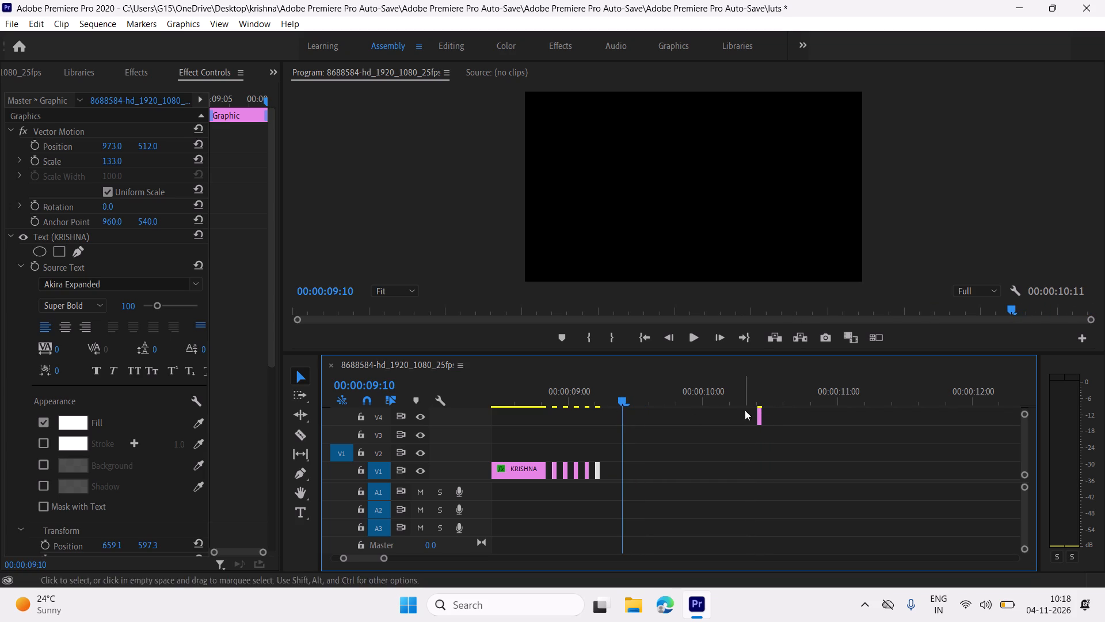
pyautogui.moveTo(759, 411); pyautogui.dragTo(609, 471)
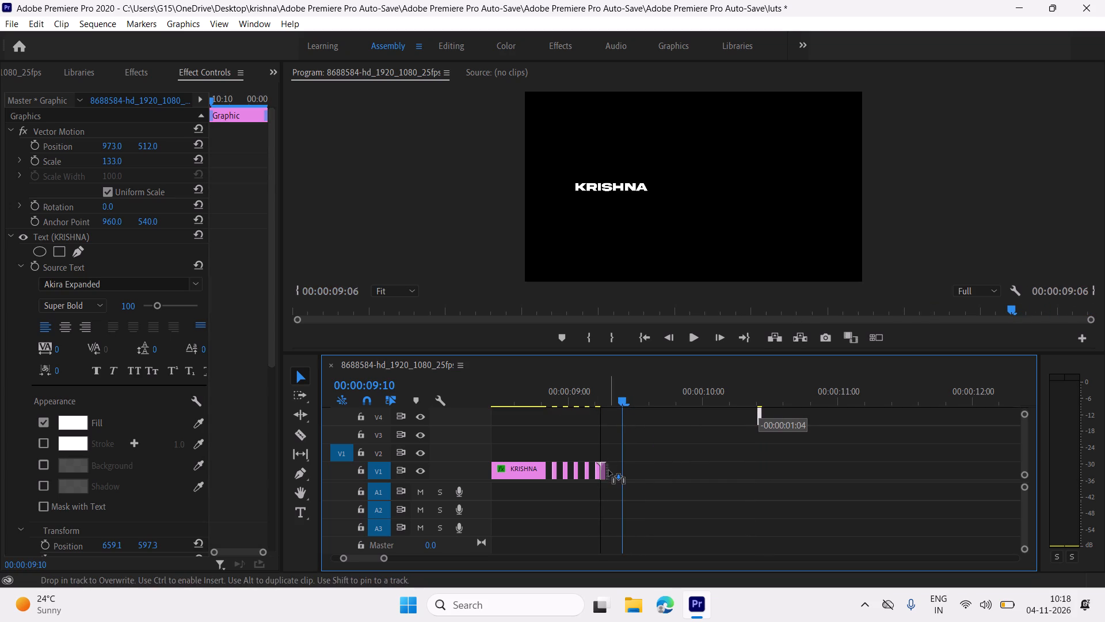
pyautogui.moveTo(609, 471); pyautogui.dragTo(614, 472)
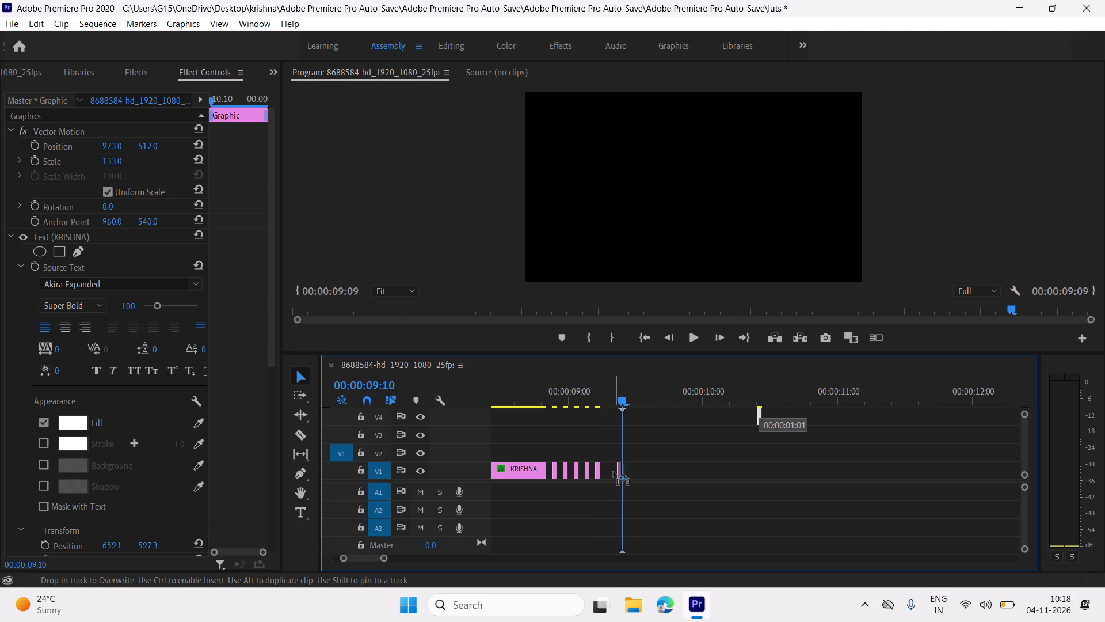
pyautogui.moveTo(614, 472); pyautogui.dragTo(614, 472)
pyautogui.press('=')
pyautogui.press('=')
pyautogui.press('=')
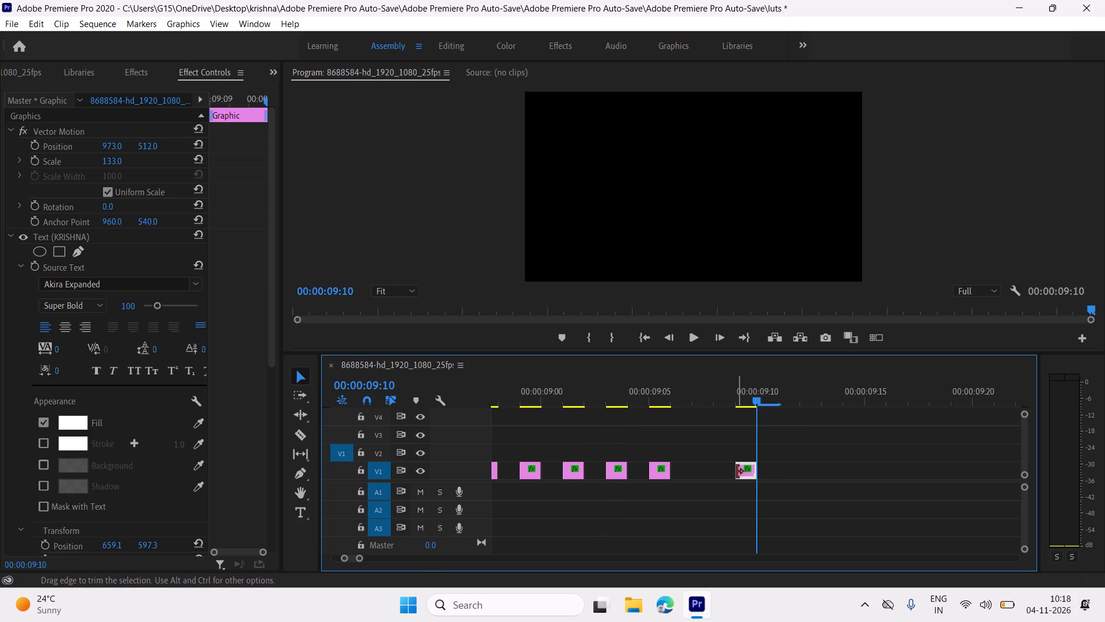
pyautogui.moveTo(746, 469); pyautogui.dragTo(706, 468)
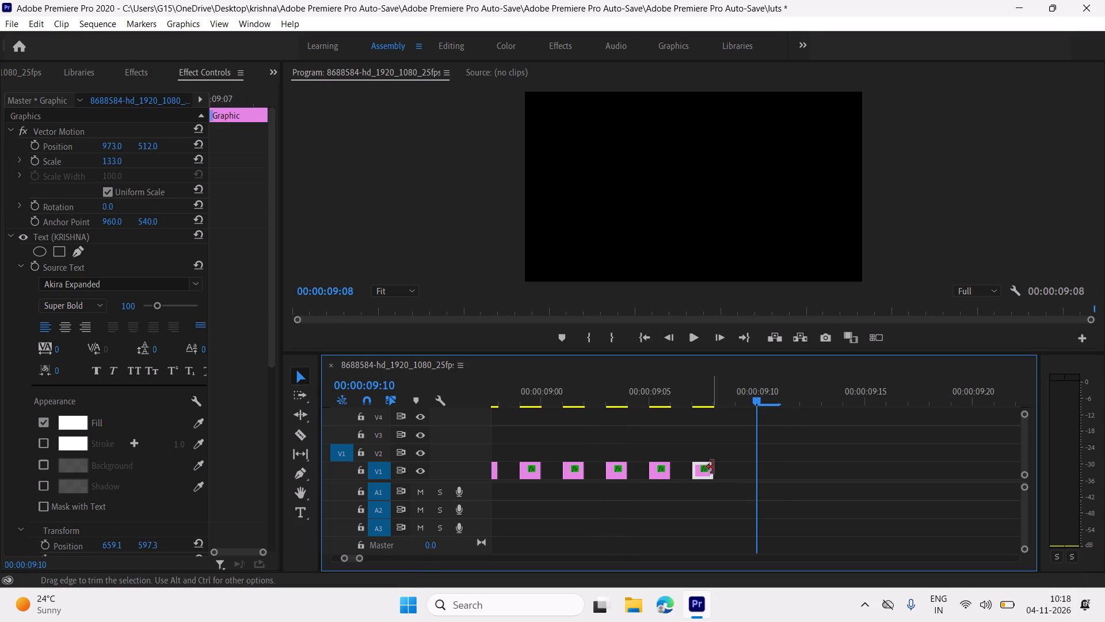
# Extend the end of the last KRISHNA piece by one frame, to 00:00:09:09.
pyautogui.moveTo(712, 467); pyautogui.dragTo(722, 467)
pyautogui.click(708, 466)
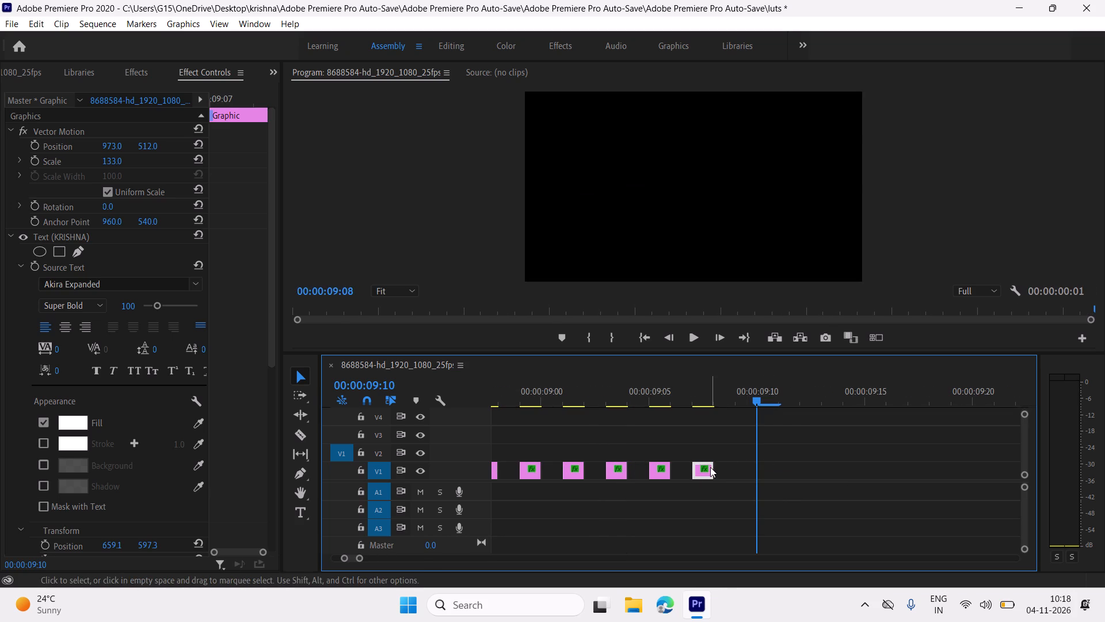
pyautogui.moveTo(712, 467); pyautogui.dragTo(724, 468)
# Play back the KRISHNA flicker ending and the start of the split-screen part to check the timing.
pyautogui.moveTo(756, 395); pyautogui.dragTo(616, 401)
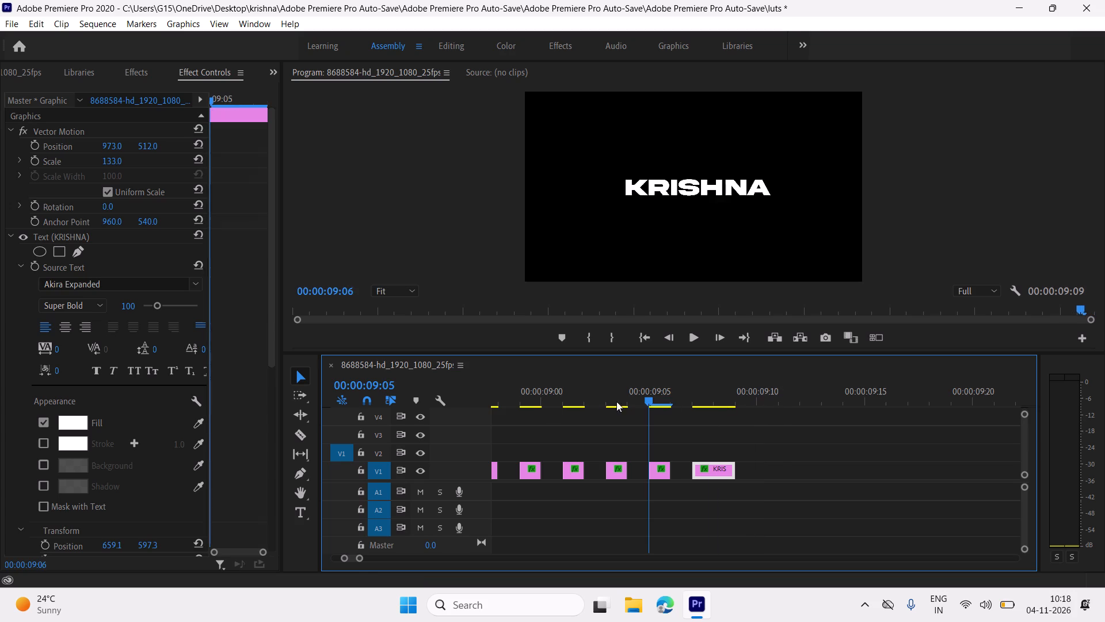
pyautogui.moveTo(616, 401); pyautogui.dragTo(528, 409)
pyautogui.press('-')
pyautogui.press('-')
pyautogui.press('space')
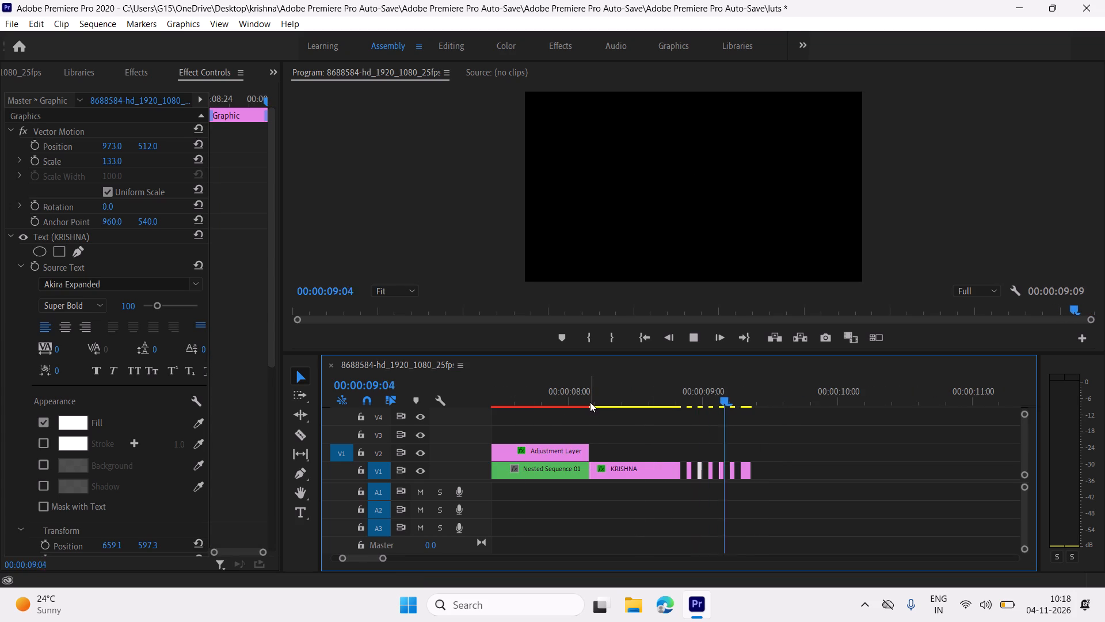
pyautogui.press('space')
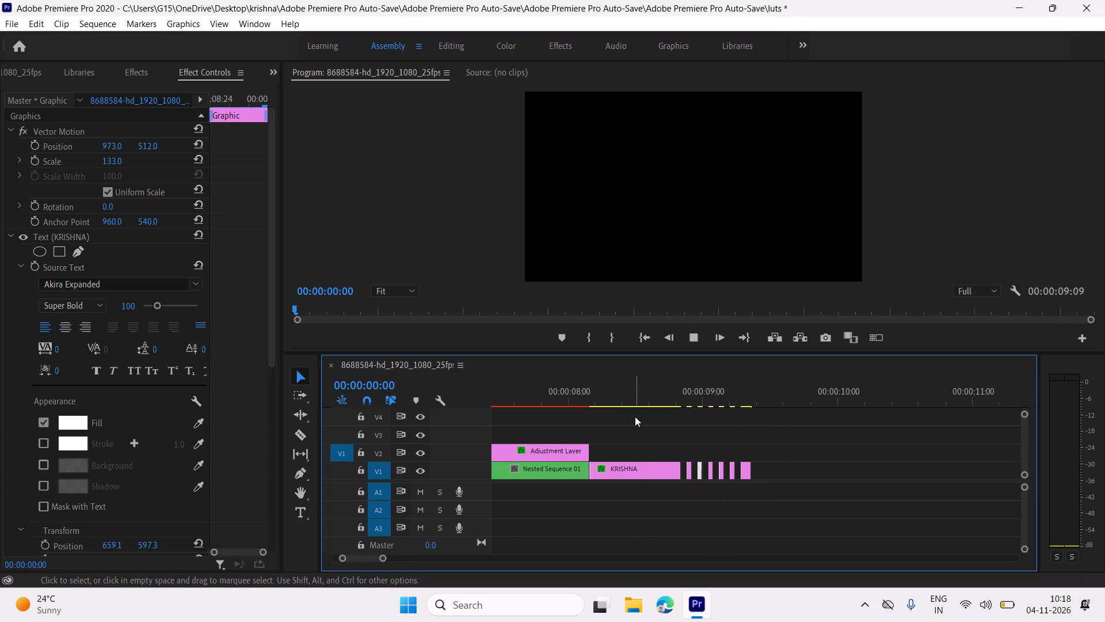
pyautogui.press('space')
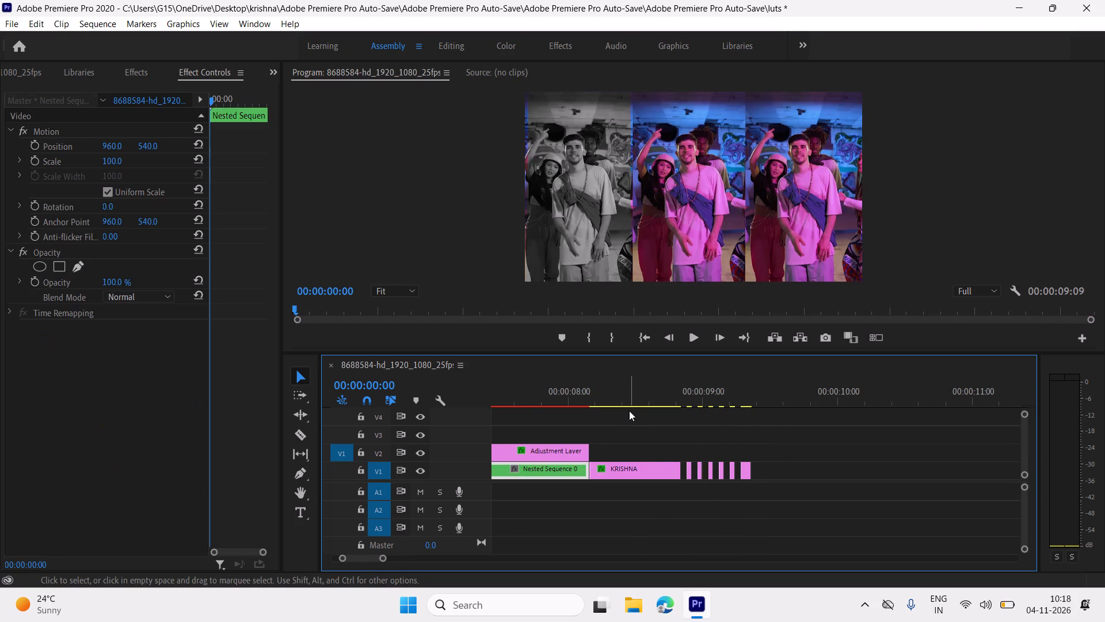
pyautogui.press('space')
pyautogui.press('space')
# Set the Mask (1) expansion of the first adjustment layer's Strobe Light to 9.0 and play the section.
pyautogui.click(598, 454)
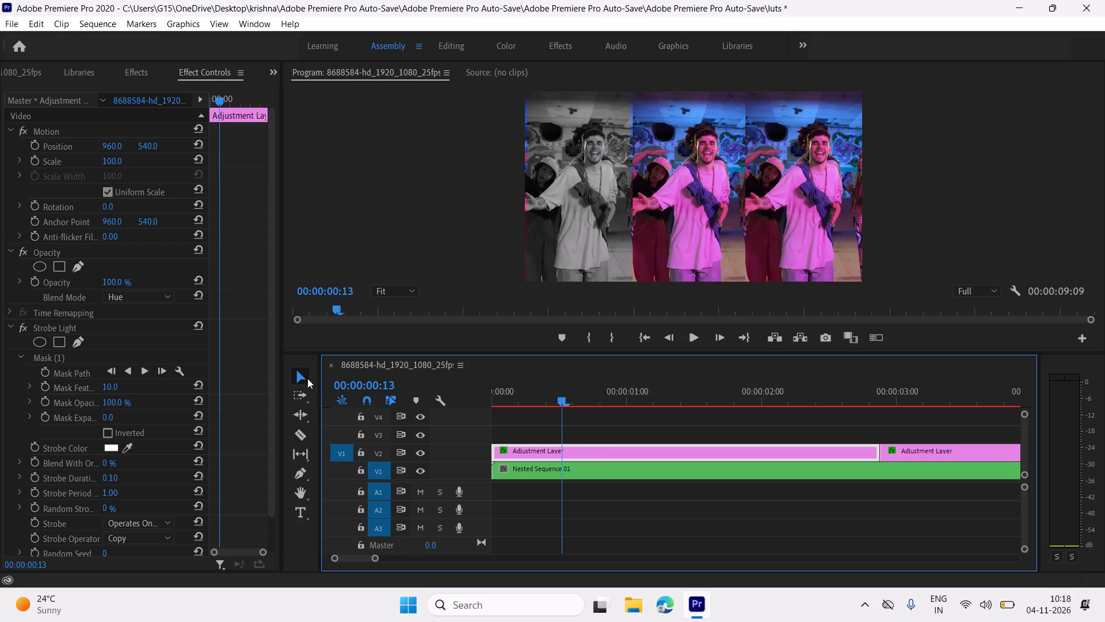
pyautogui.click(127, 354)
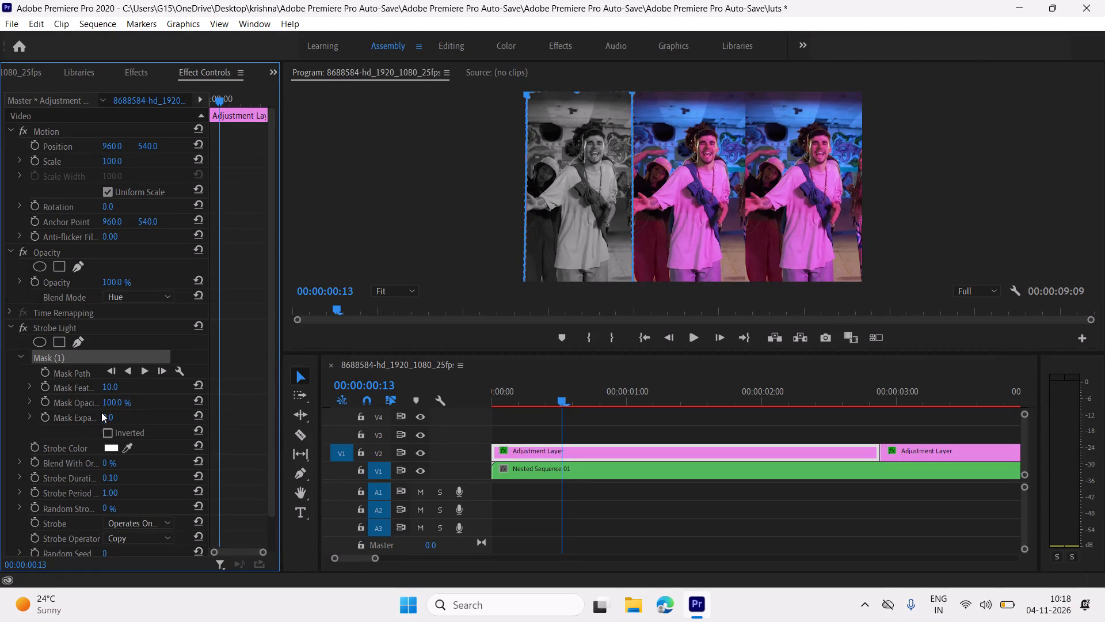
pyautogui.moveTo(109, 420); pyautogui.dragTo(119, 413)
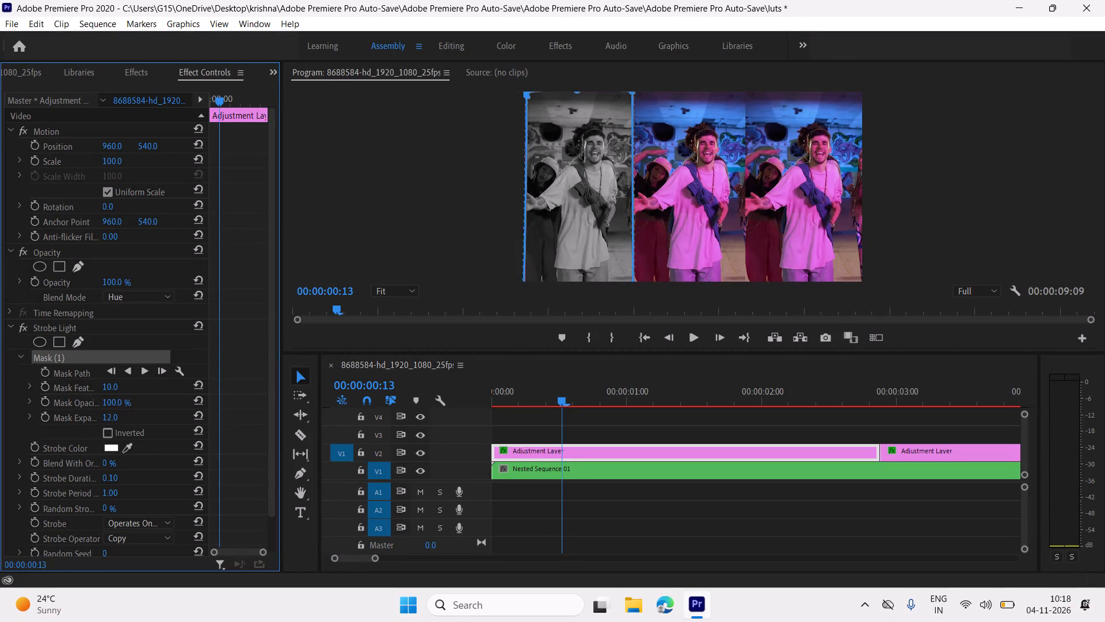
pyautogui.moveTo(119, 413); pyautogui.dragTo(115, 415)
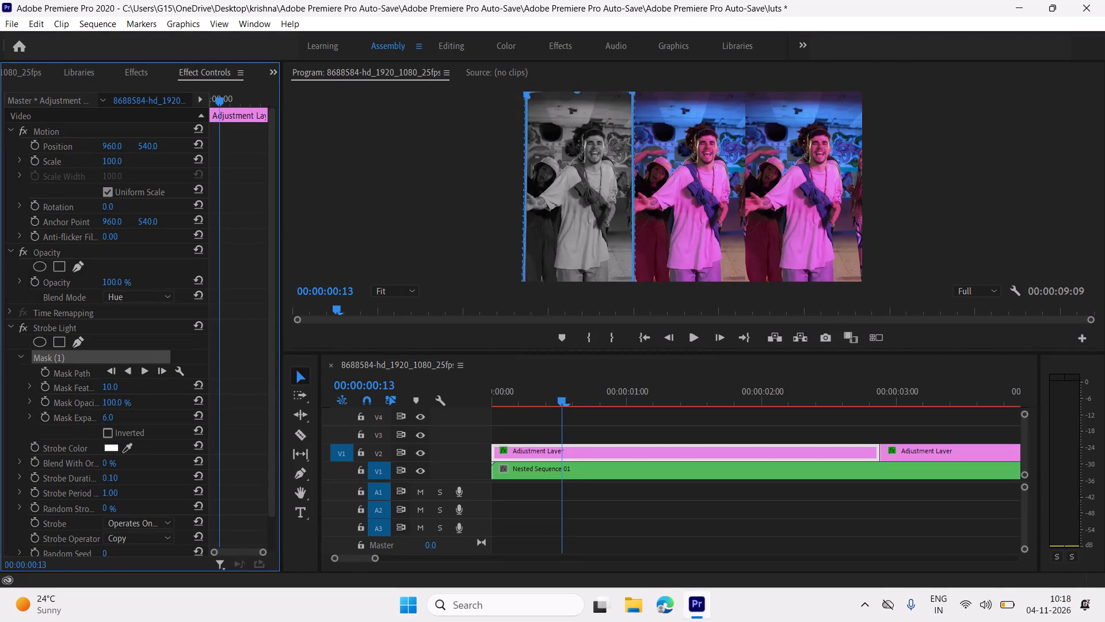
pyautogui.moveTo(115, 415); pyautogui.dragTo(177, 404)
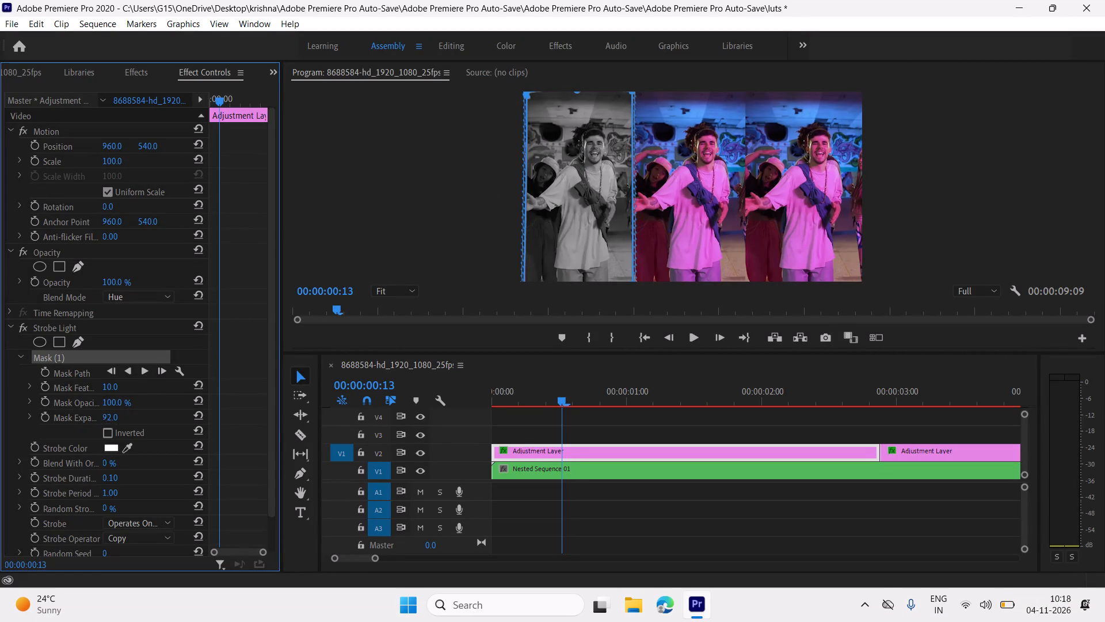
pyautogui.moveTo(177, 404); pyautogui.dragTo(131, 408)
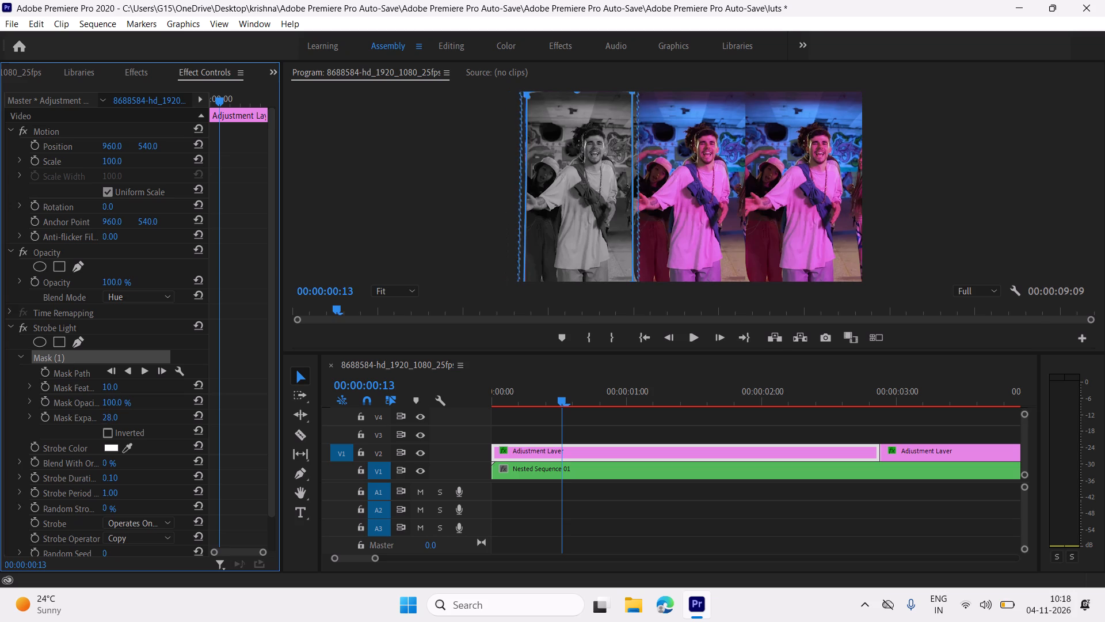
pyautogui.moveTo(131, 408); pyautogui.dragTo(119, 409)
pyautogui.press('space')
pyautogui.press('space')
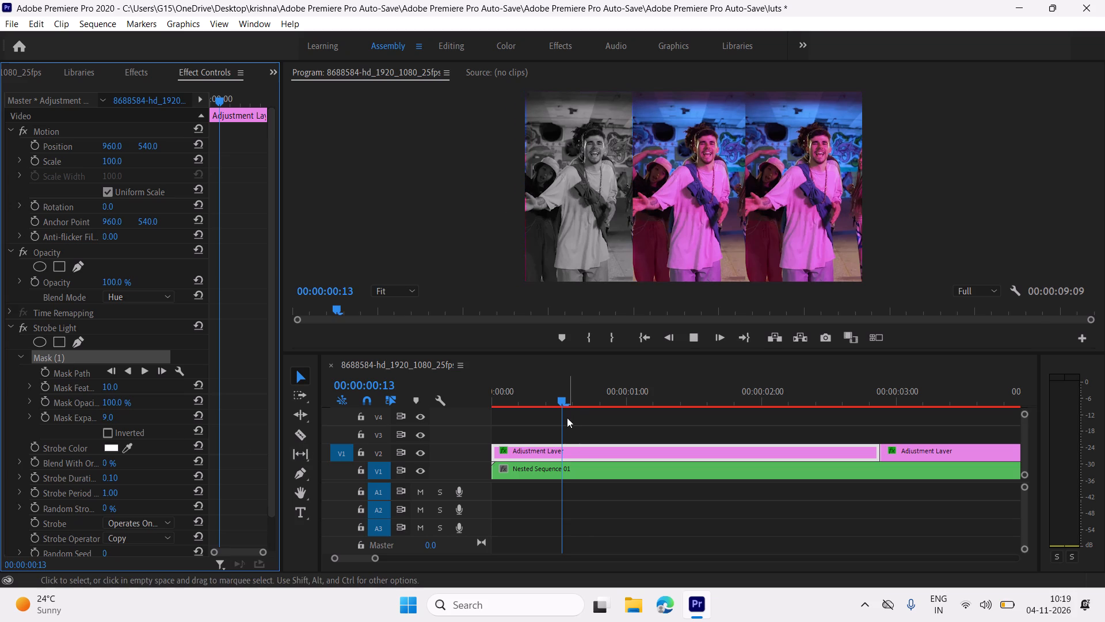
pyautogui.press('space')
pyautogui.press('space')
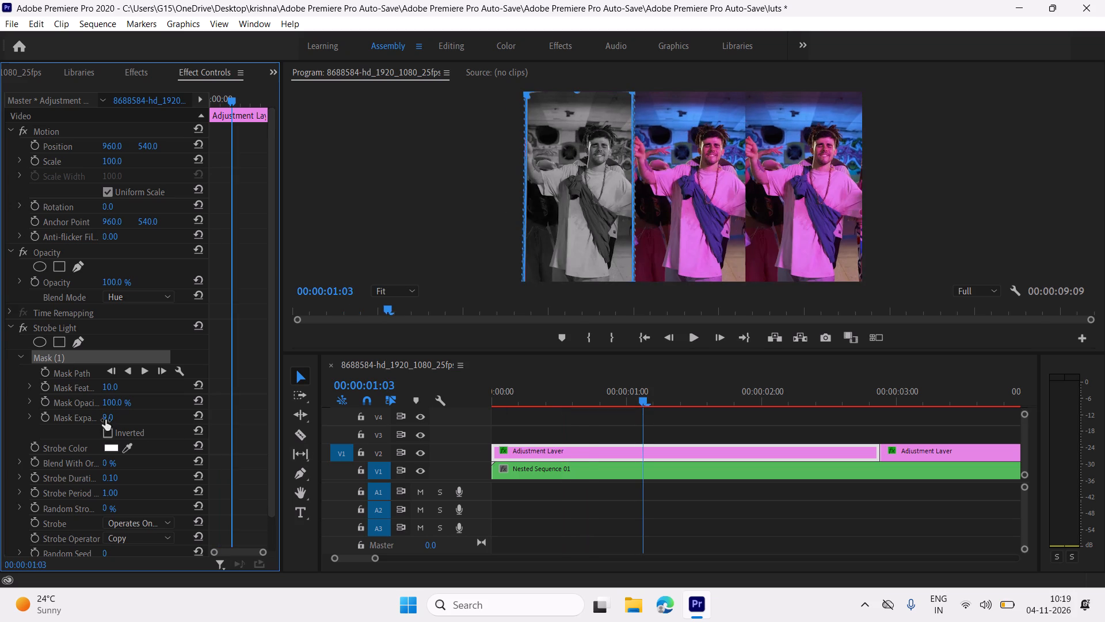
# Add a second mask to the first adjustment layer's Strobe Light effect.
pyautogui.click(86, 347)
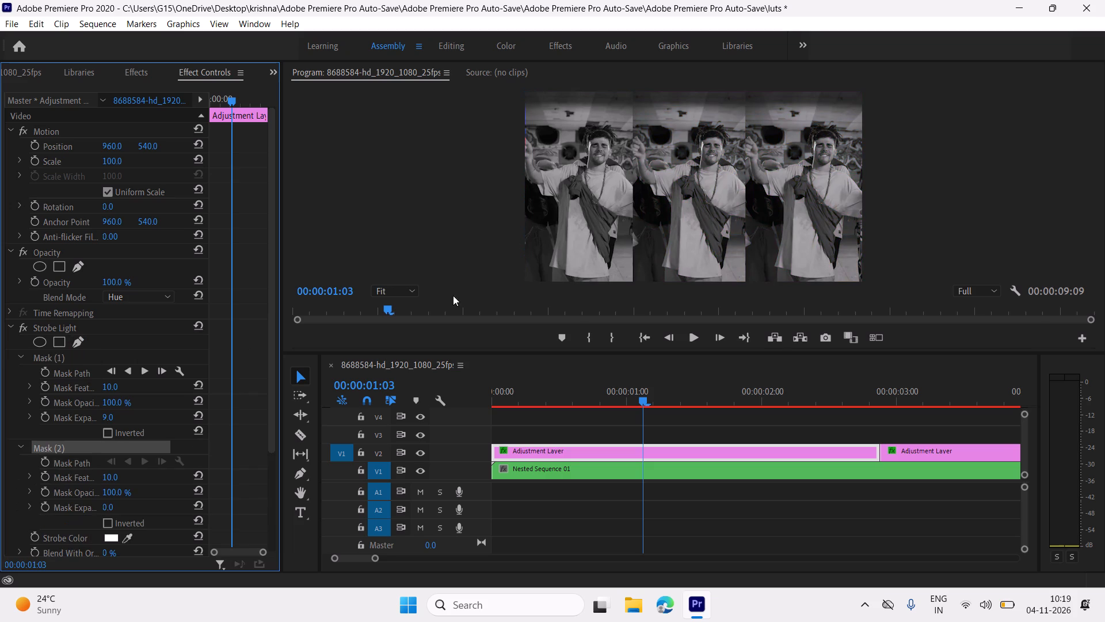
# Reshape Mask (1) so its upper-left corner and top edge extend outside the video frame.
pyautogui.click(134, 353)
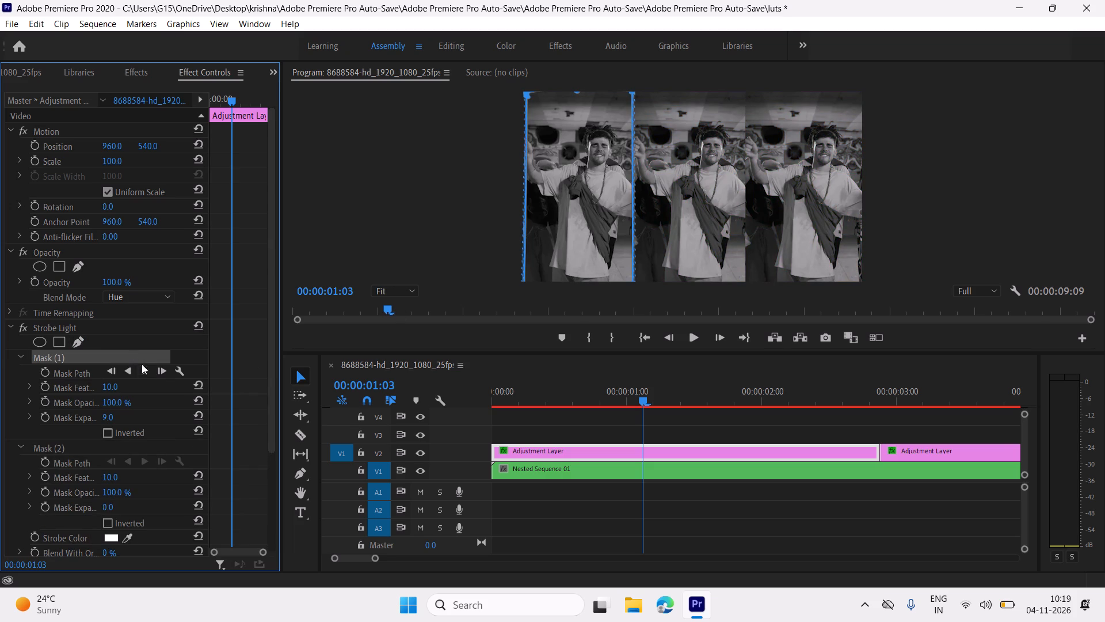
pyautogui.moveTo(525, 95); pyautogui.dragTo(518, 84)
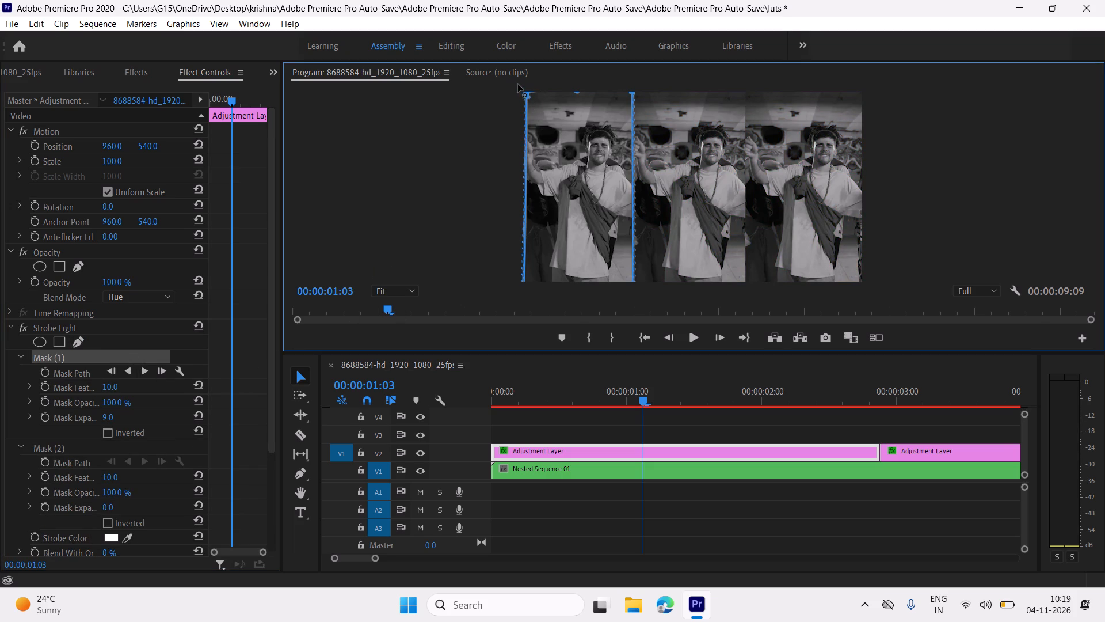
pyautogui.moveTo(518, 84); pyautogui.dragTo(489, 43)
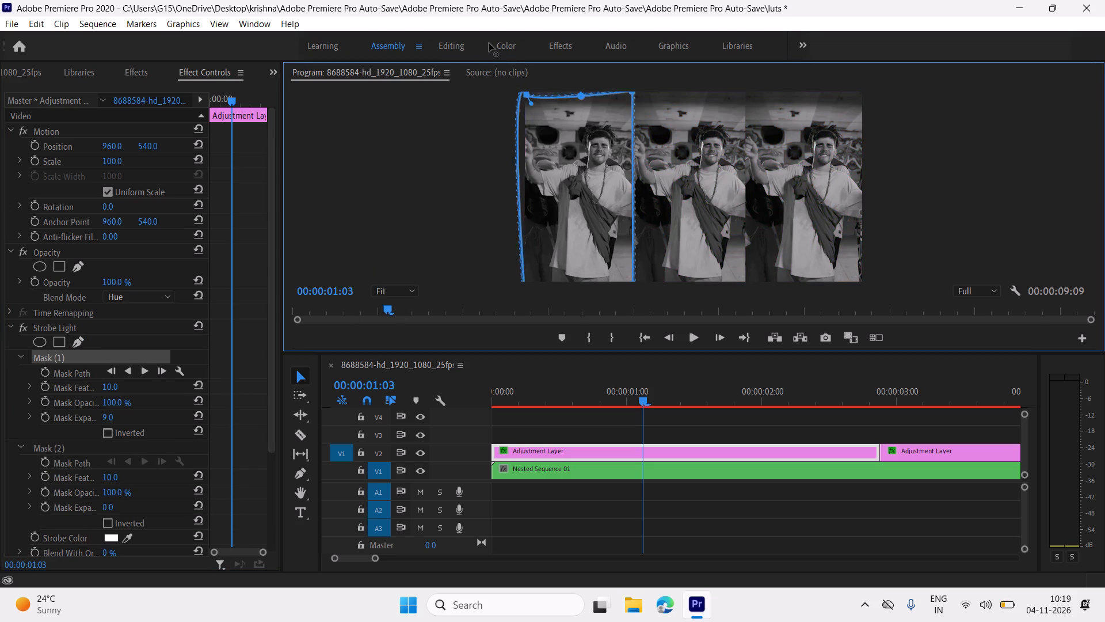
pyautogui.moveTo(489, 43); pyautogui.dragTo(500, 43)
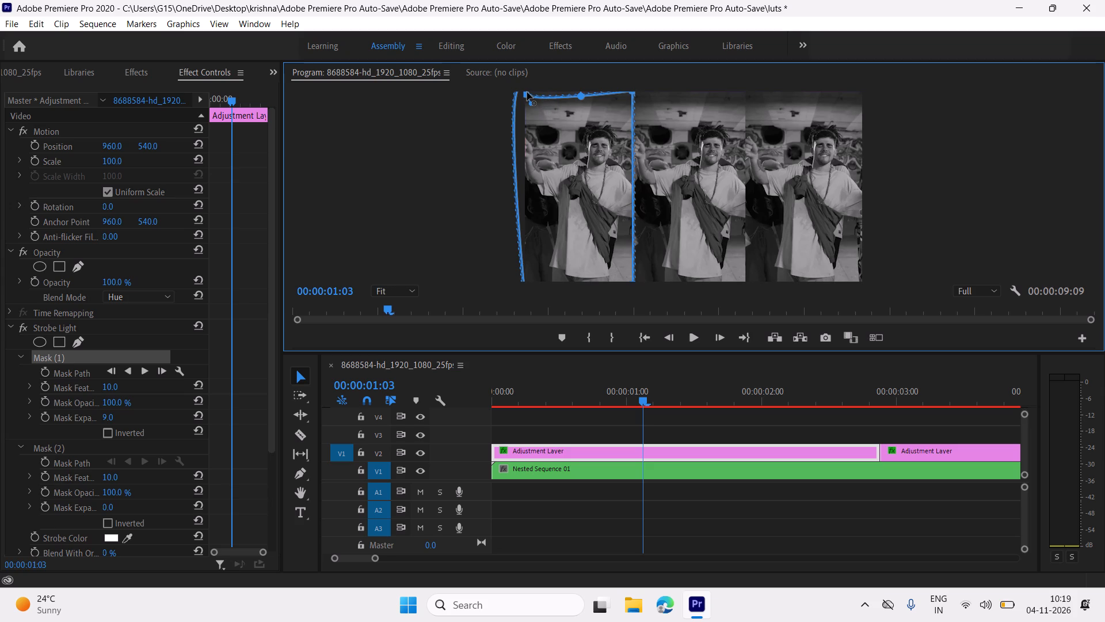
pyautogui.moveTo(527, 92); pyautogui.dragTo(528, 71)
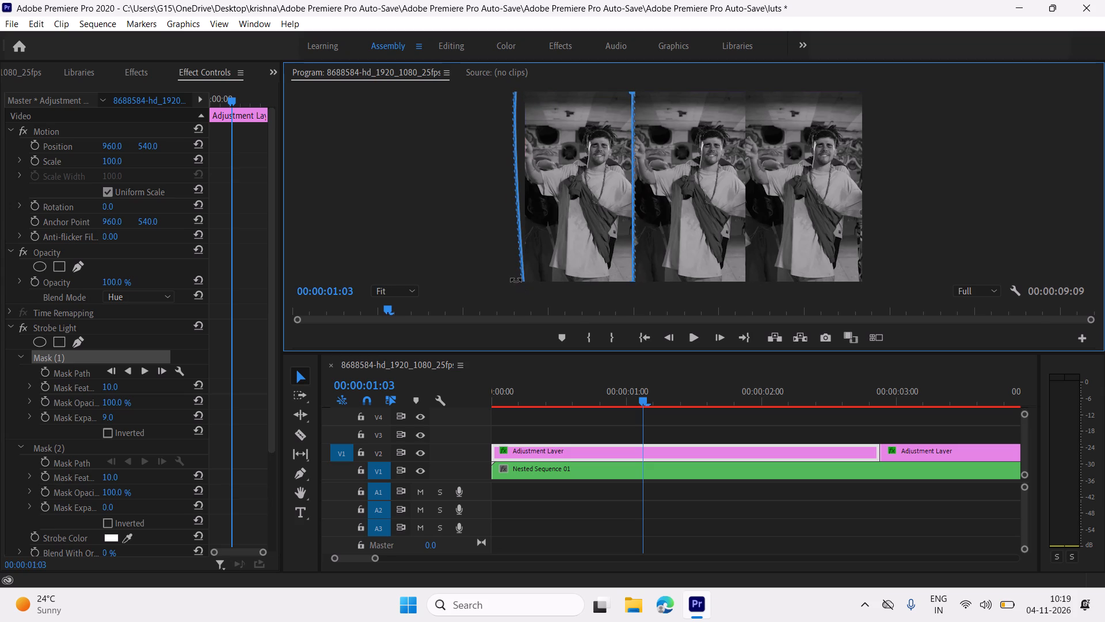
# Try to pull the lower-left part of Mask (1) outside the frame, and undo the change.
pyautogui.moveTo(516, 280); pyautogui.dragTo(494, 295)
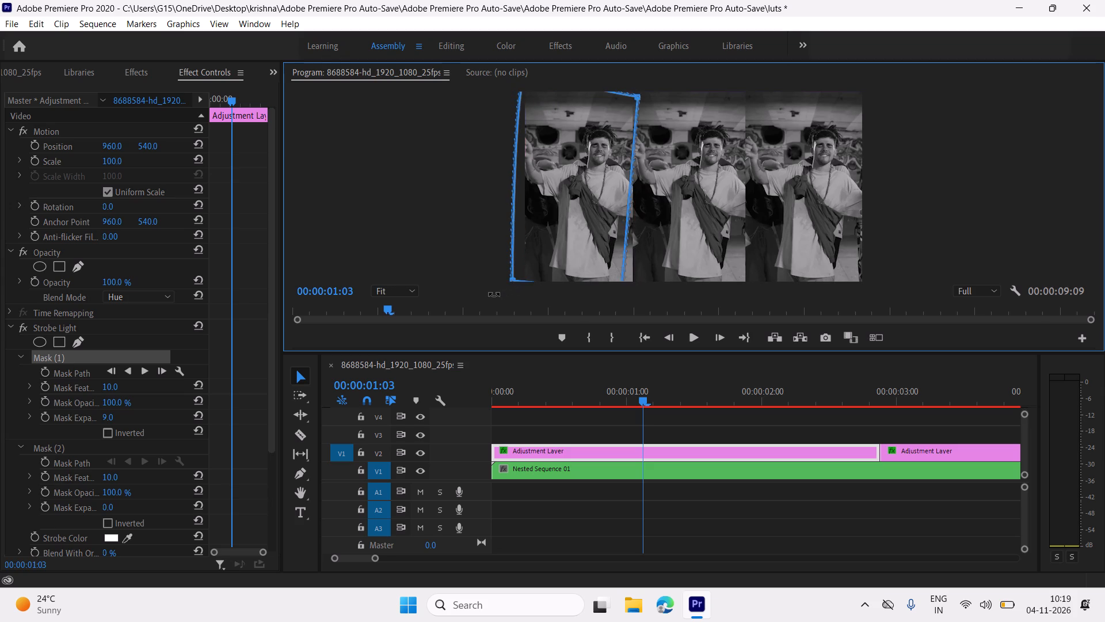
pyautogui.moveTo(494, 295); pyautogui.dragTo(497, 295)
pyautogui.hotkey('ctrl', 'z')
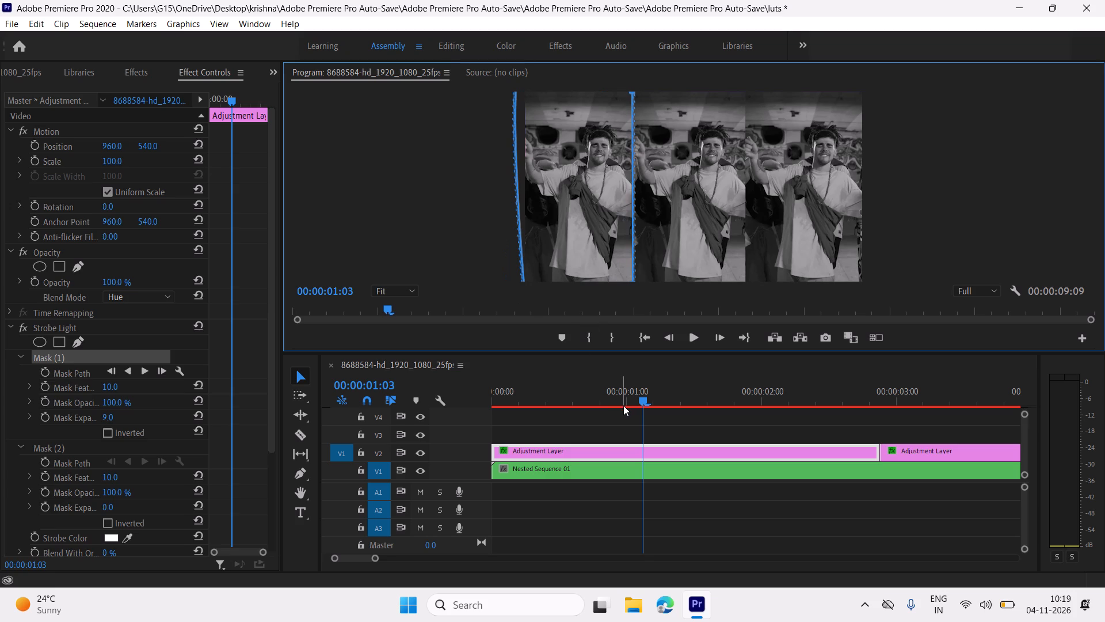
# Delete Mask (2) from the first adjustment layer's Strobe Light effect.
pyautogui.click(625, 412)
pyautogui.moveTo(638, 397); pyautogui.dragTo(585, 401)
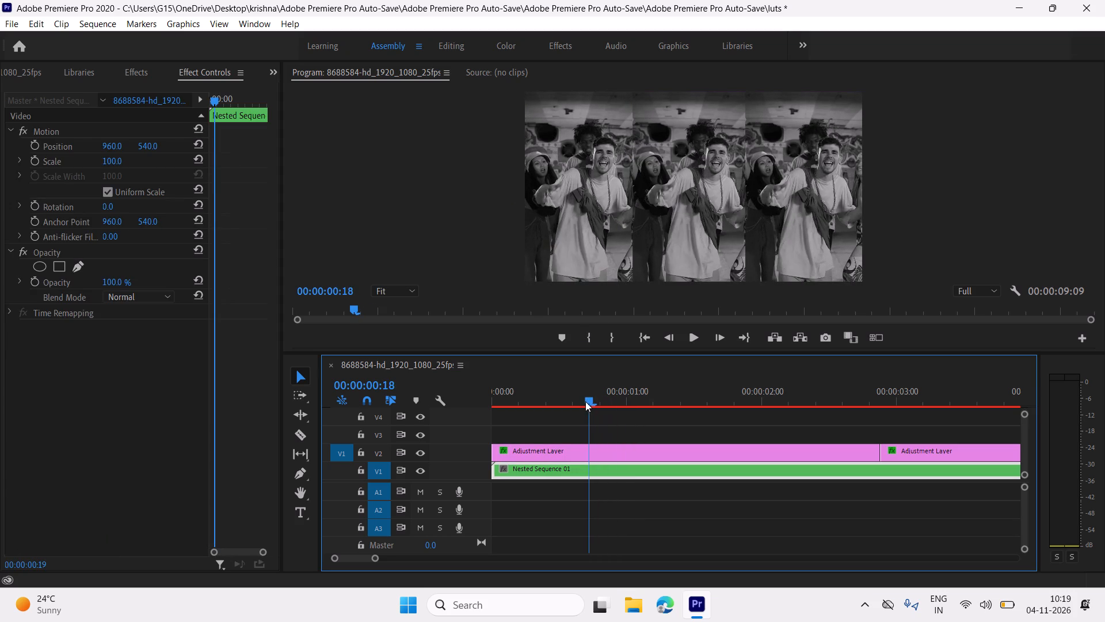
pyautogui.moveTo(585, 401); pyautogui.dragTo(584, 401)
pyautogui.click(515, 449)
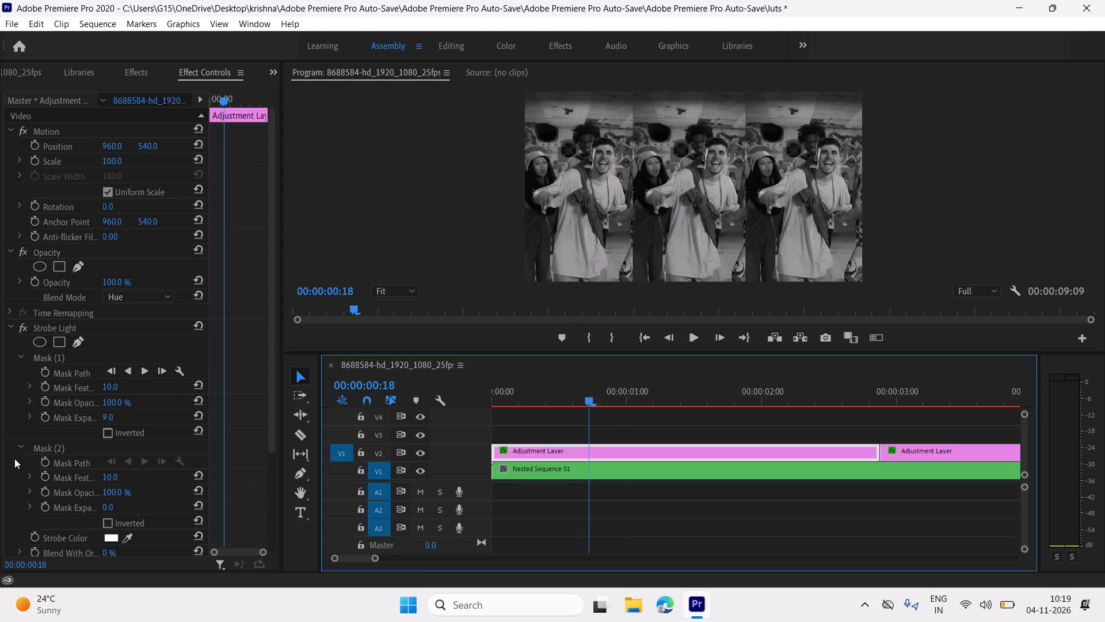
pyautogui.click(53, 451)
pyautogui.press('BackSpace')
pyautogui.press('Delete')
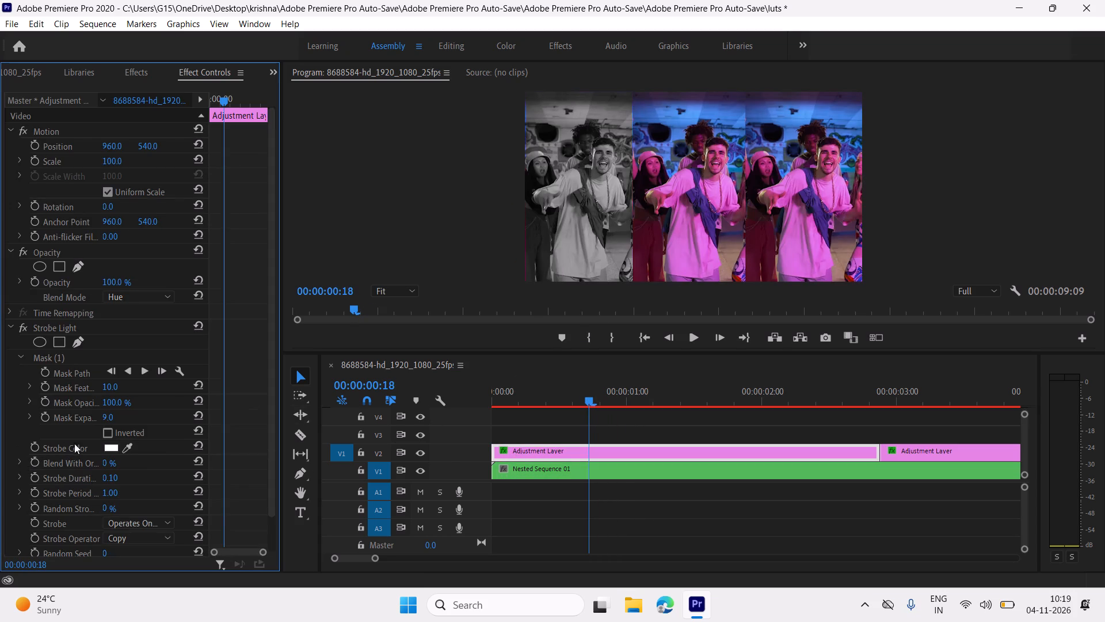
# Nudge the first adjustment layer's Mask (1) slightly to the right over the first strip.
pyautogui.click(100, 354)
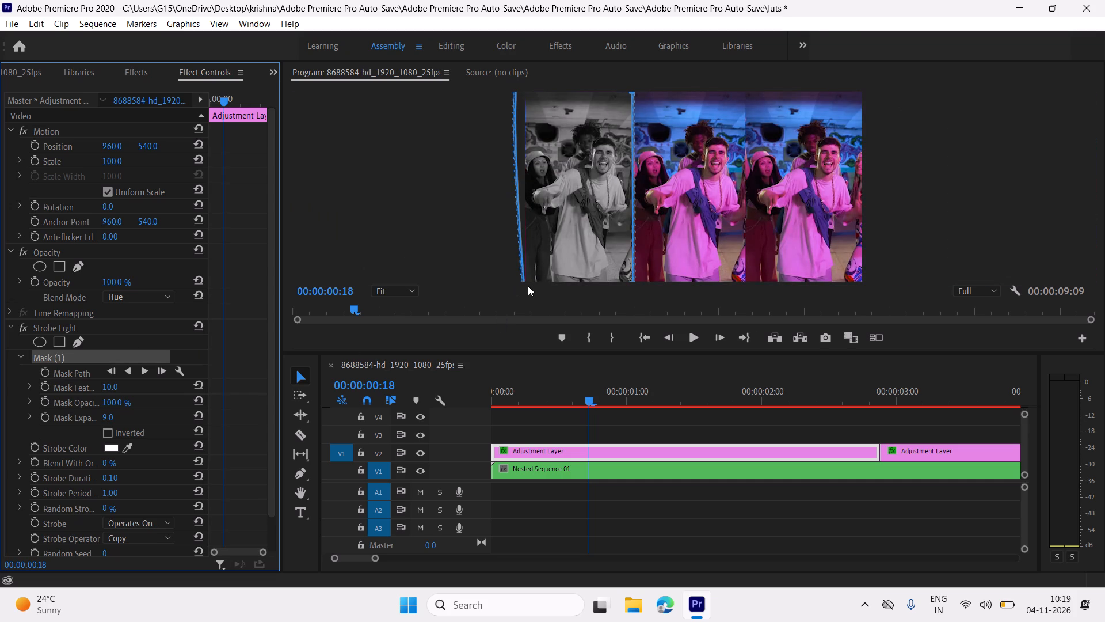
pyautogui.click(559, 227)
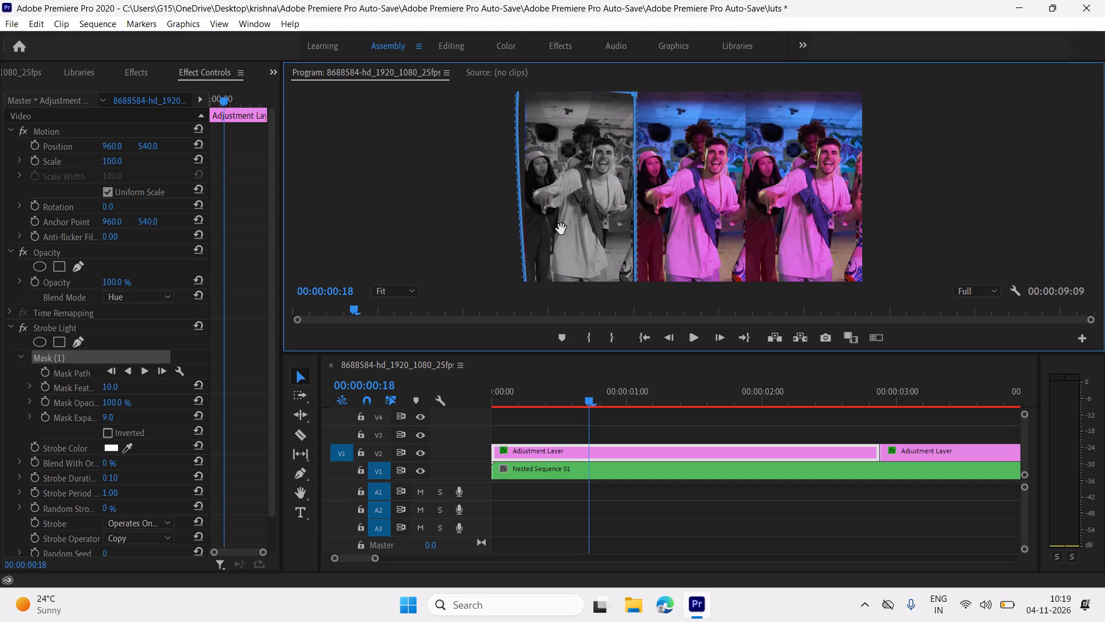
# Deselect the mask and play the first adjustment layer's section into the second one to check the strobe on the first strip.
pyautogui.click(613, 372)
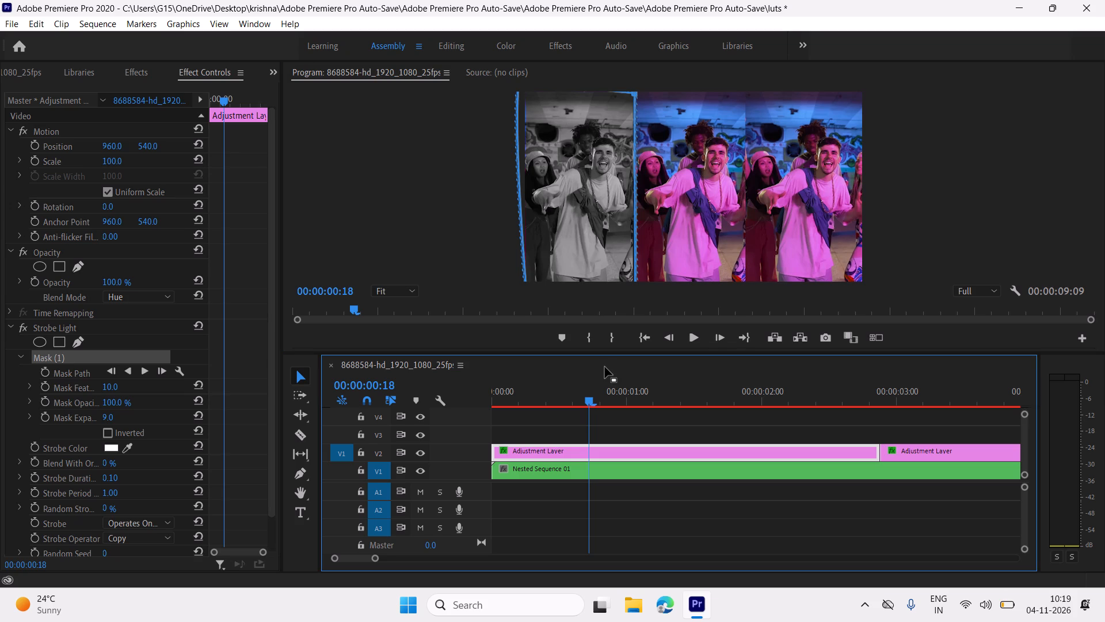
pyautogui.press('space')
pyautogui.press('space')
pyautogui.click(146, 359)
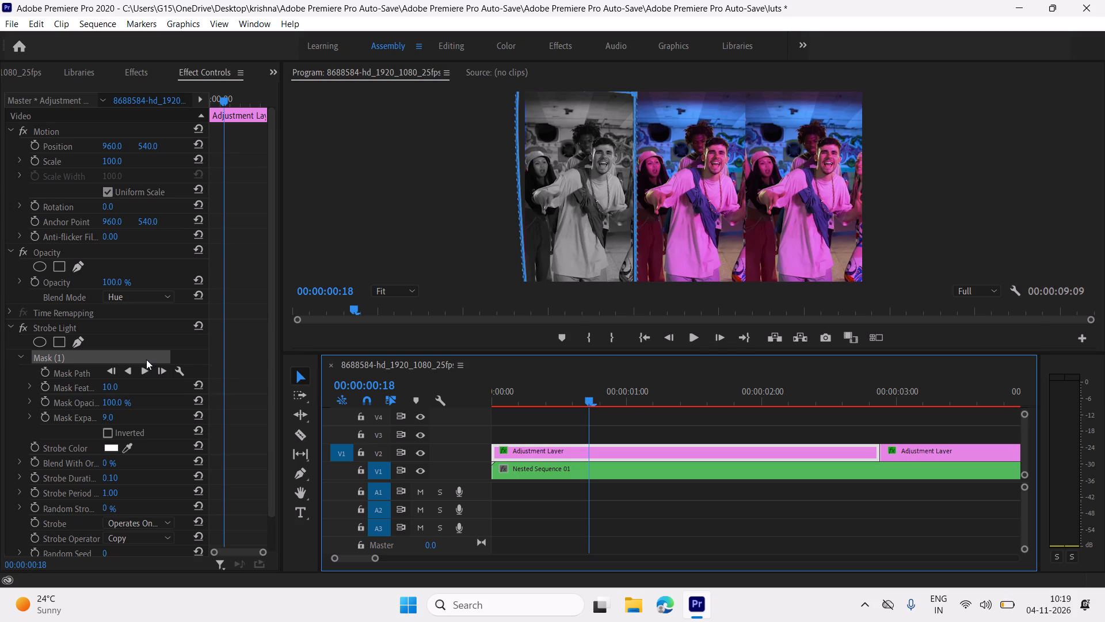
pyautogui.click(248, 363)
pyautogui.click(150, 341)
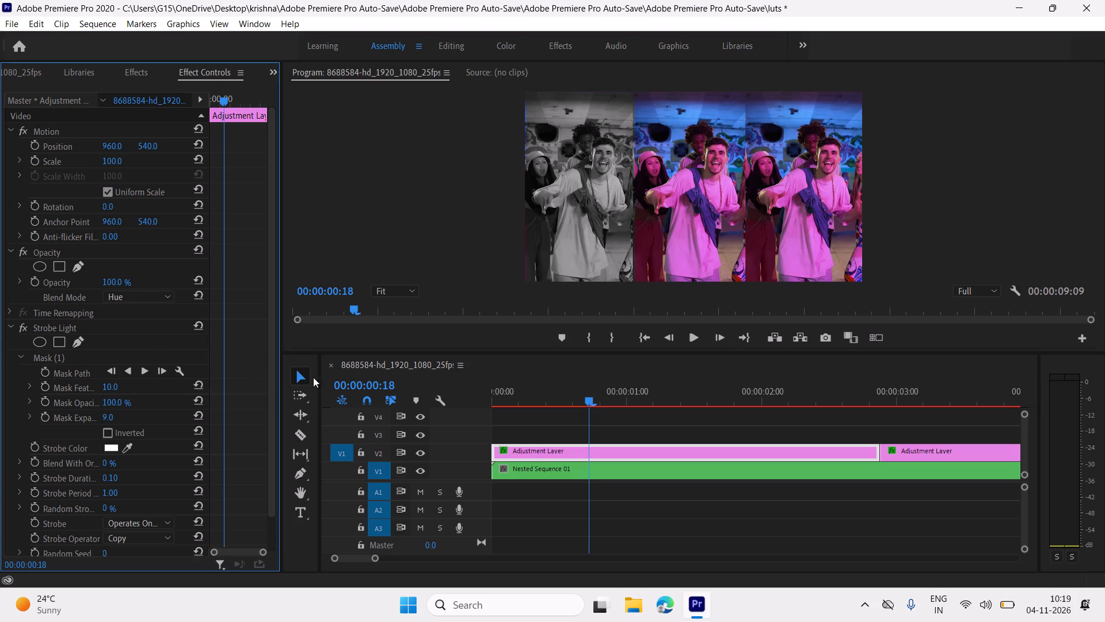
pyautogui.press('space')
pyautogui.press('space')
pyautogui.press('space')
pyautogui.scroll(-2, 616, 457)
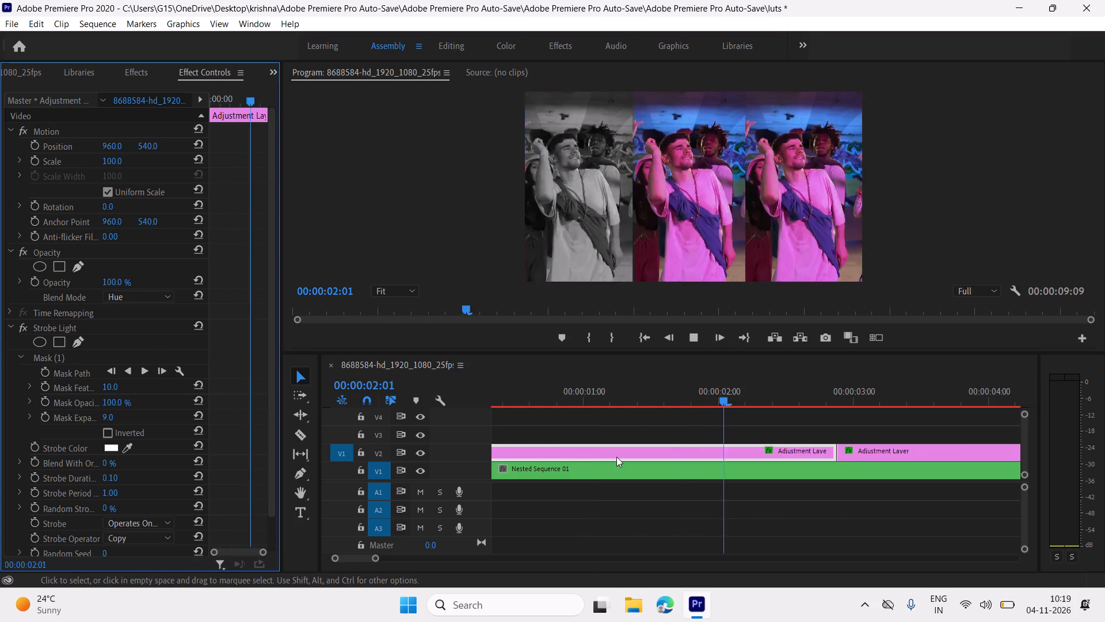
pyautogui.press('space')
pyautogui.press('space')
pyautogui.press('space')
pyautogui.press('space')
pyautogui.press('space')
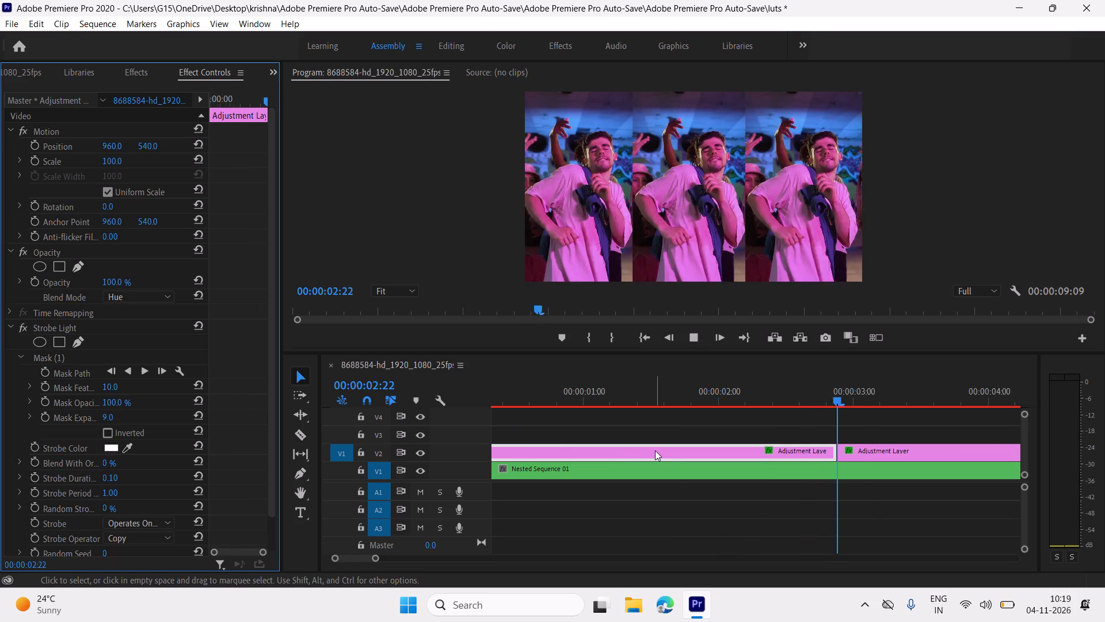
# Replace the mask on the second adjustment layer's Strobe Light effect with a single new four-point rectangular mask.
pyautogui.scroll(-6, 655, 452)
pyautogui.click(817, 444)
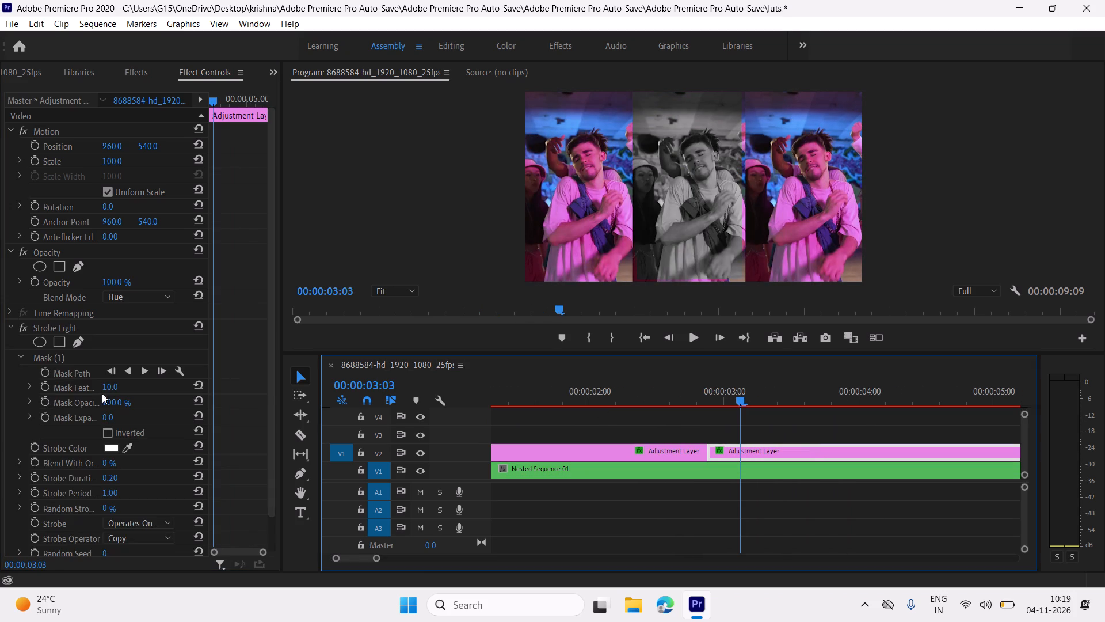
pyautogui.click(93, 360)
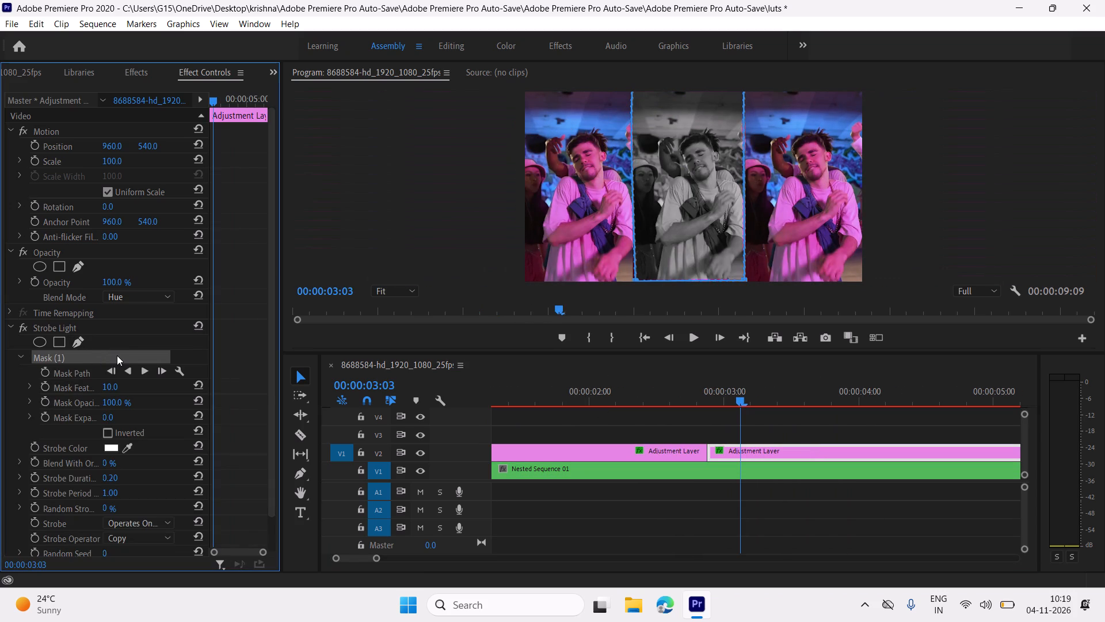
pyautogui.press('Delete')
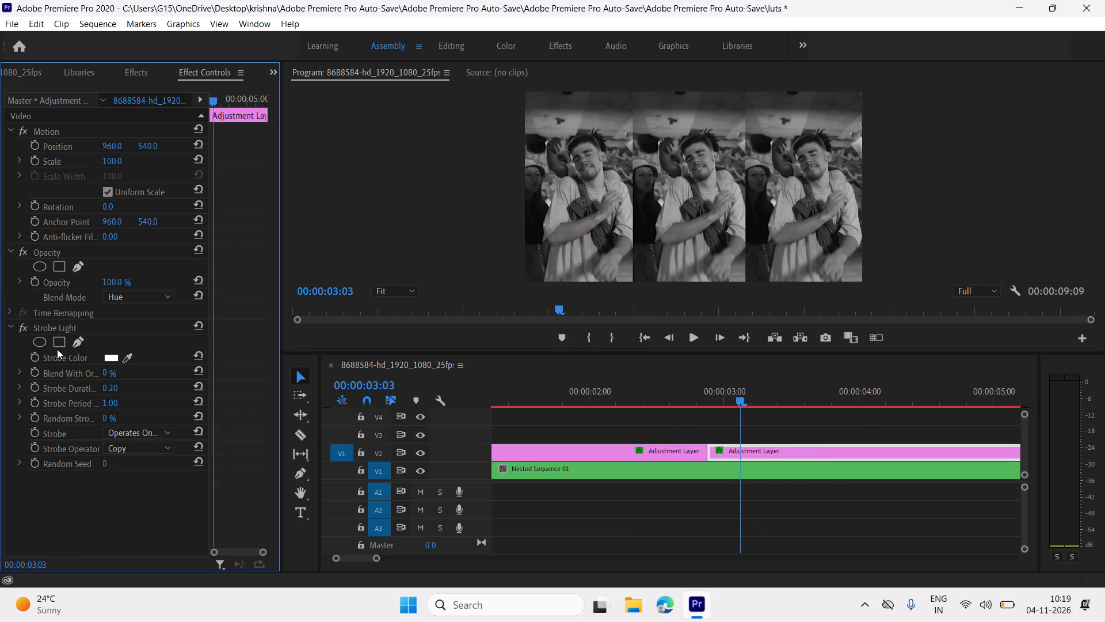
pyautogui.tripleClick(57, 349)
pyautogui.click(63, 343)
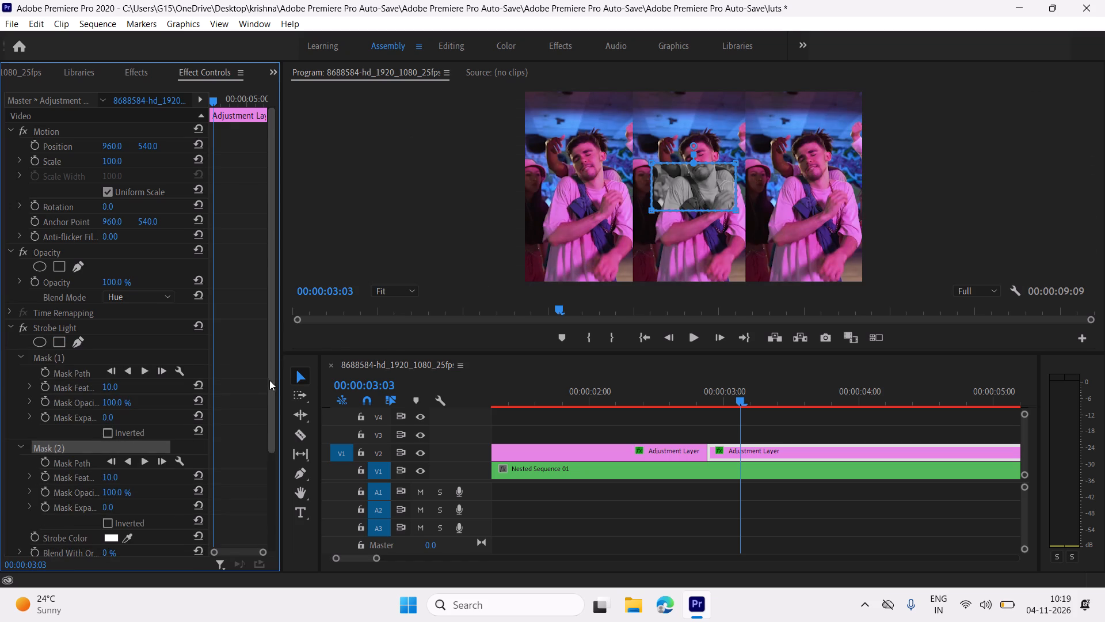
pyautogui.hotkey('ctrl', 'z')
pyautogui.click(181, 352)
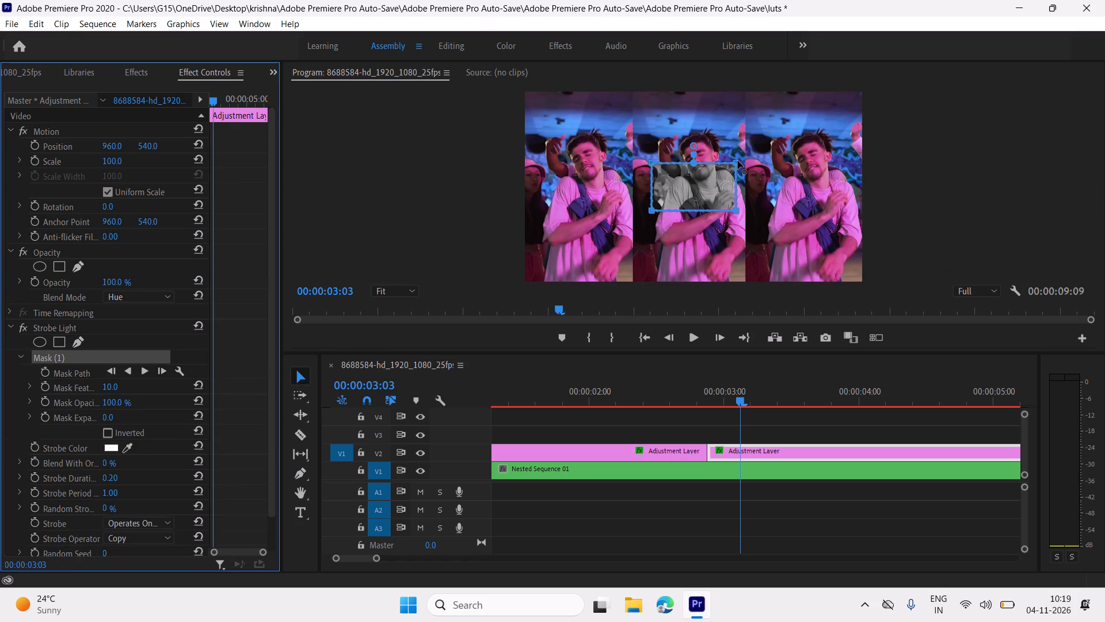
# Reshape the new Mask (1) to cover the middle strip, with all four corners pulled just beyond the frame's top and bottom edges.
pyautogui.moveTo(738, 161); pyautogui.dragTo(744, 98)
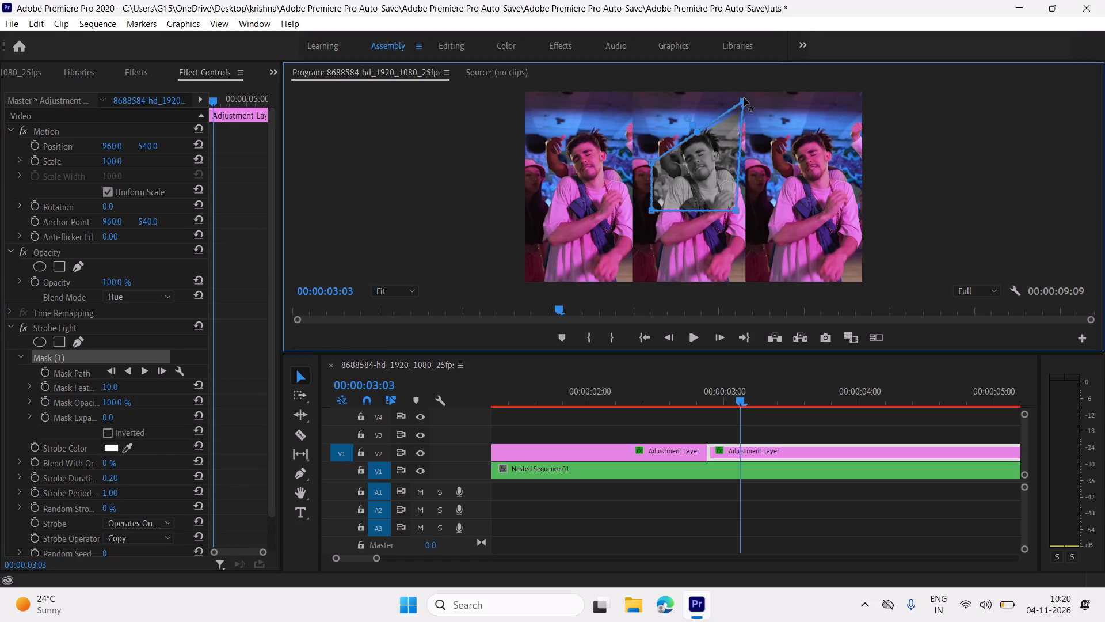
pyautogui.moveTo(744, 98); pyautogui.dragTo(745, 86)
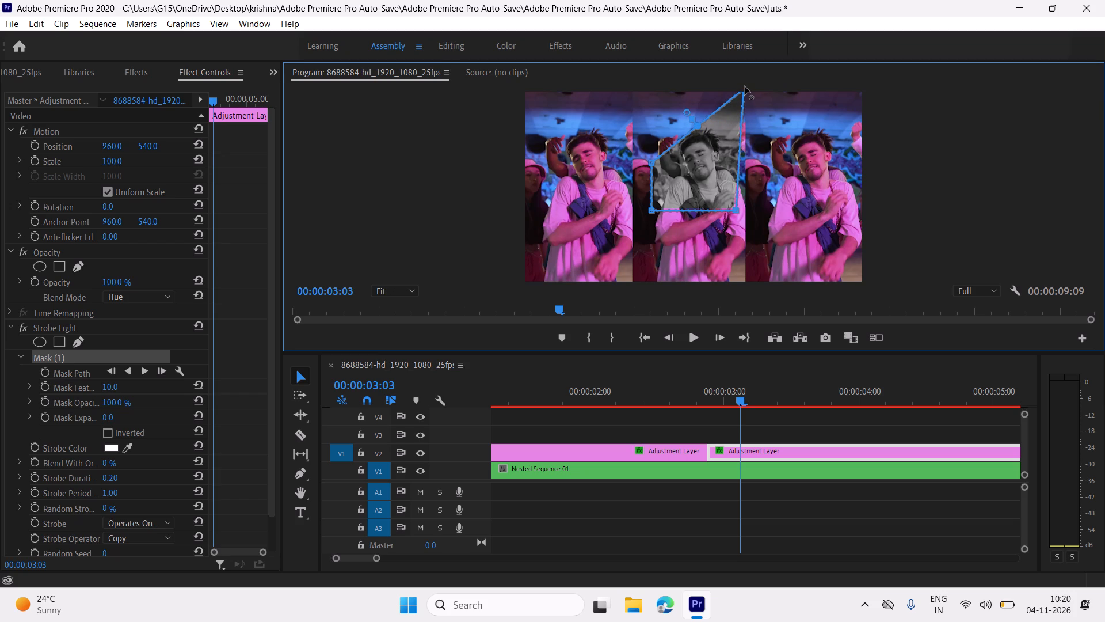
pyautogui.moveTo(745, 86); pyautogui.dragTo(744, 84)
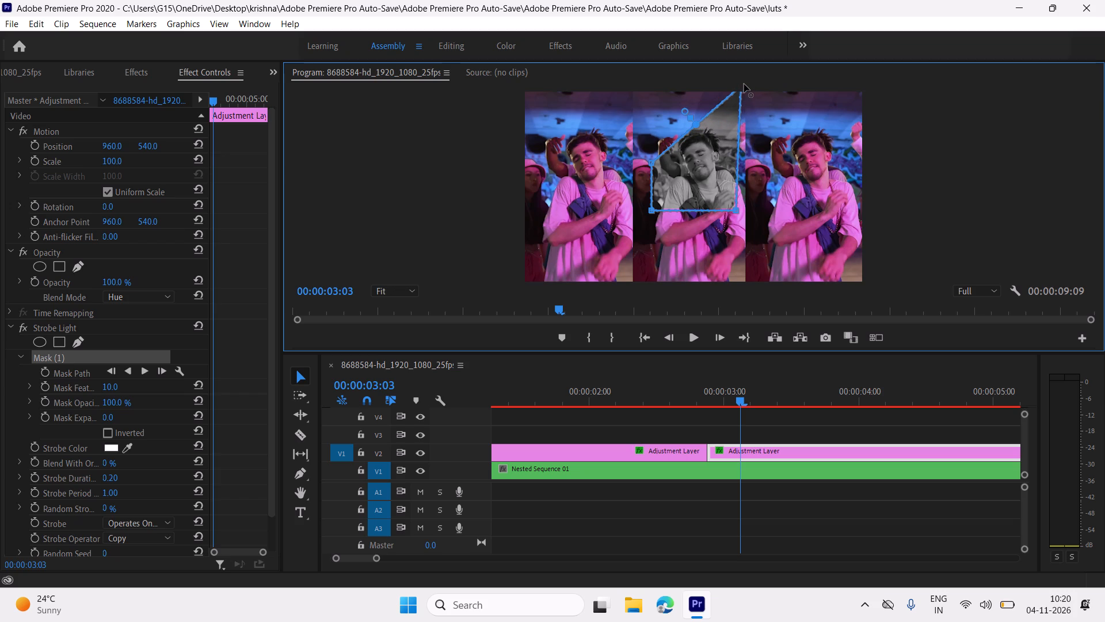
pyautogui.moveTo(744, 84); pyautogui.dragTo(746, 84)
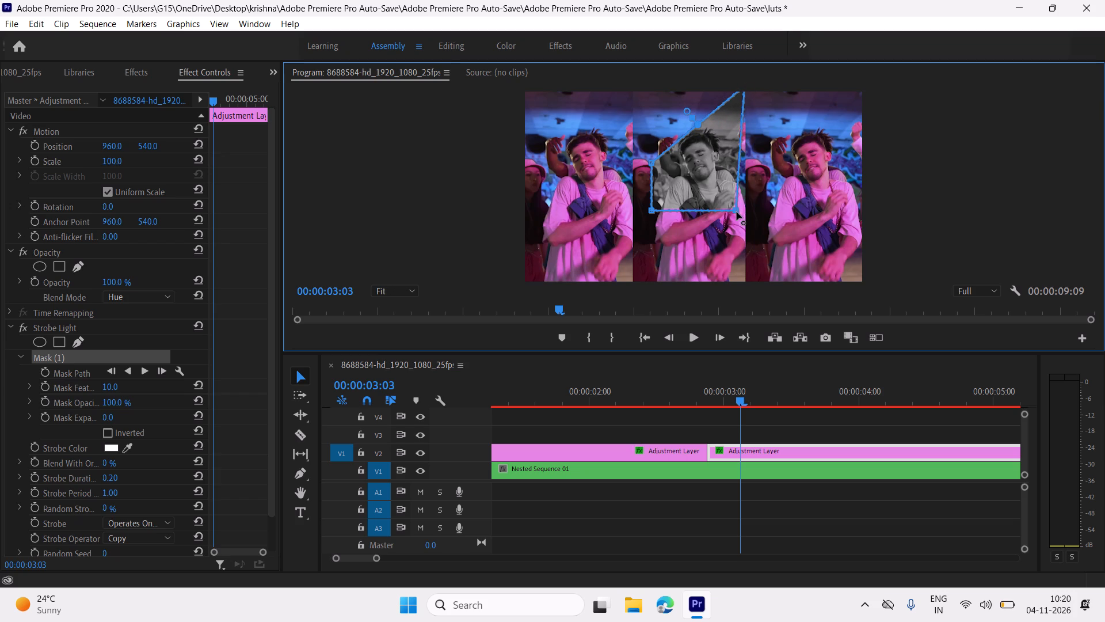
pyautogui.moveTo(737, 212); pyautogui.dragTo(747, 290)
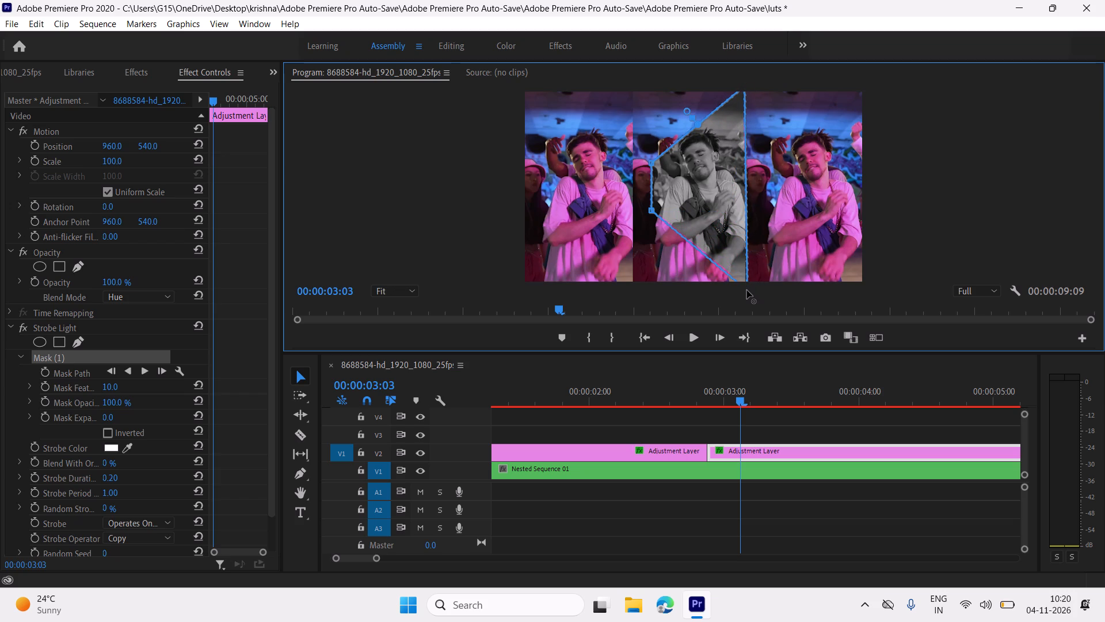
pyautogui.moveTo(747, 290); pyautogui.dragTo(746, 291)
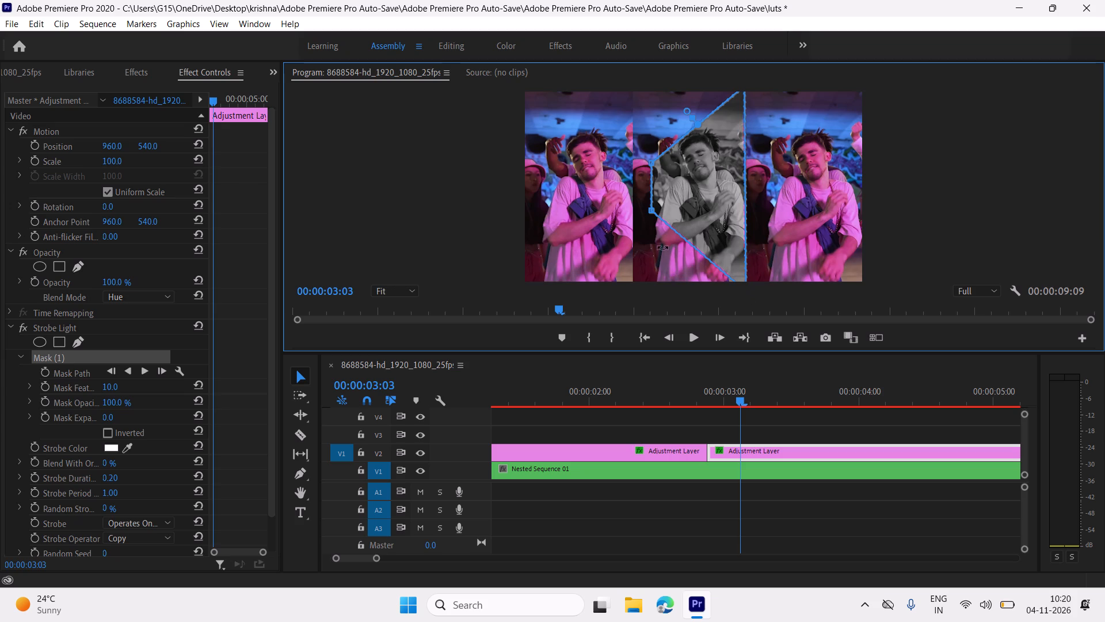
pyautogui.moveTo(651, 212); pyautogui.dragTo(626, 272)
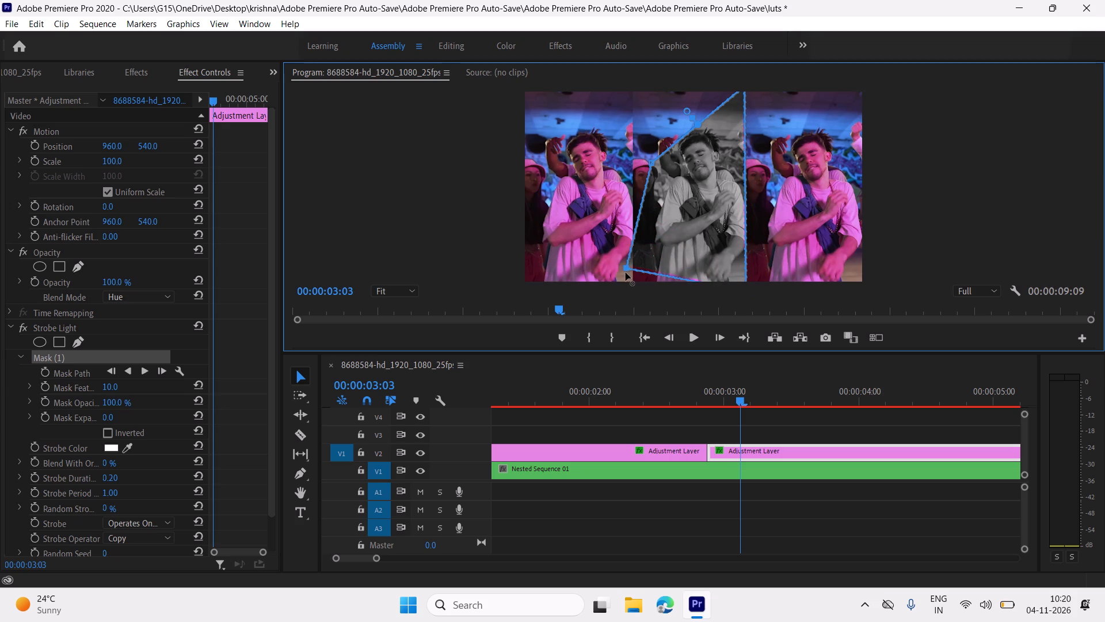
pyautogui.moveTo(626, 272); pyautogui.dragTo(631, 290)
pyautogui.moveTo(654, 162); pyautogui.dragTo(653, 162)
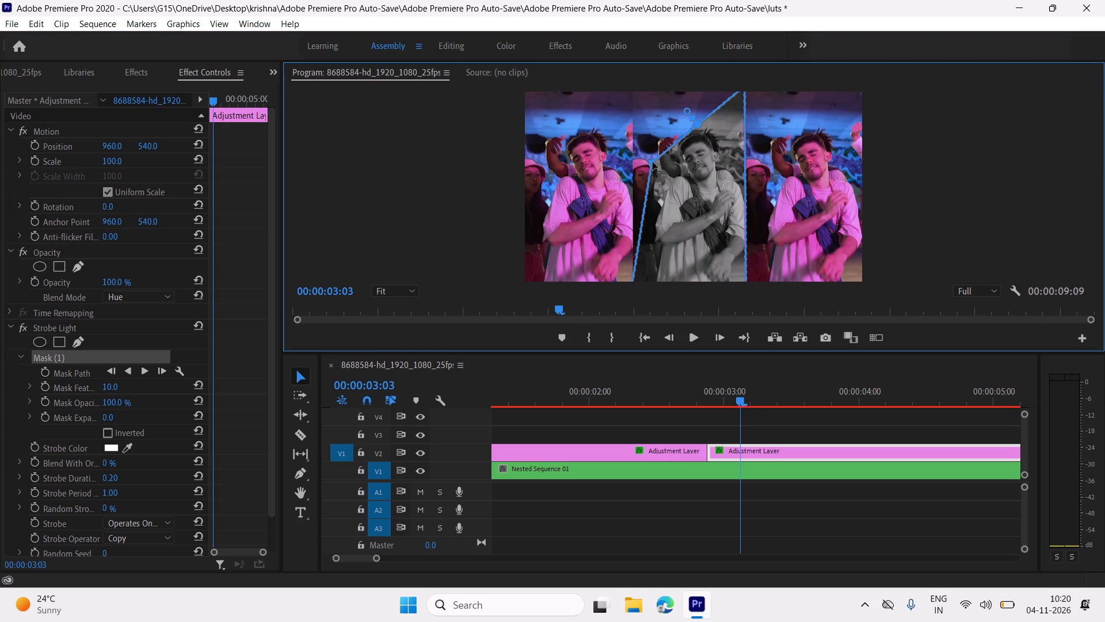
pyautogui.moveTo(653, 162); pyautogui.dragTo(634, 76)
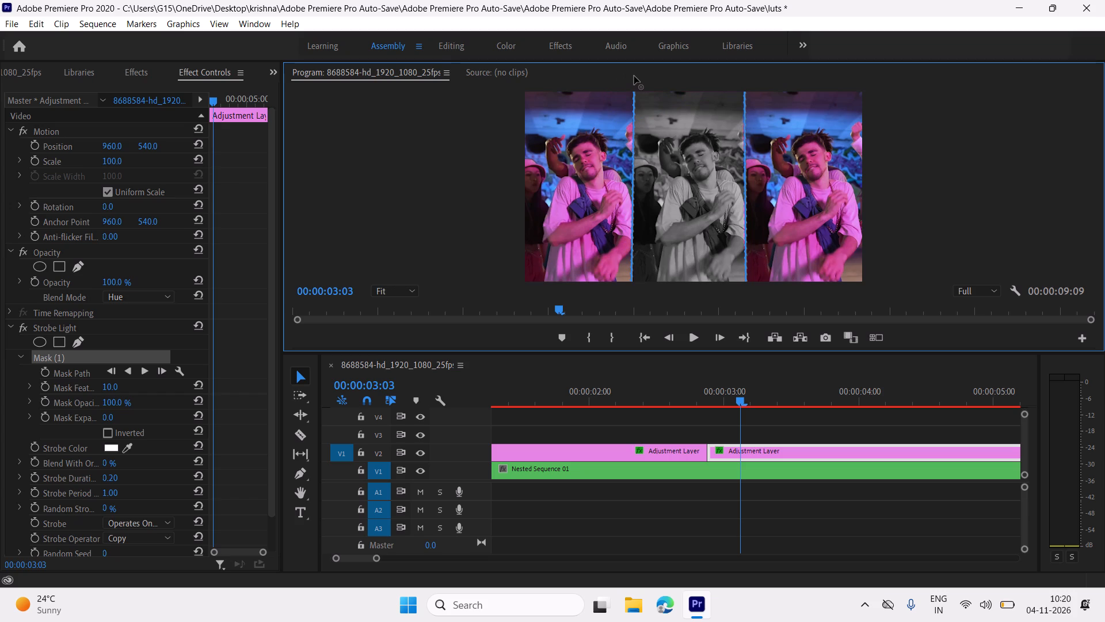
pyautogui.moveTo(634, 76); pyautogui.dragTo(632, 82)
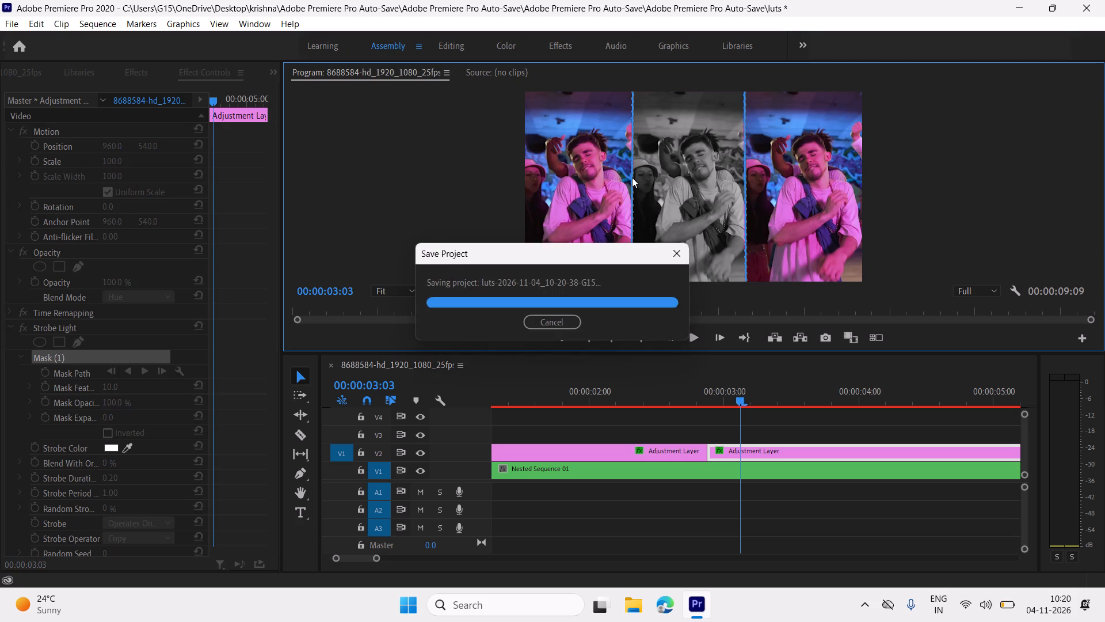
# Play the second adjustment layer's section into the third one to check the strobe on the middle strip.
pyautogui.press('space')
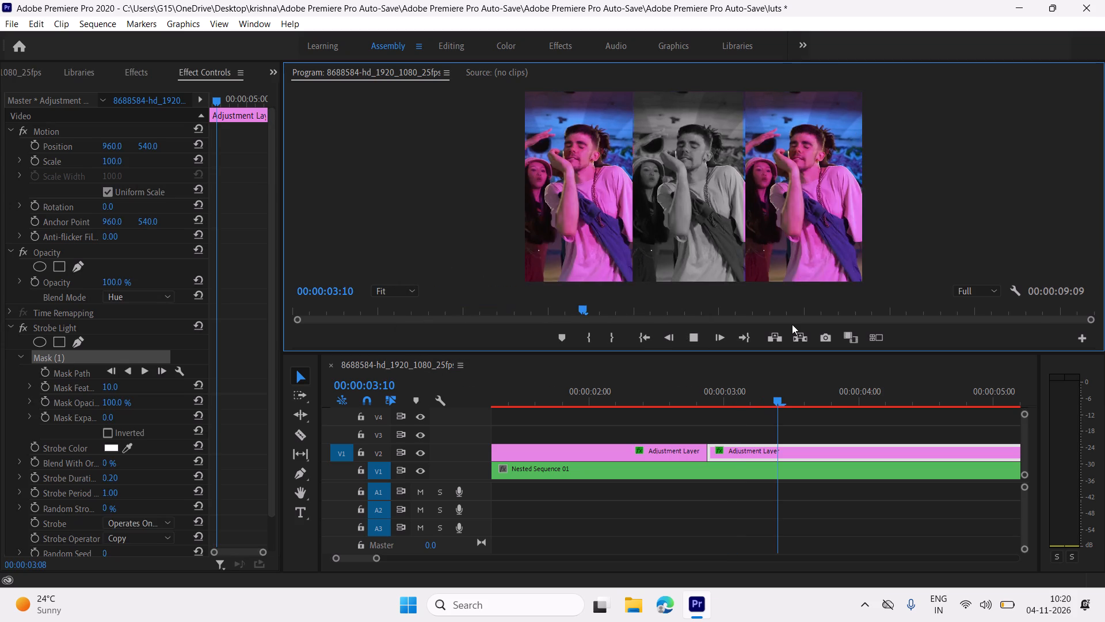
pyautogui.press('space')
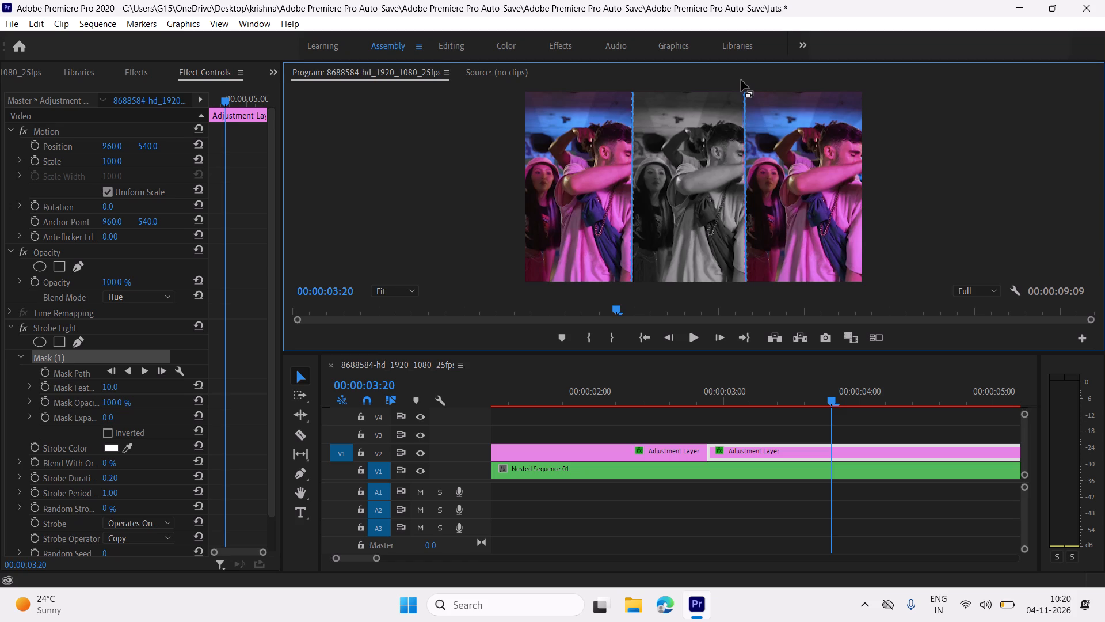
pyautogui.moveTo(741, 80); pyautogui.dragTo(762, 93)
pyautogui.press('space')
pyautogui.scroll(-5, 820, 442)
pyautogui.scroll(-7, 737, 403)
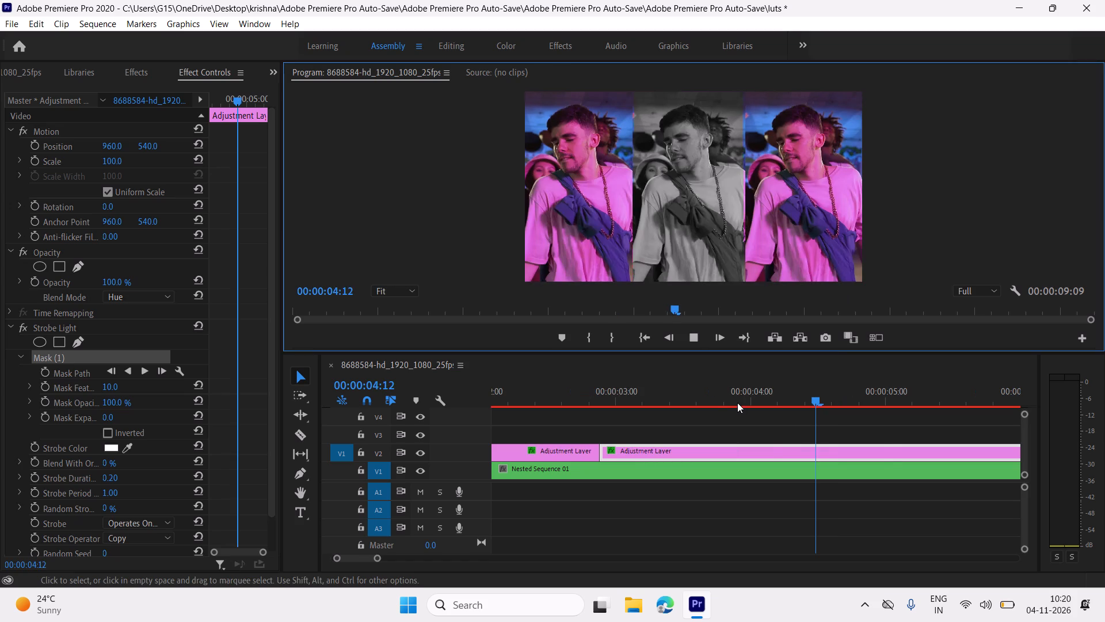
pyautogui.scroll(-9, 737, 403)
pyautogui.press('space')
pyautogui.press('space')
pyautogui.press('space')
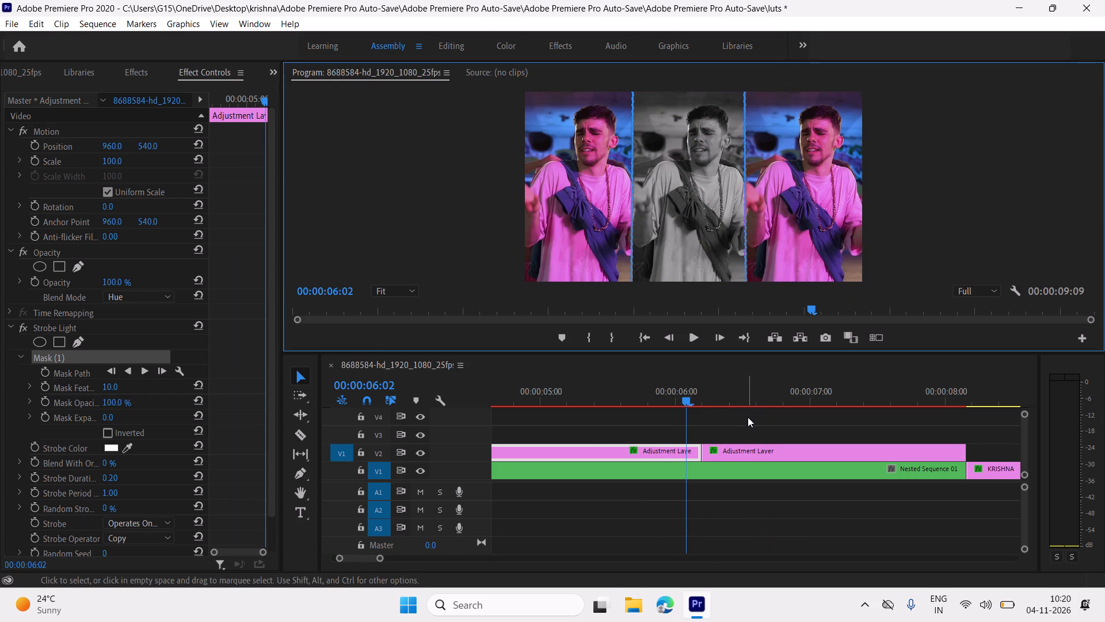
pyautogui.press('space')
pyautogui.press('space')
# Replace the mask on the third adjustment layer's Strobe Light effect with a new four-point rectangular mask.
pyautogui.click(754, 450)
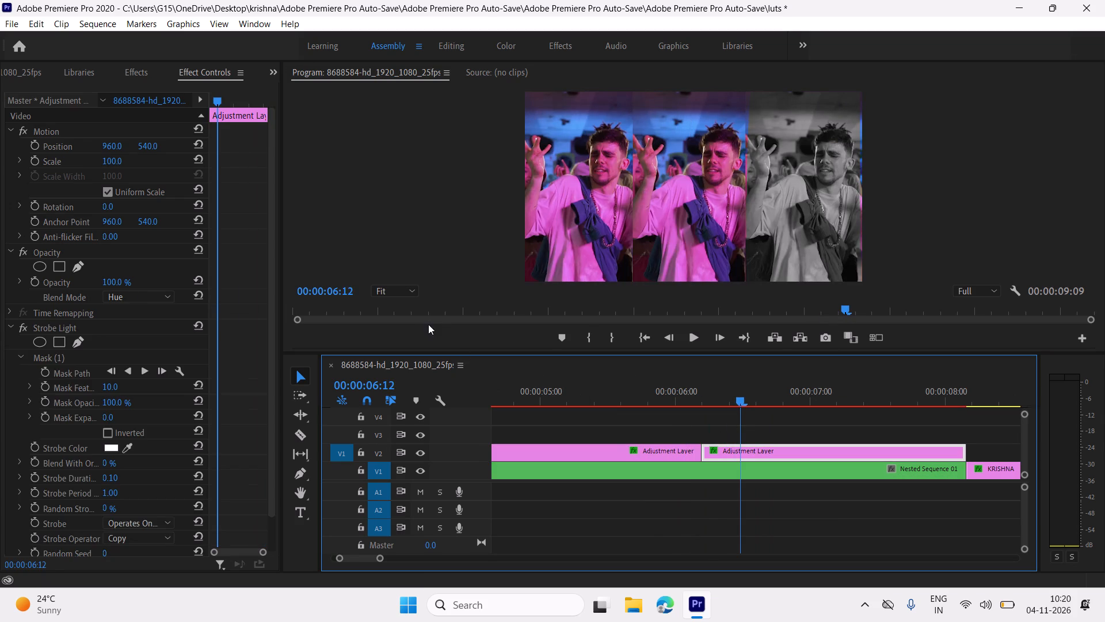
pyautogui.click(126, 352)
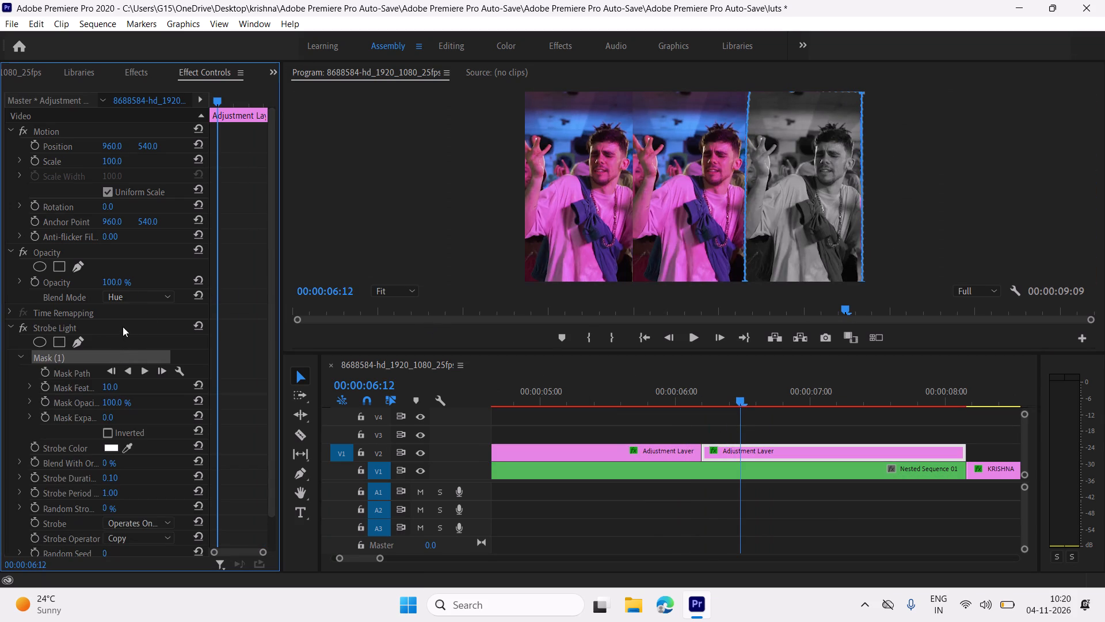
pyautogui.press('Delete')
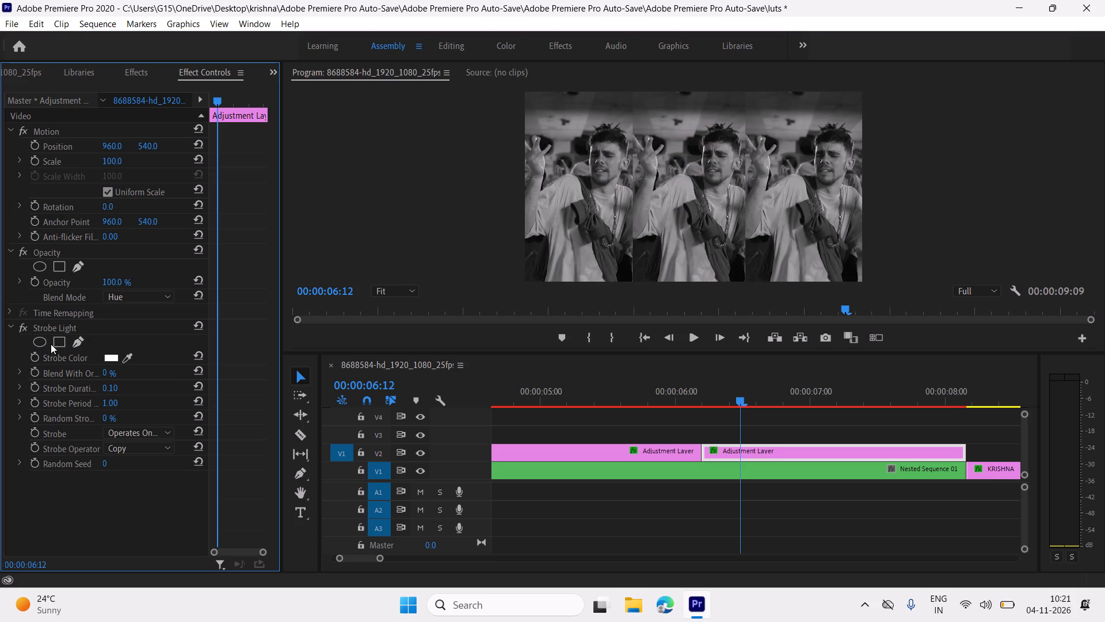
pyautogui.click(59, 343)
# Move the third adjustment layer's mask over the right strip and stretch its four corners to cover it beyond the frame's top and bottom.
pyautogui.moveTo(687, 180); pyautogui.dragTo(758, 177)
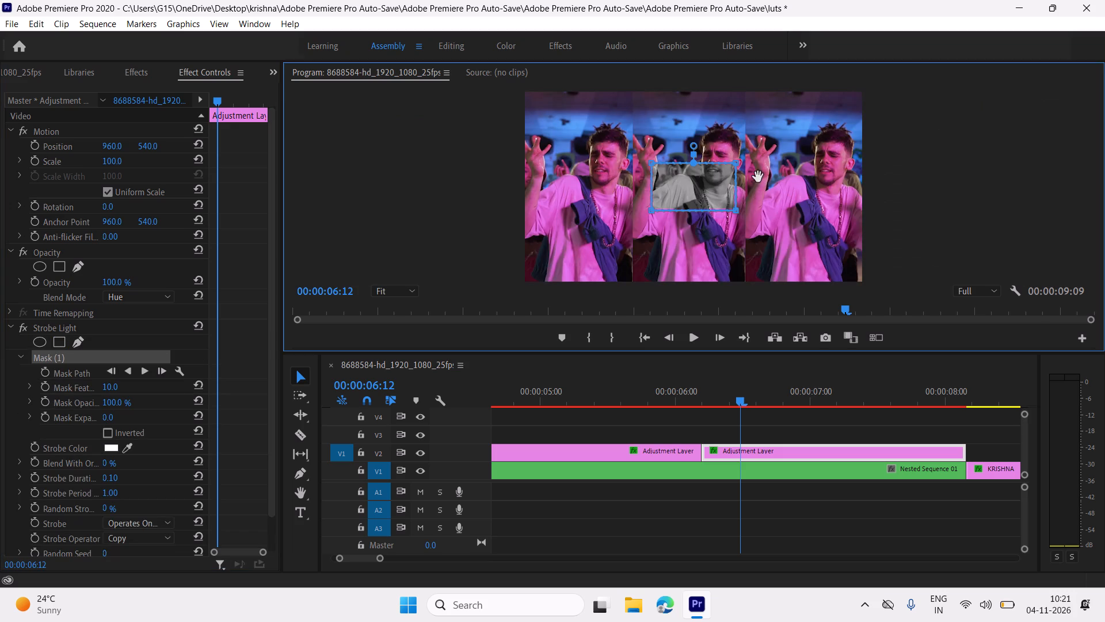
pyautogui.moveTo(758, 177); pyautogui.dragTo(802, 177)
pyautogui.moveTo(767, 162); pyautogui.dragTo(738, 106)
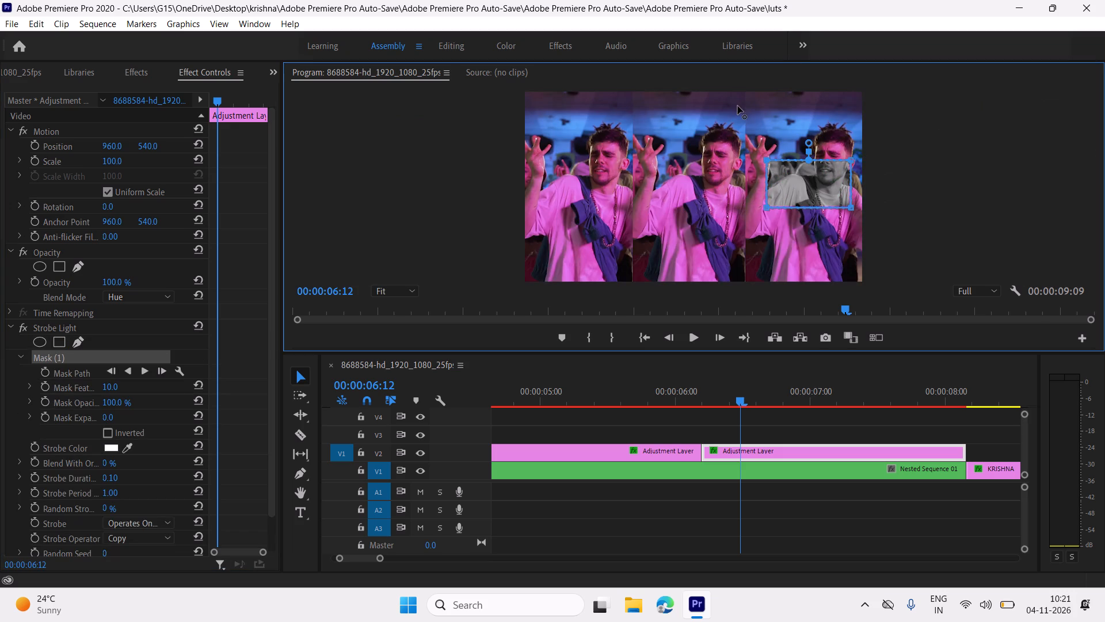
pyautogui.moveTo(738, 106); pyautogui.dragTo(745, 89)
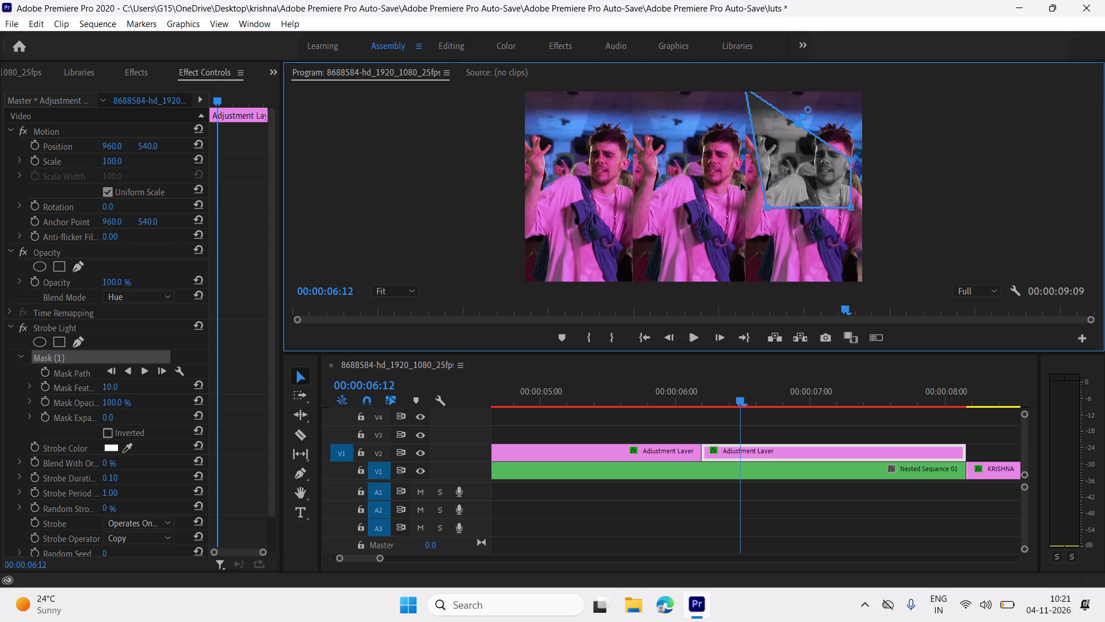
pyautogui.moveTo(853, 161); pyautogui.dragTo(869, 78)
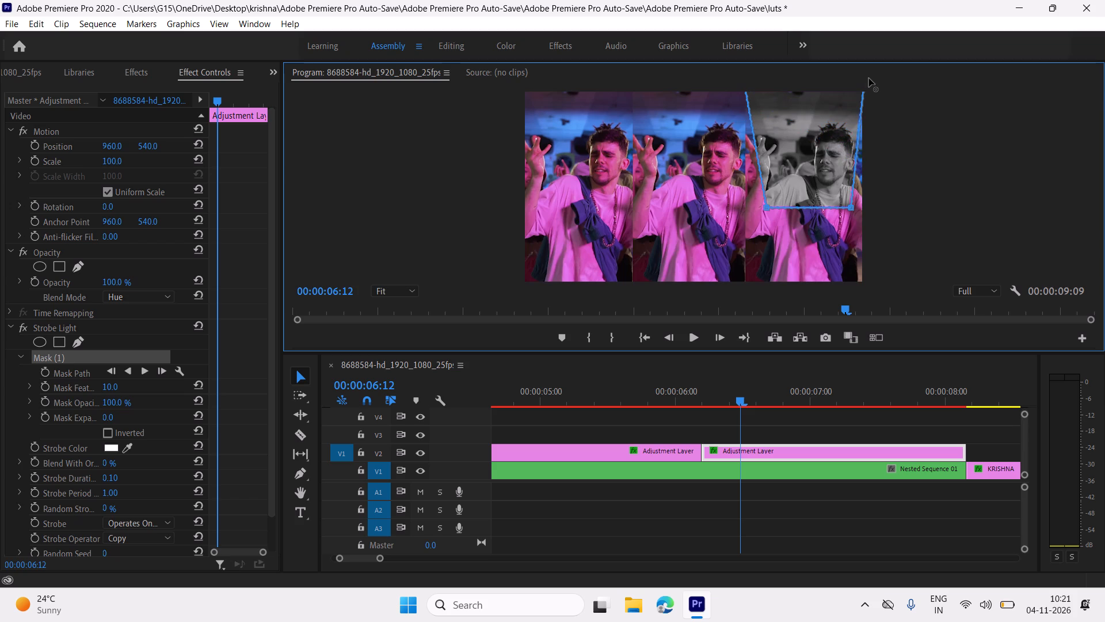
pyautogui.moveTo(869, 78); pyautogui.dragTo(867, 85)
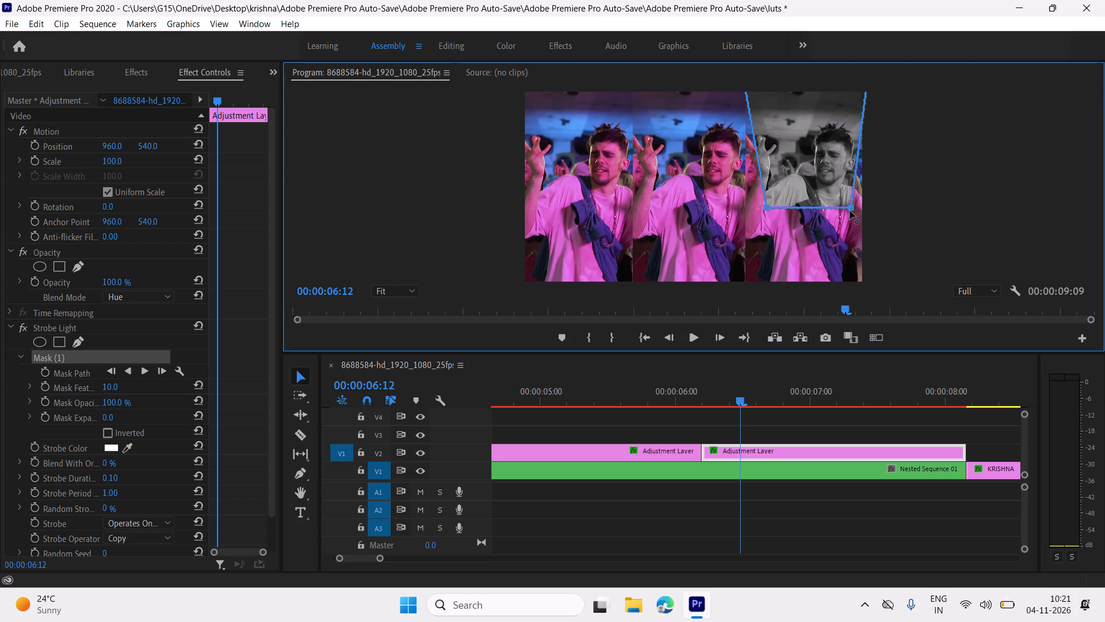
pyautogui.moveTo(851, 210); pyautogui.dragTo(872, 301)
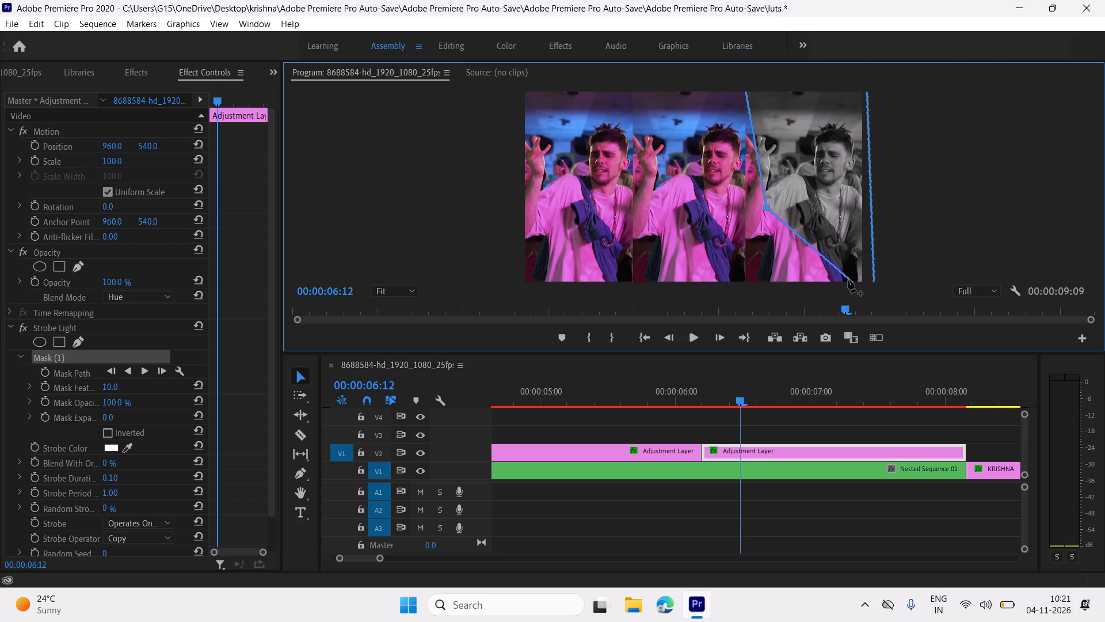
pyautogui.moveTo(767, 205); pyautogui.dragTo(753, 286)
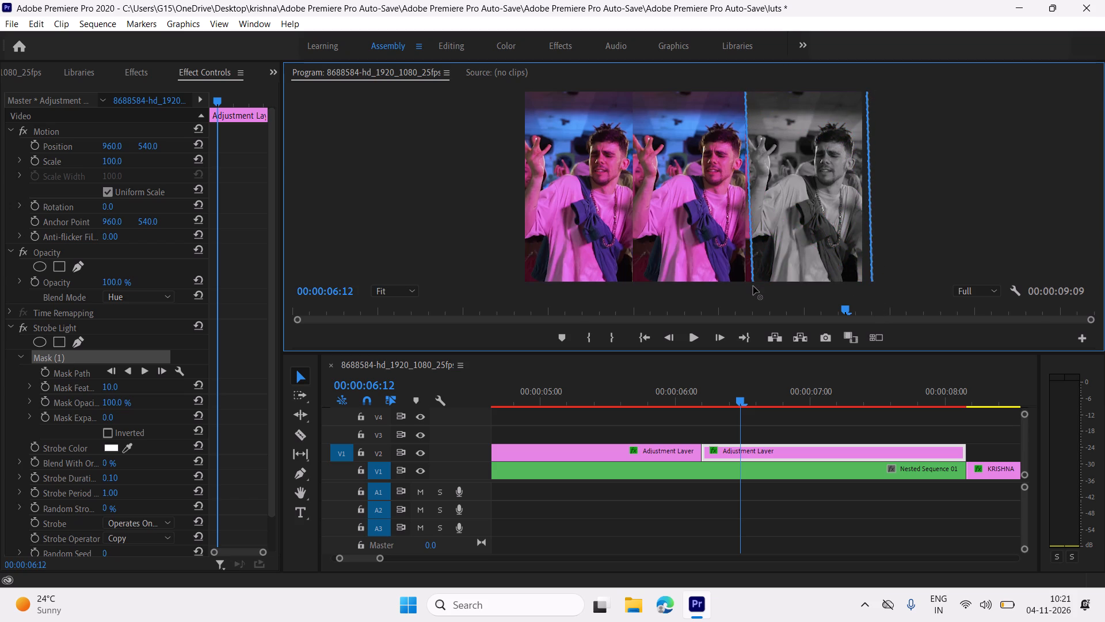
pyautogui.moveTo(753, 286); pyautogui.dragTo(745, 287)
# Play parts of the second and third adjustment layer sections to check the masked strobe on the middle and right strips.
pyautogui.press('space')
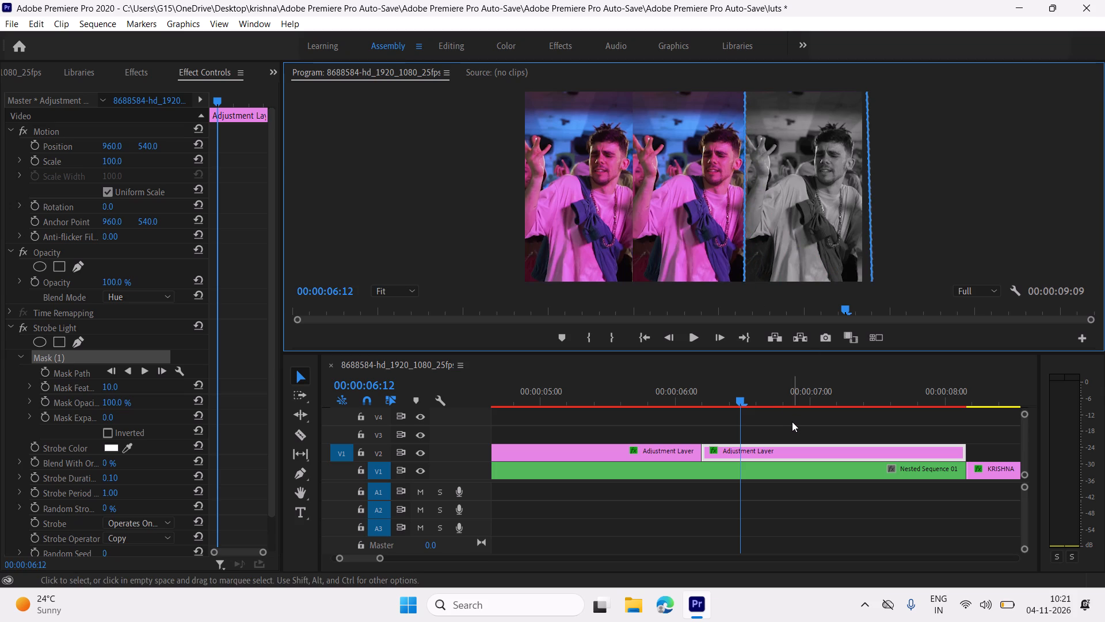
pyautogui.click(795, 423)
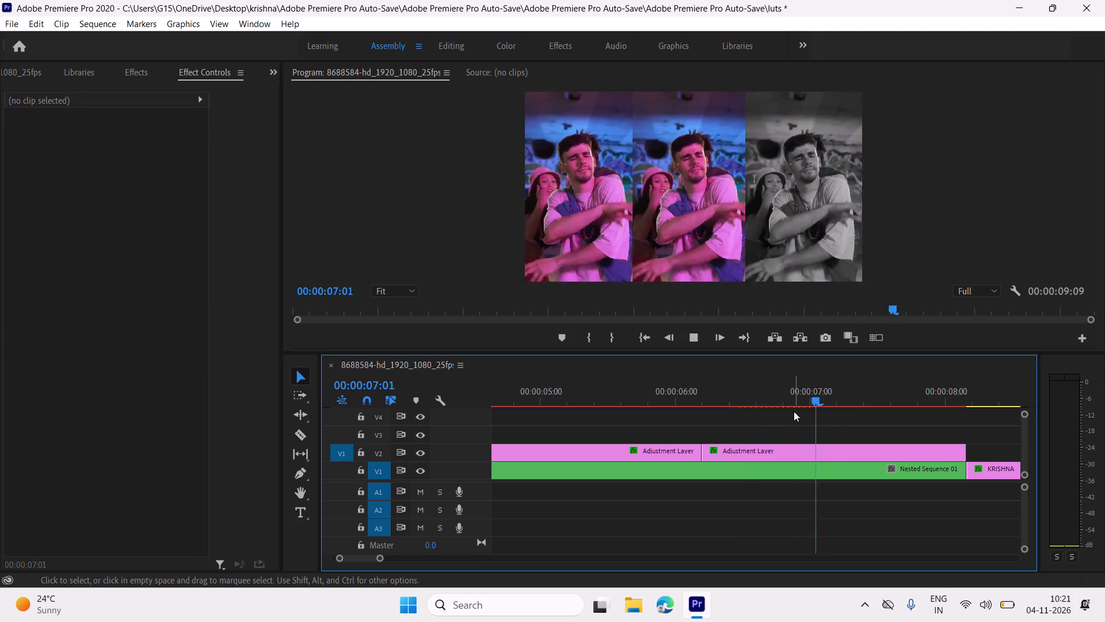
pyautogui.press('space')
pyautogui.moveTo(897, 398); pyautogui.dragTo(602, 398)
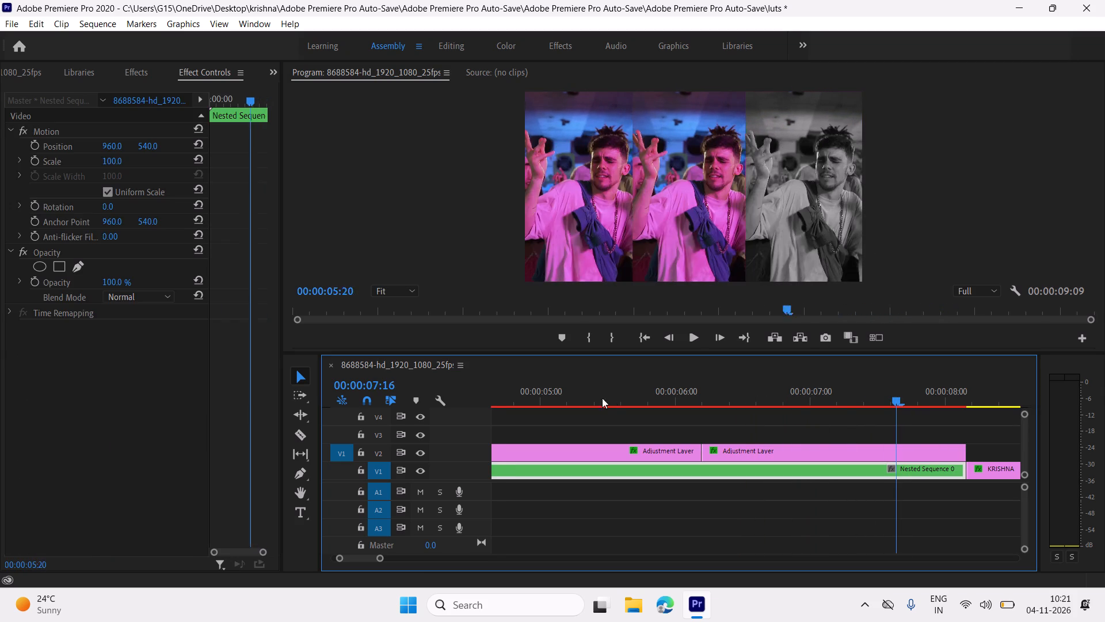
pyautogui.moveTo(602, 398); pyautogui.dragTo(423, 412)
pyautogui.press('space')
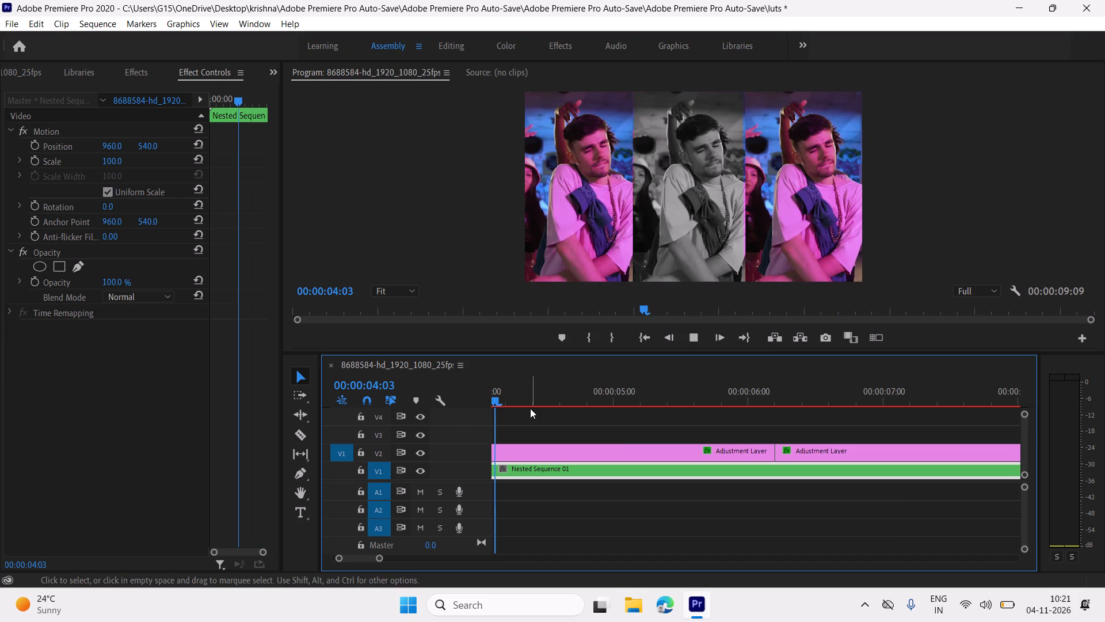
pyautogui.press('space')
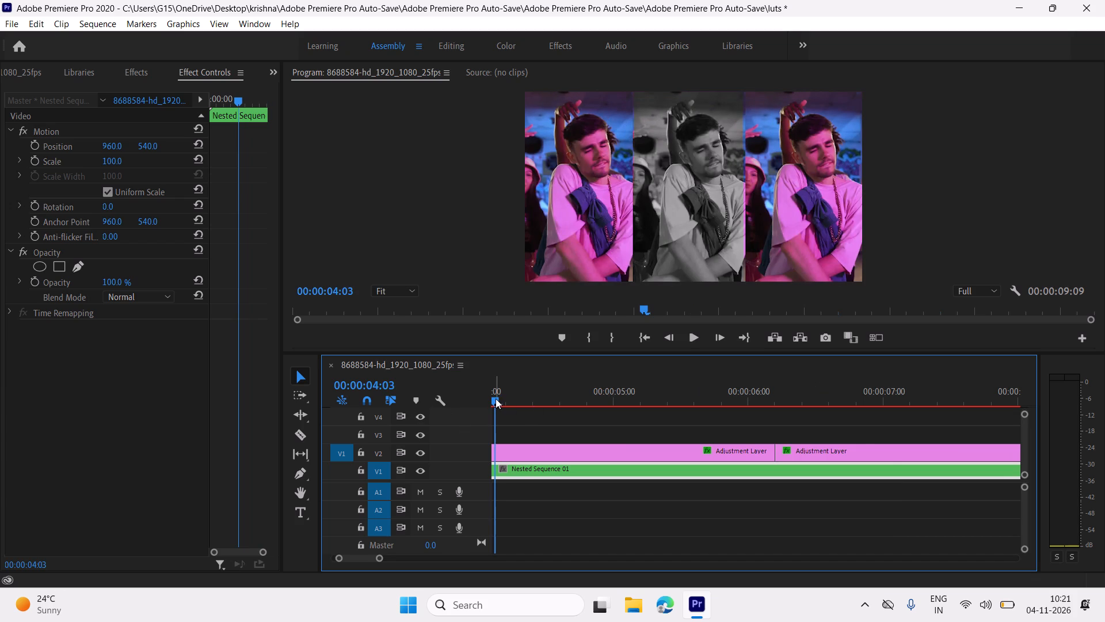
pyautogui.press('space')
pyautogui.press('space')
# At the start of the sequence, draw a rectangle shape covering the whole frame as a new graphic above the adjustment layers.
pyautogui.moveTo(565, 393); pyautogui.dragTo(356, 400)
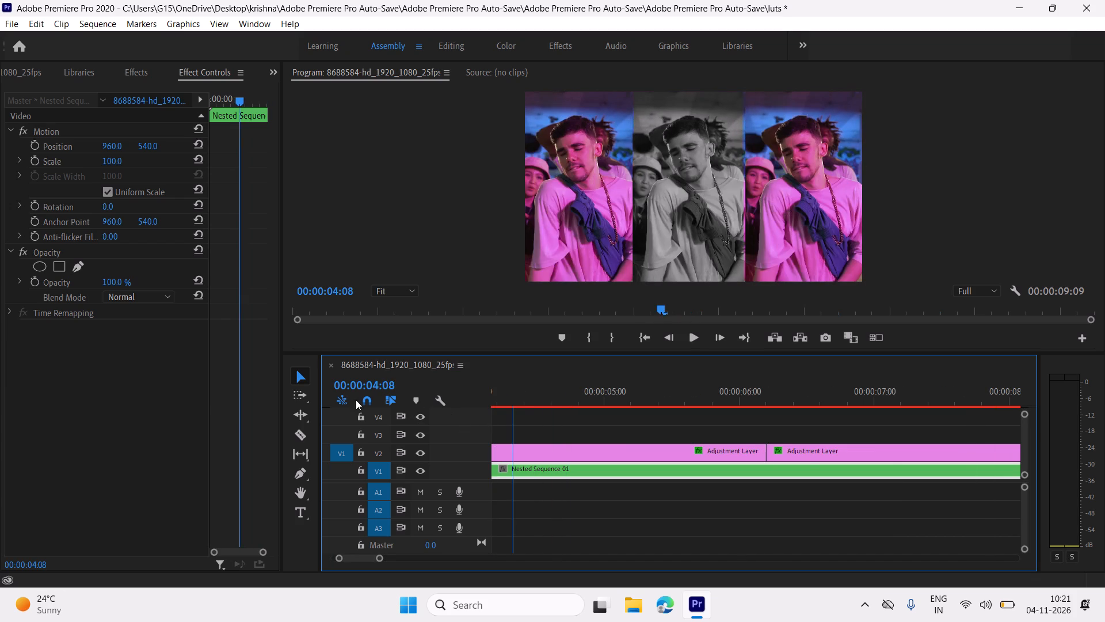
pyautogui.moveTo(356, 400); pyautogui.dragTo(73, 393)
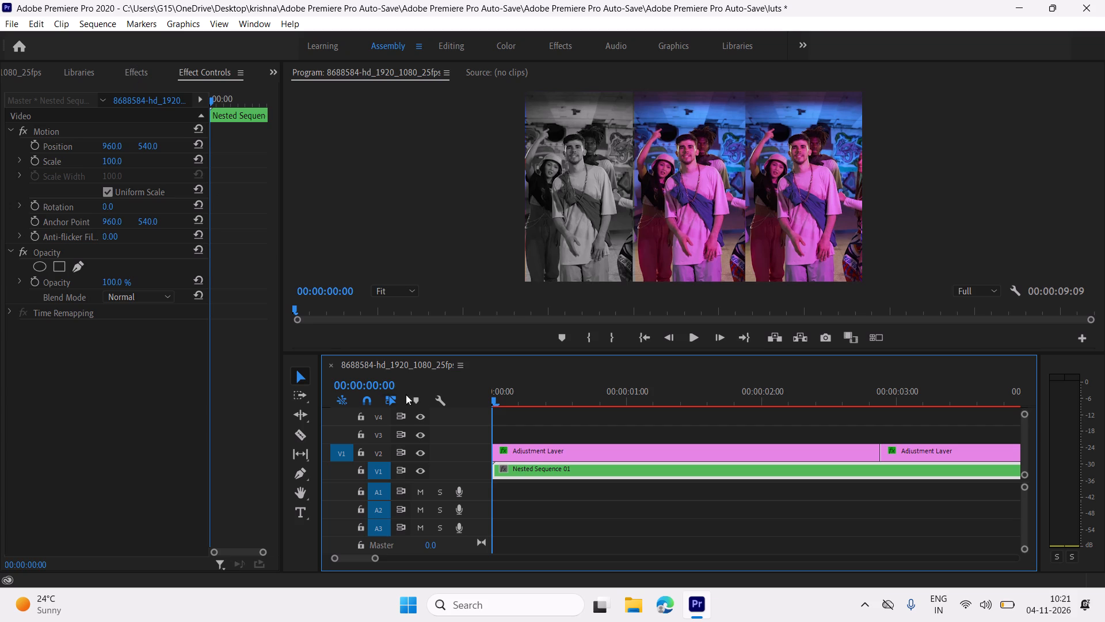
pyautogui.click(445, 407)
pyautogui.click(497, 415)
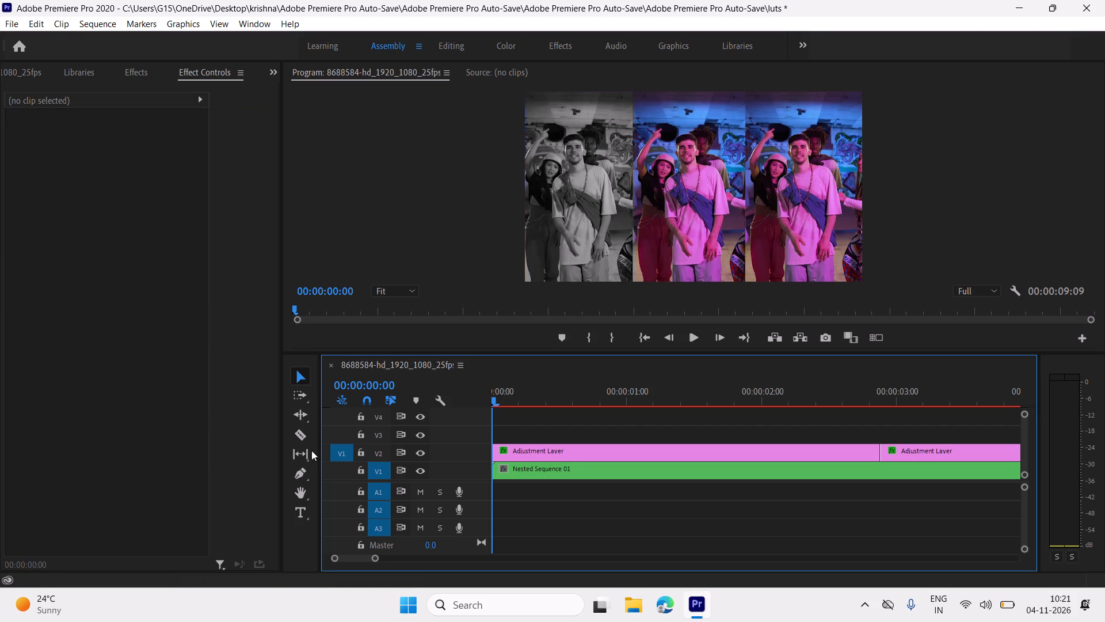
pyautogui.moveTo(299, 471); pyautogui.dragTo(349, 469)
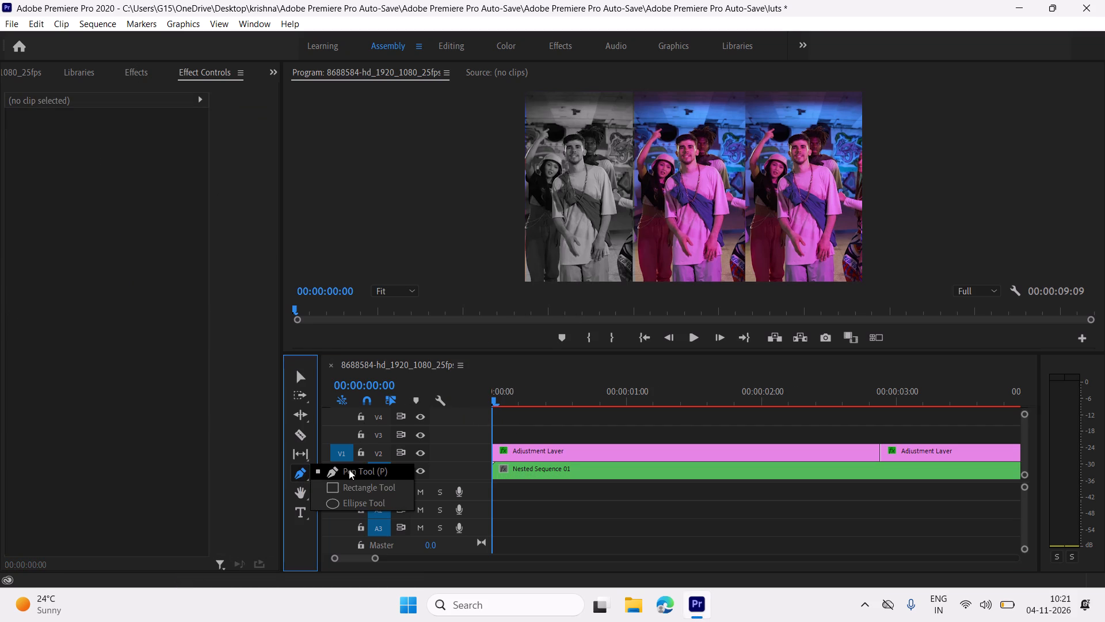
pyautogui.moveTo(349, 469); pyautogui.dragTo(351, 481)
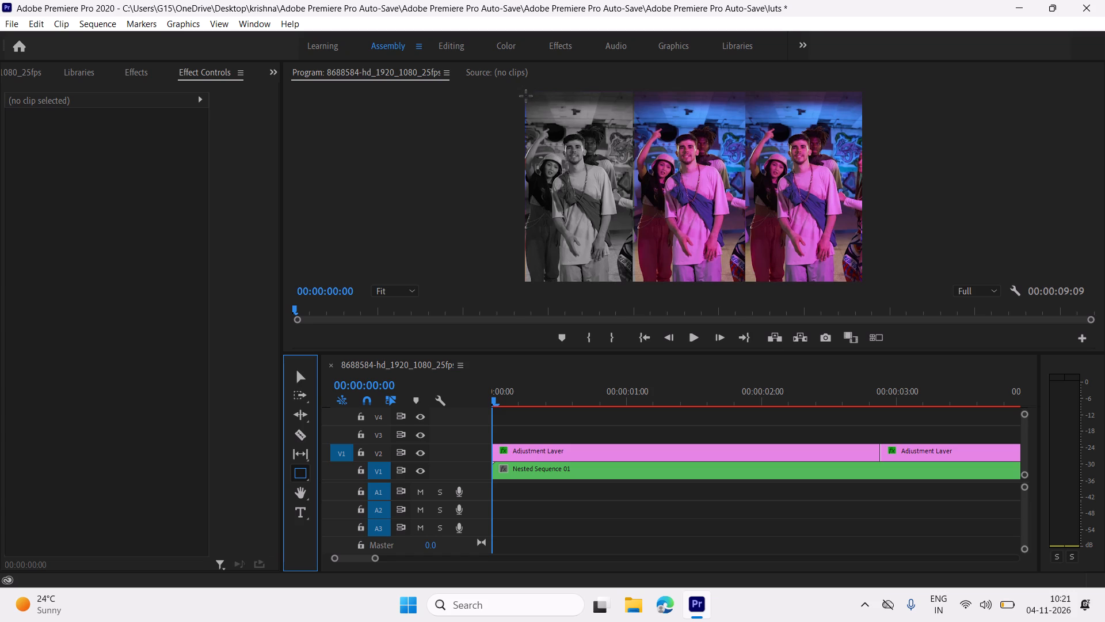
pyautogui.moveTo(526, 94); pyautogui.dragTo(691, 199)
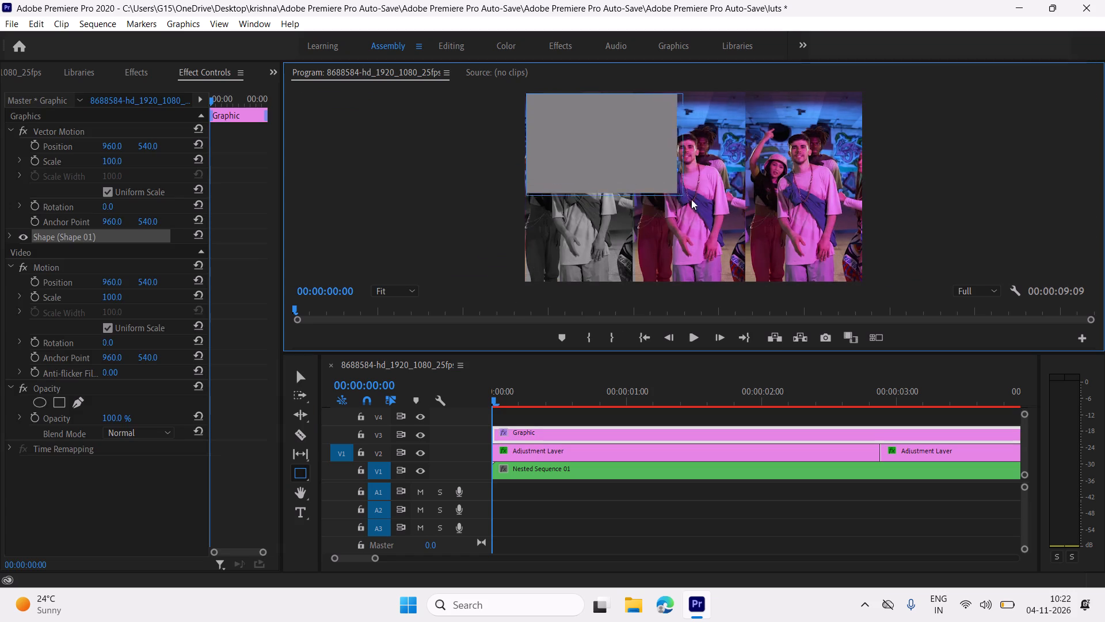
pyautogui.moveTo(691, 199); pyautogui.dragTo(864, 283)
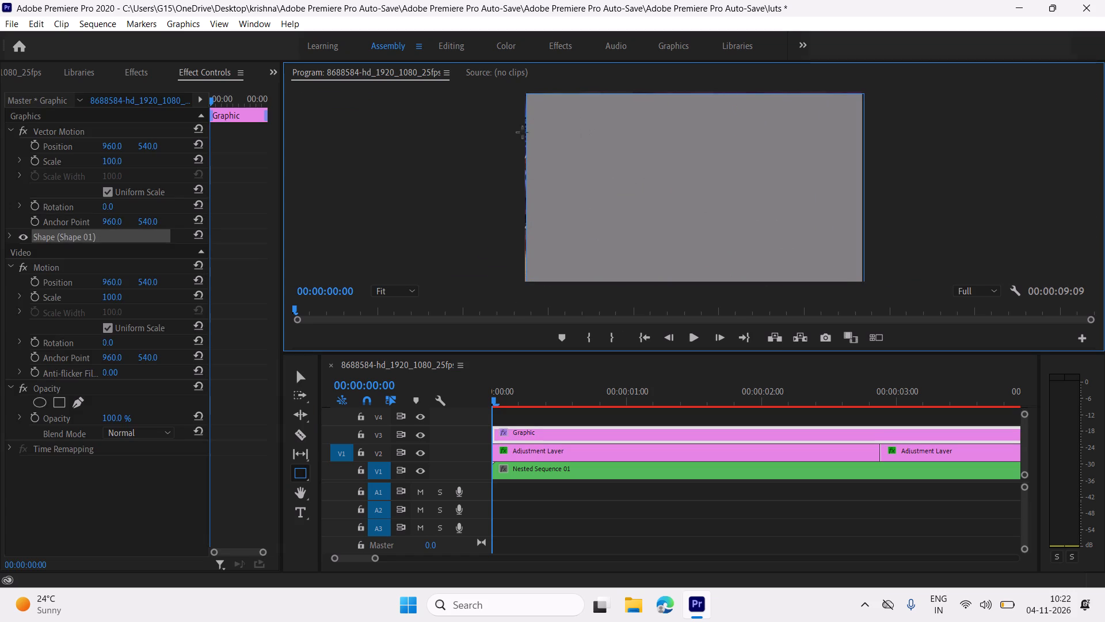
# Extend the rectangle's side and top edges slightly beyond the frame so that no footage shows around it.
pyautogui.click(302, 374)
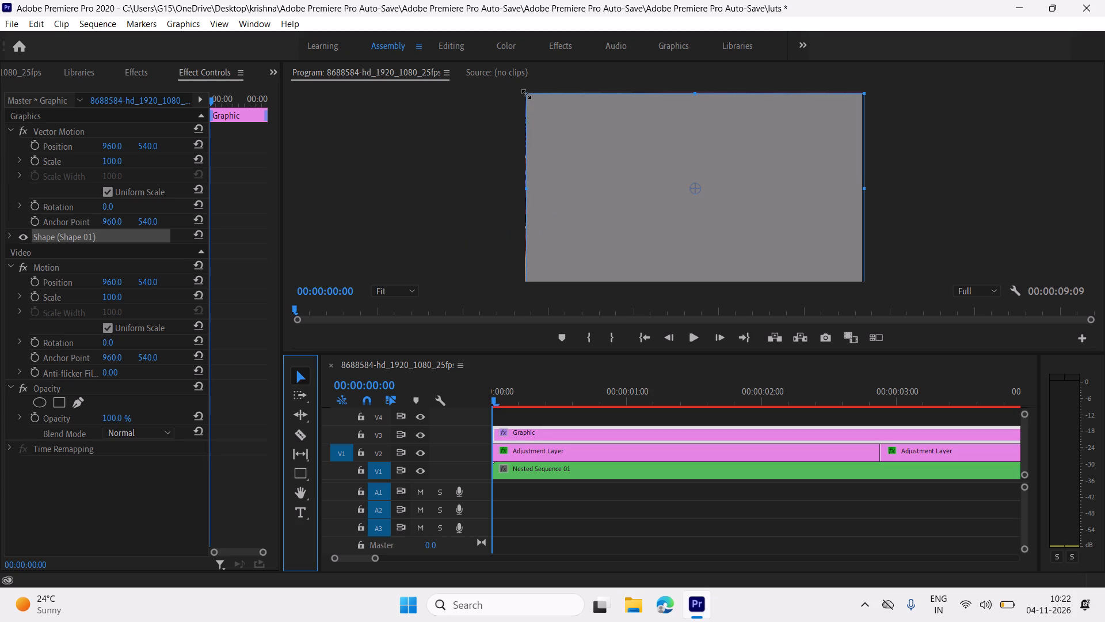
pyautogui.moveTo(522, 94); pyautogui.dragTo(528, 93)
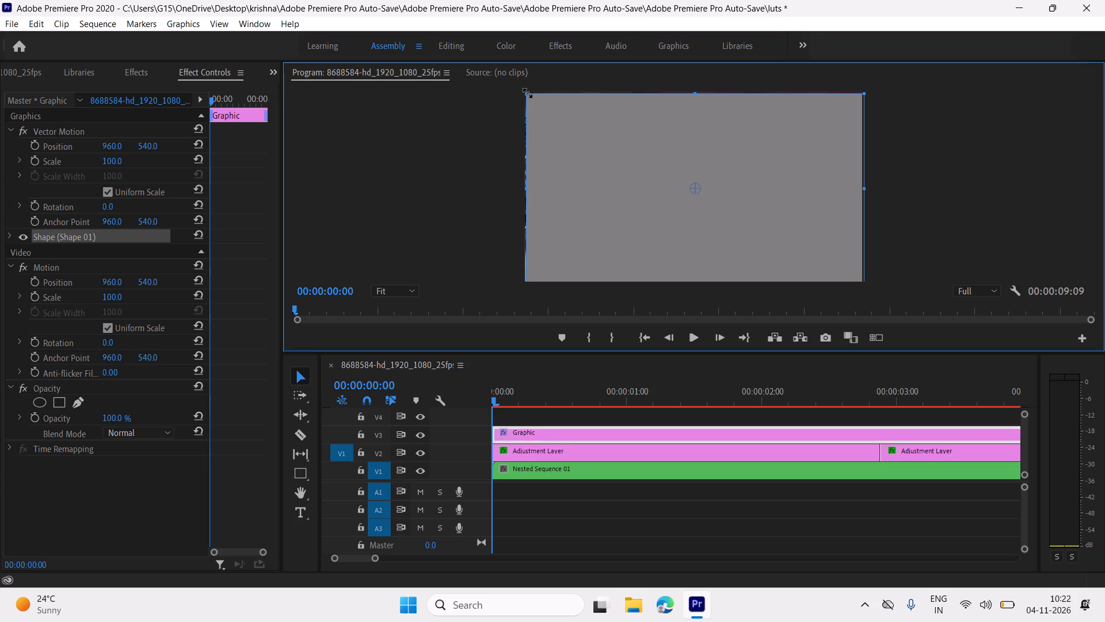
pyautogui.moveTo(528, 93); pyautogui.dragTo(517, 89)
pyautogui.moveTo(517, 89); pyautogui.dragTo(501, 88)
pyautogui.moveTo(862, 187); pyautogui.dragTo(881, 176)
pyautogui.moveTo(836, 183); pyautogui.dragTo(824, 184)
pyautogui.click(692, 92)
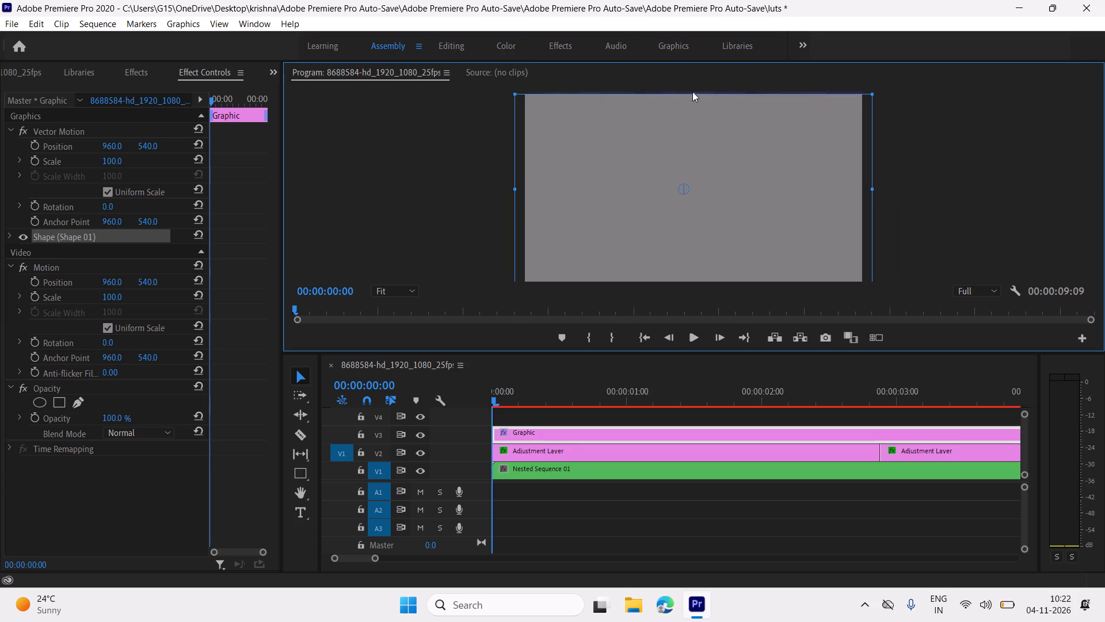
pyautogui.moveTo(691, 93); pyautogui.dragTo(688, 77)
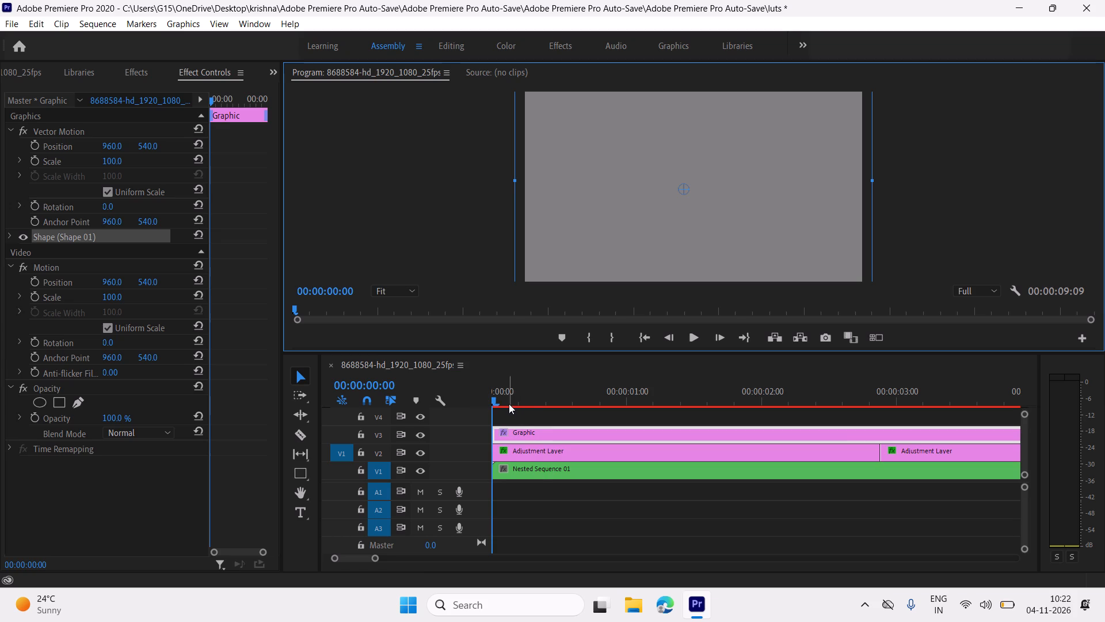
# Set the rectangle shape's fill colour to white, FFFFFF.
pyautogui.click(9, 234)
pyautogui.click(83, 297)
pyautogui.moveTo(490, 327); pyautogui.dragTo(343, 541)
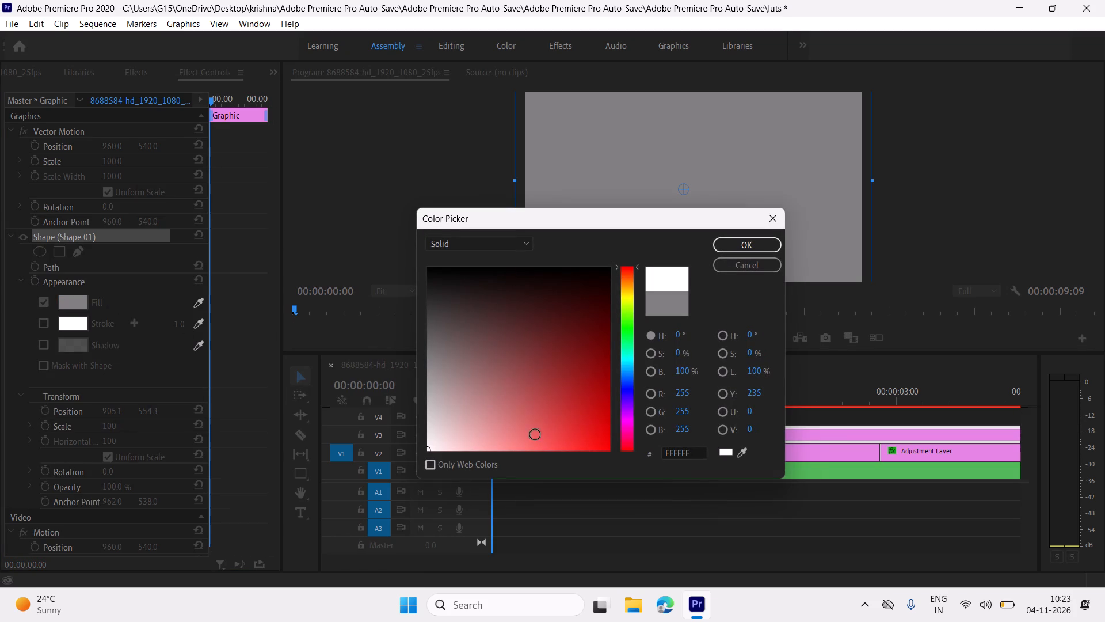
pyautogui.click(740, 243)
# Set the graphic clip's opacity blend mode to Difference.
pyautogui.scroll(-1, 108, 399)
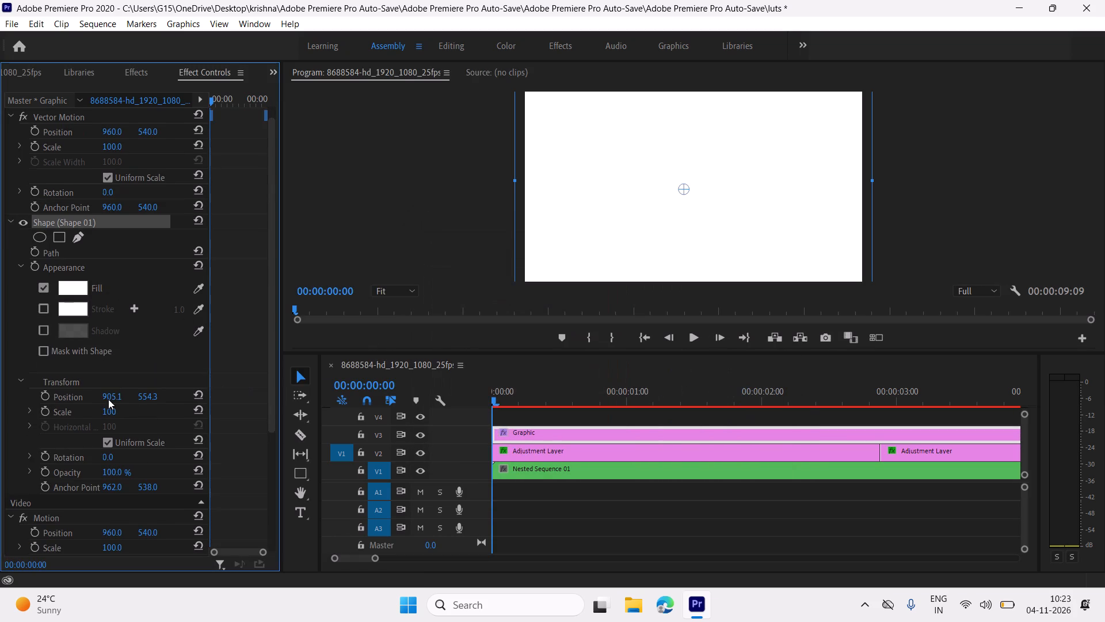
pyautogui.scroll(-8, 91, 365)
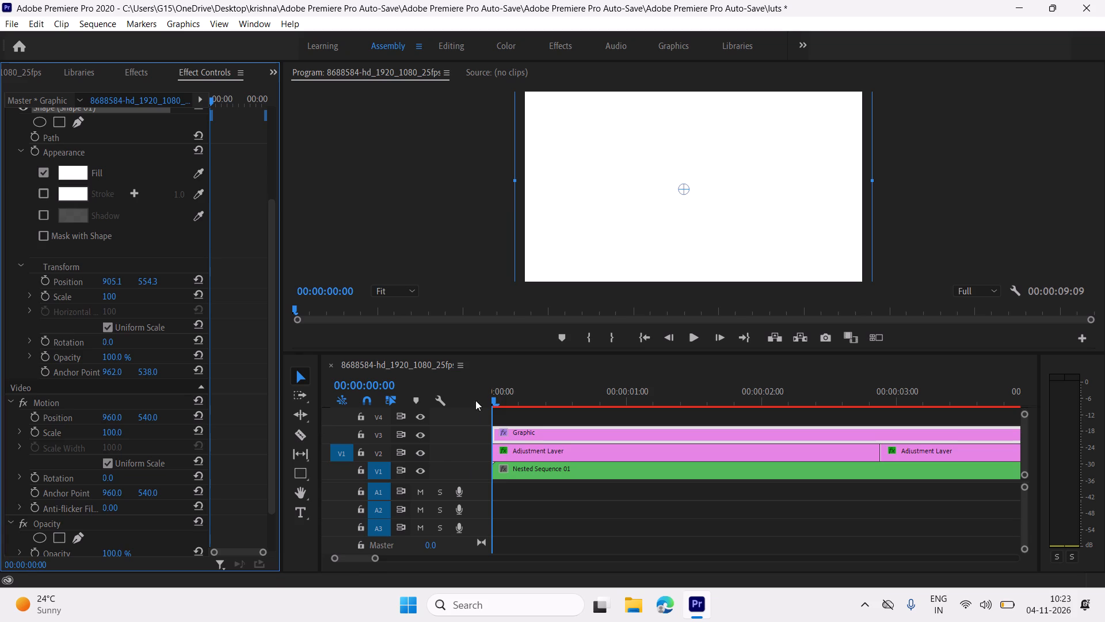
pyautogui.scroll(-9, 169, 345)
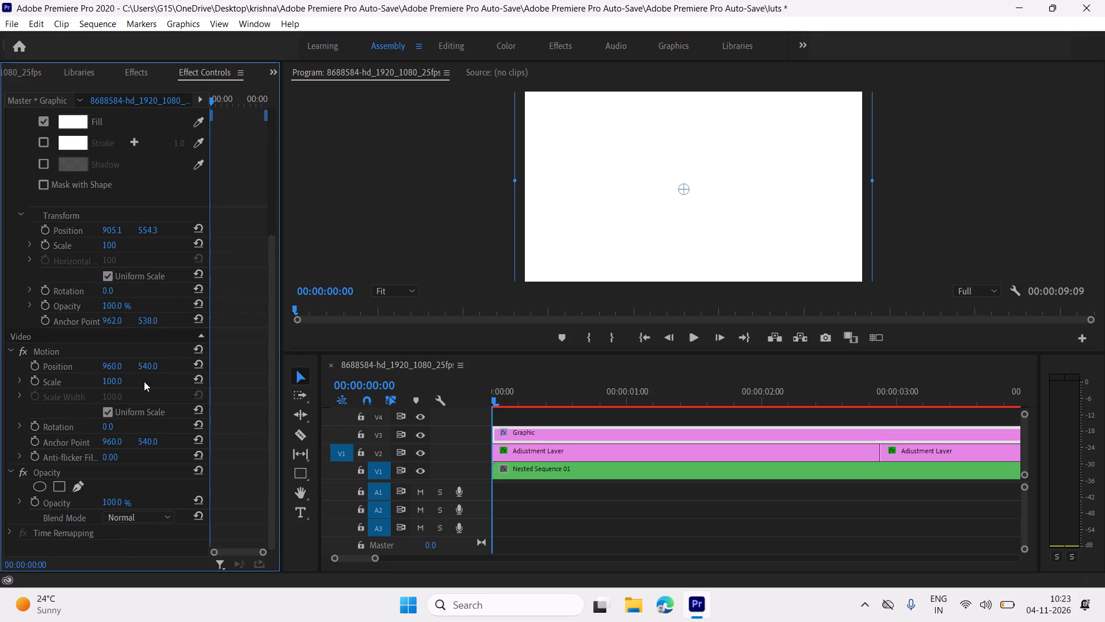
pyautogui.scroll(-3, 129, 410)
pyautogui.click(158, 521)
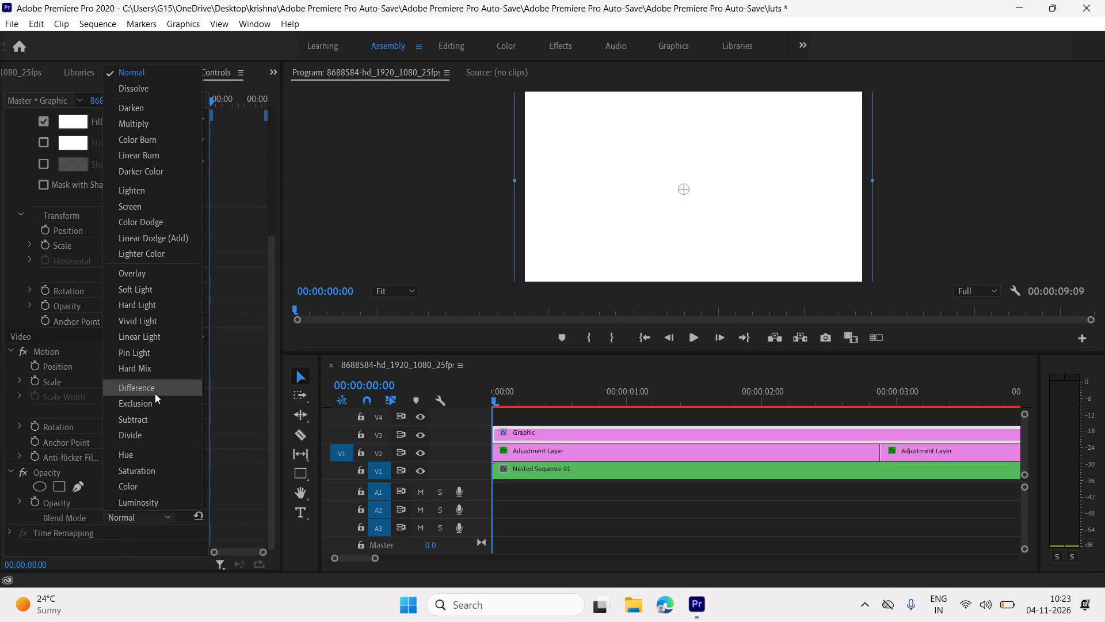
pyautogui.click(155, 393)
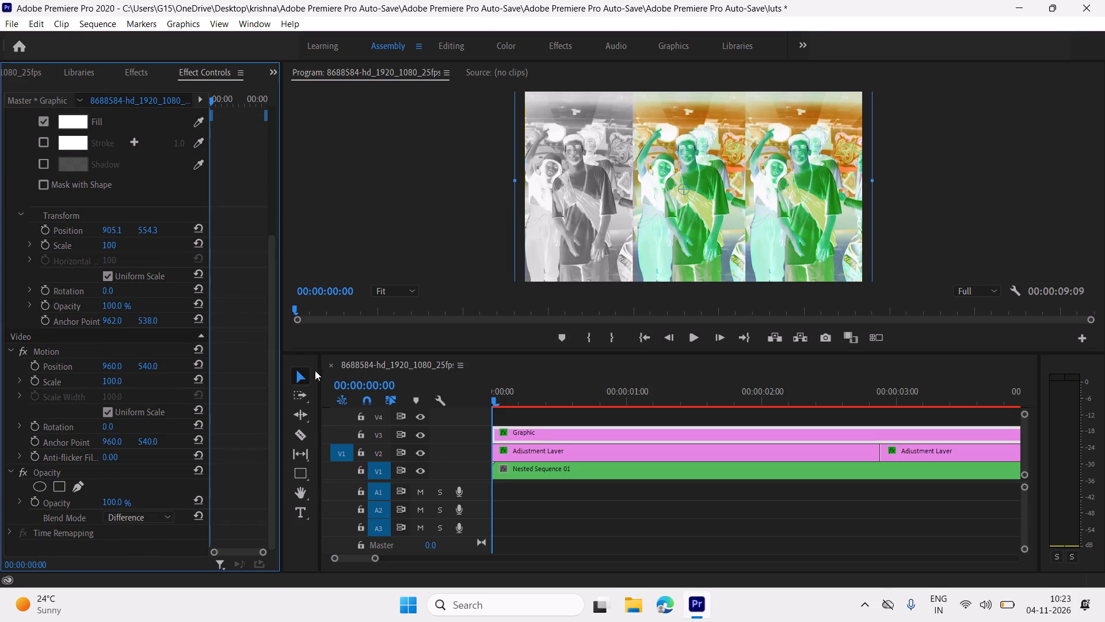
# Play the opening up to 00:00:00:09 and split the Graphic clip on V3 at that point.
pyautogui.click(304, 369)
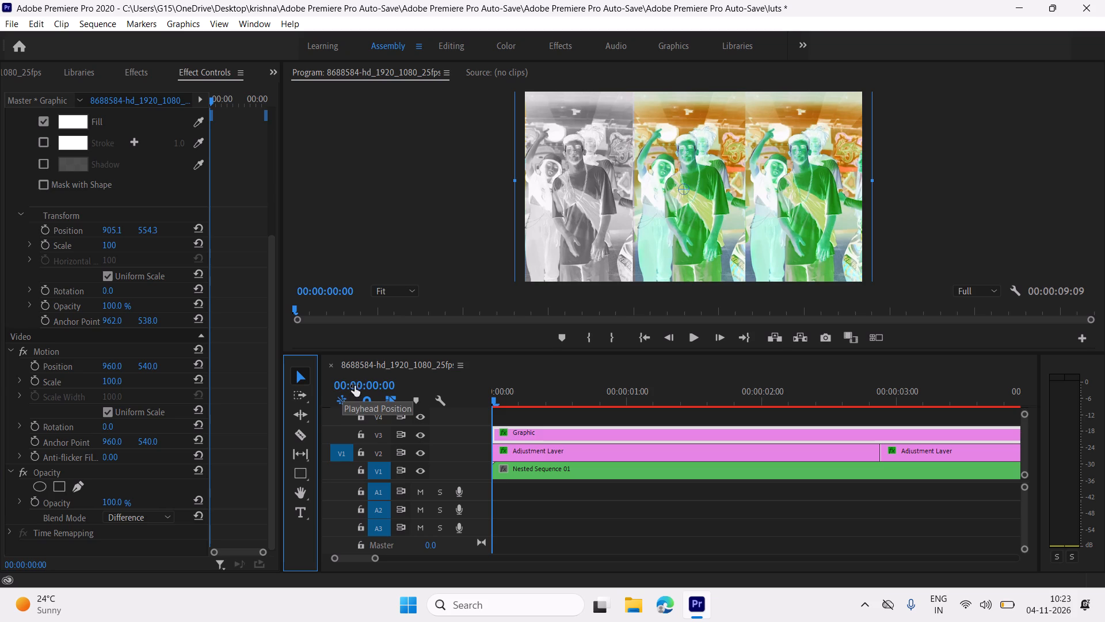
pyautogui.press('space')
pyautogui.press('space')
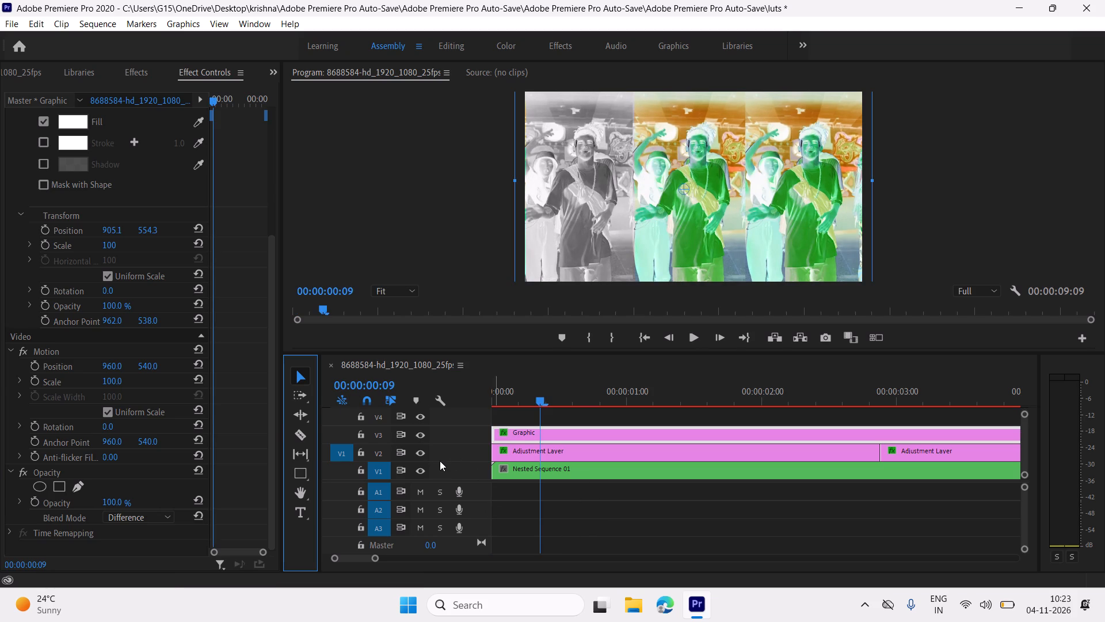
pyautogui.click(295, 437)
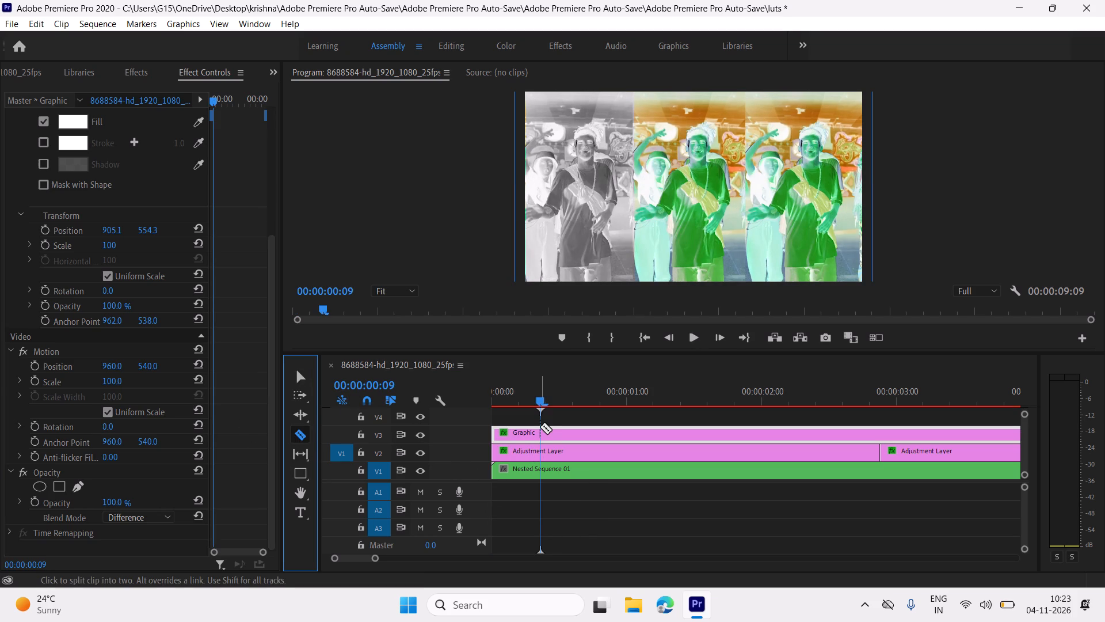
pyautogui.click(540, 427)
pyautogui.click(302, 375)
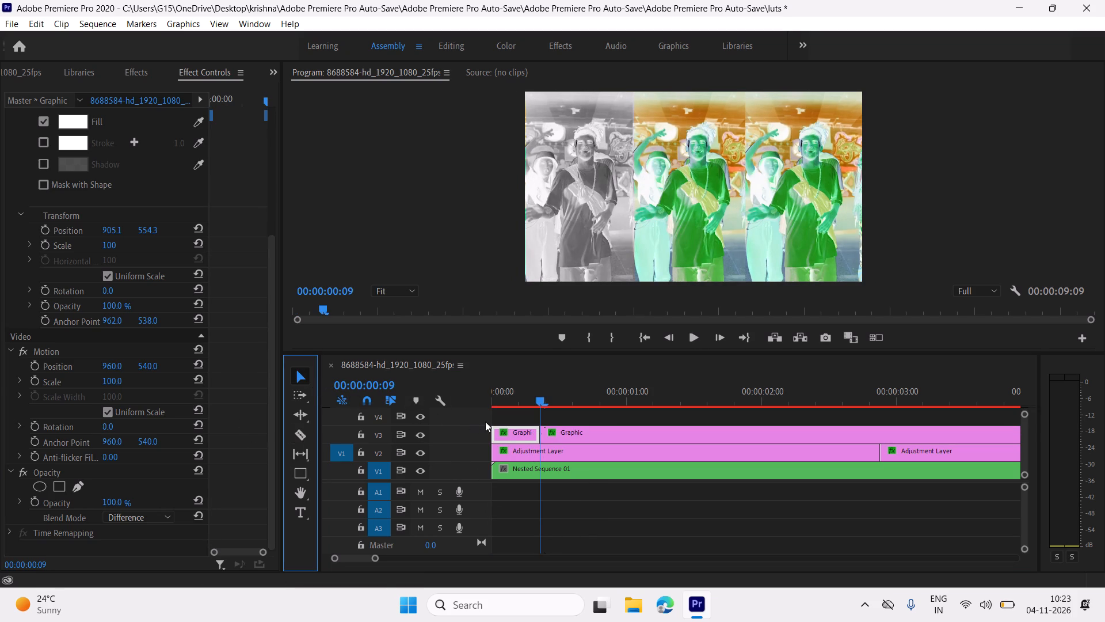
# Delete the V3 Graphic segment after 00:00:00:09 and trim the remaining opening Graphic clip to three frames.
pyautogui.click(561, 433)
pyautogui.press('Delete')
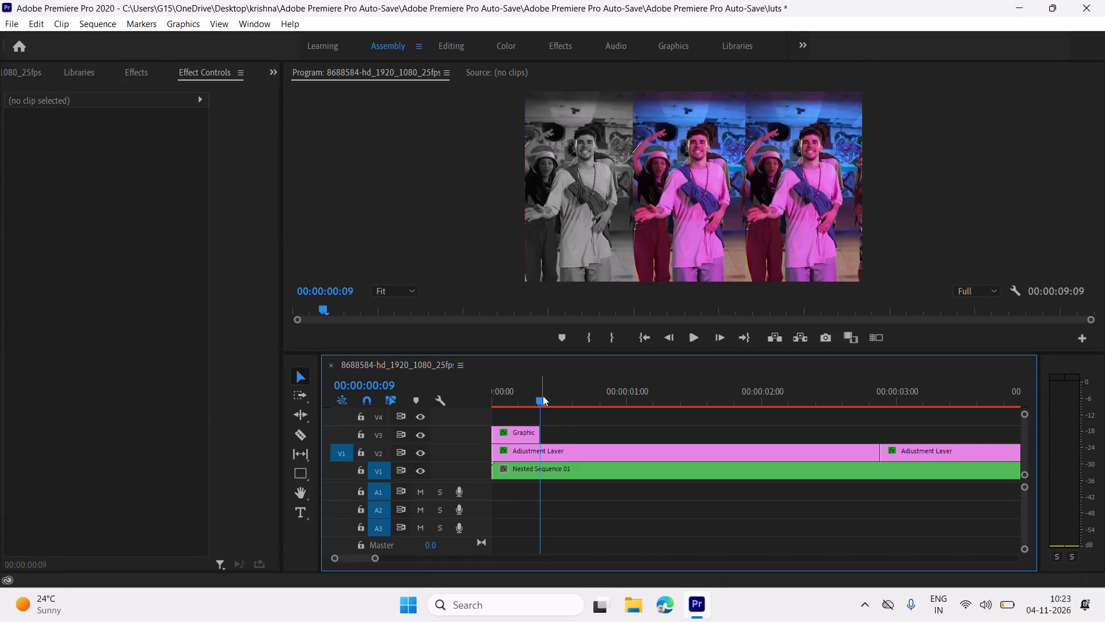
pyautogui.moveTo(538, 395); pyautogui.dragTo(463, 395)
pyautogui.moveTo(539, 434); pyautogui.dragTo(511, 434)
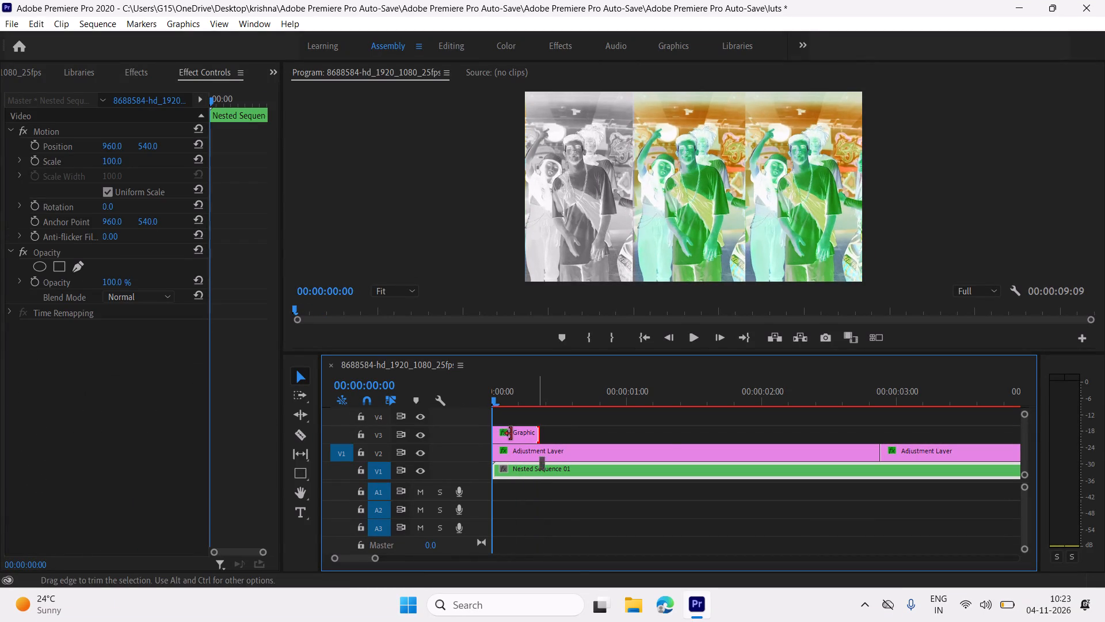
pyautogui.moveTo(511, 434); pyautogui.dragTo(504, 434)
# Duplicate the Graphic along V3 as one-frame flashes at frames 4, 6 and 8 and a two-frame flash at frame 10, and play them.
pyautogui.write('==')
pyautogui.press('=')
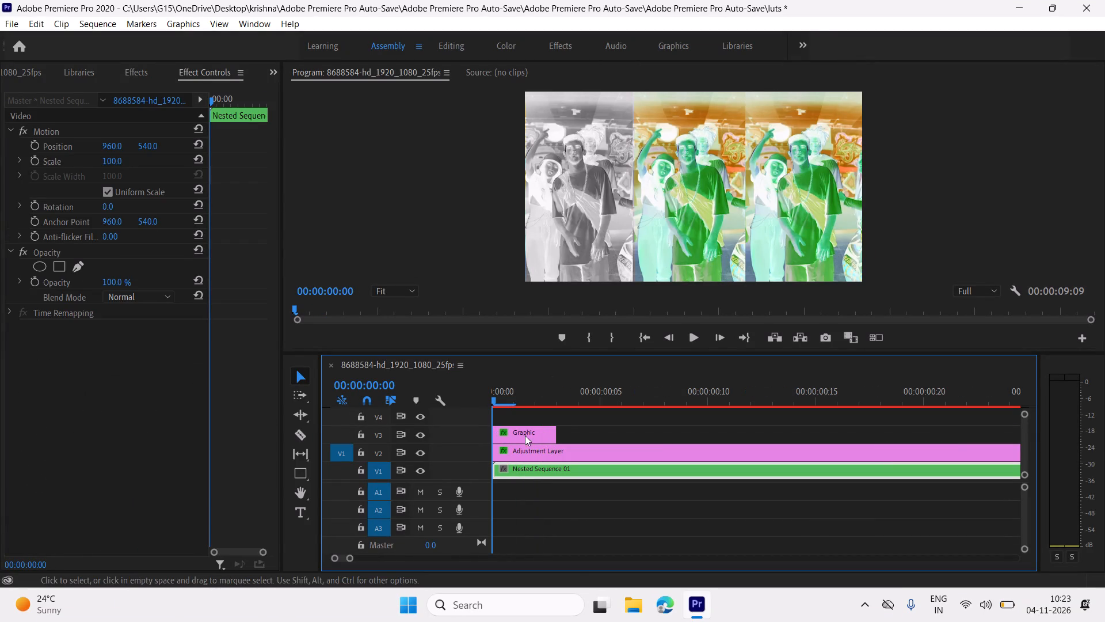
pyautogui.keyDown('alt'); pyautogui.moveTo(534, 434); pyautogui.dragTo(609, 435); pyautogui.keyUp('alt')
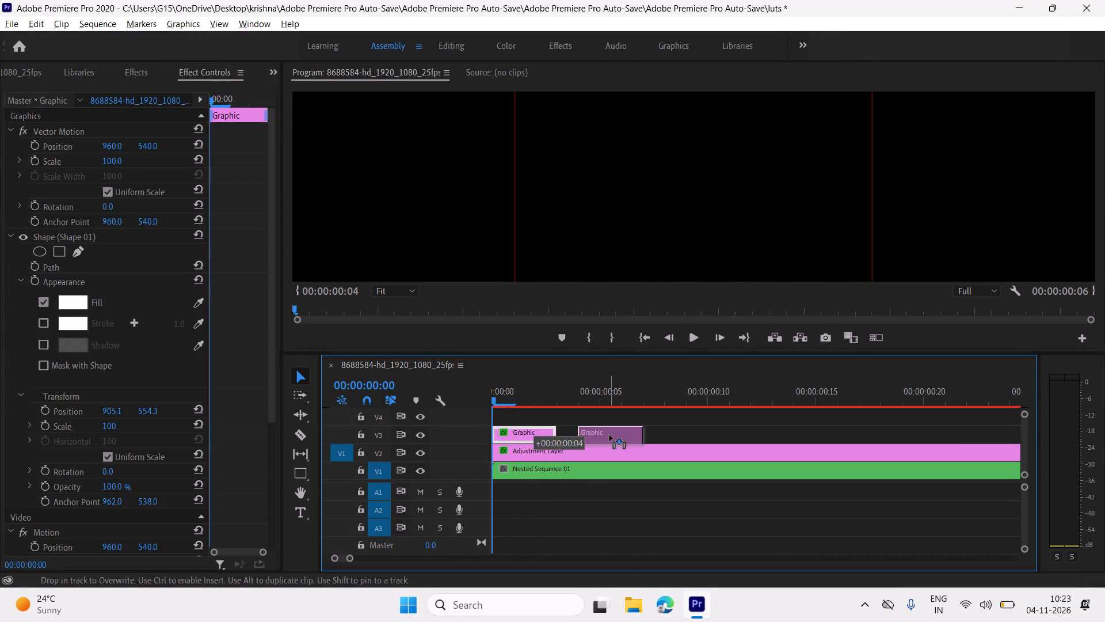
pyautogui.keyDown('alt'); pyautogui.moveTo(609, 435); pyautogui.dragTo(609, 435); pyautogui.keyUp('alt')
pyautogui.moveTo(637, 435); pyautogui.dragTo(592, 431)
pyautogui.keyDown('alt'); pyautogui.moveTo(591, 434); pyautogui.dragTo(629, 439); pyautogui.keyUp('alt')
pyautogui.keyDown('alt'); pyautogui.moveTo(634, 434); pyautogui.dragTo(670, 433); pyautogui.keyUp('alt')
pyautogui.keyDown('alt'); pyautogui.moveTo(679, 434); pyautogui.dragTo(716, 437); pyautogui.keyUp('alt')
pyautogui.moveTo(730, 435); pyautogui.dragTo(744, 436)
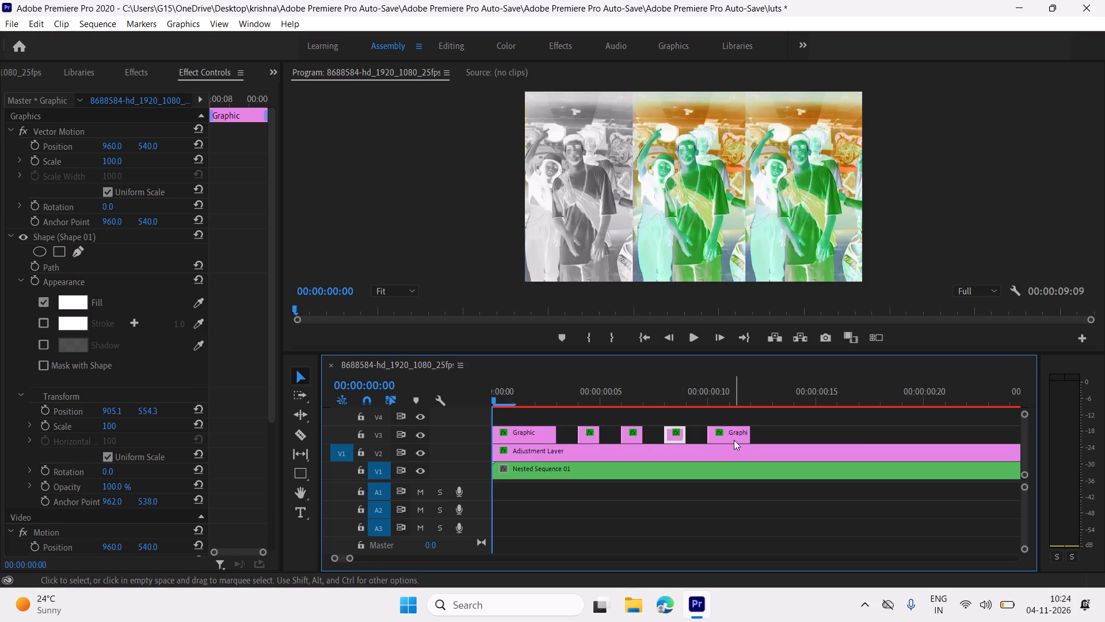
pyautogui.press('-')
pyautogui.write('-')
pyautogui.press('space')
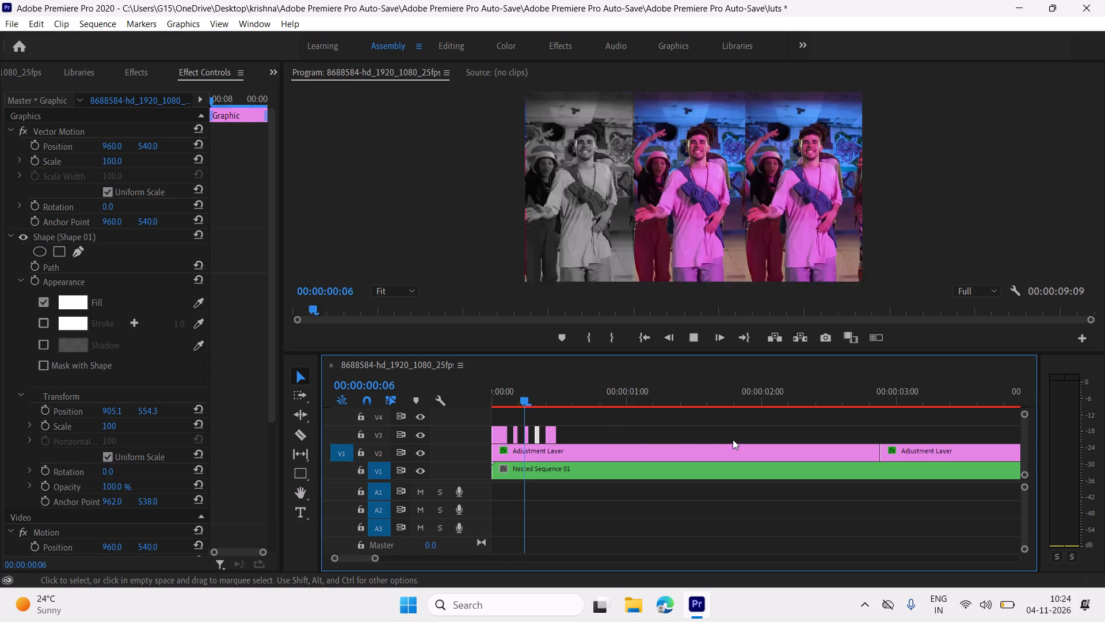
pyautogui.press('space')
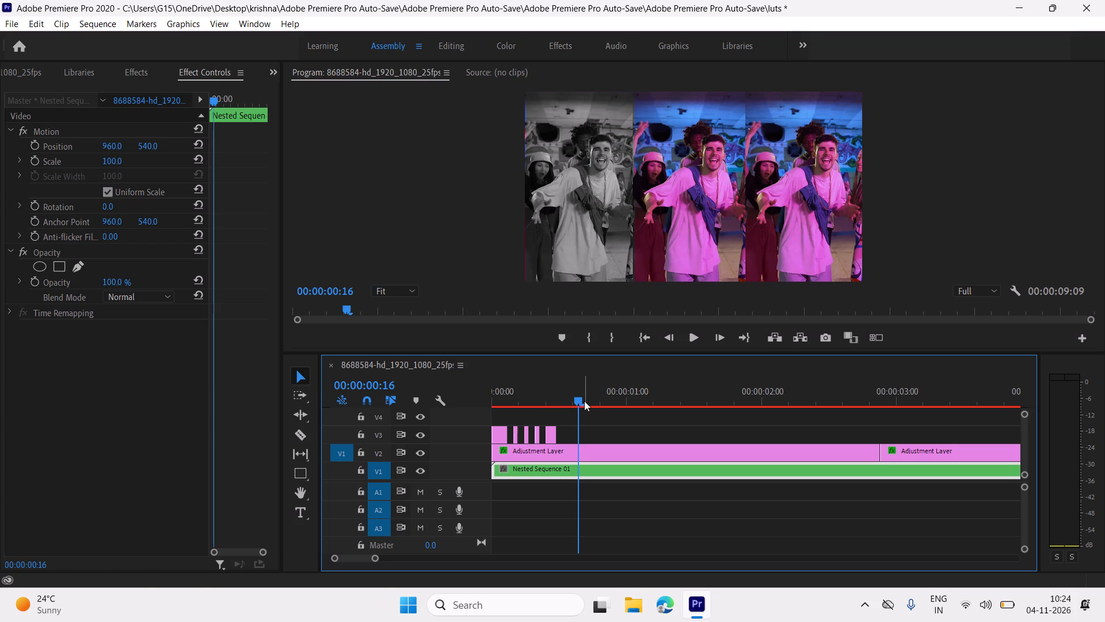
# Duplicate the whole group of five opening Graphic flashes along V3 to about 00:00:01:03 and play that section.
pyautogui.moveTo(608, 422); pyautogui.dragTo(497, 433)
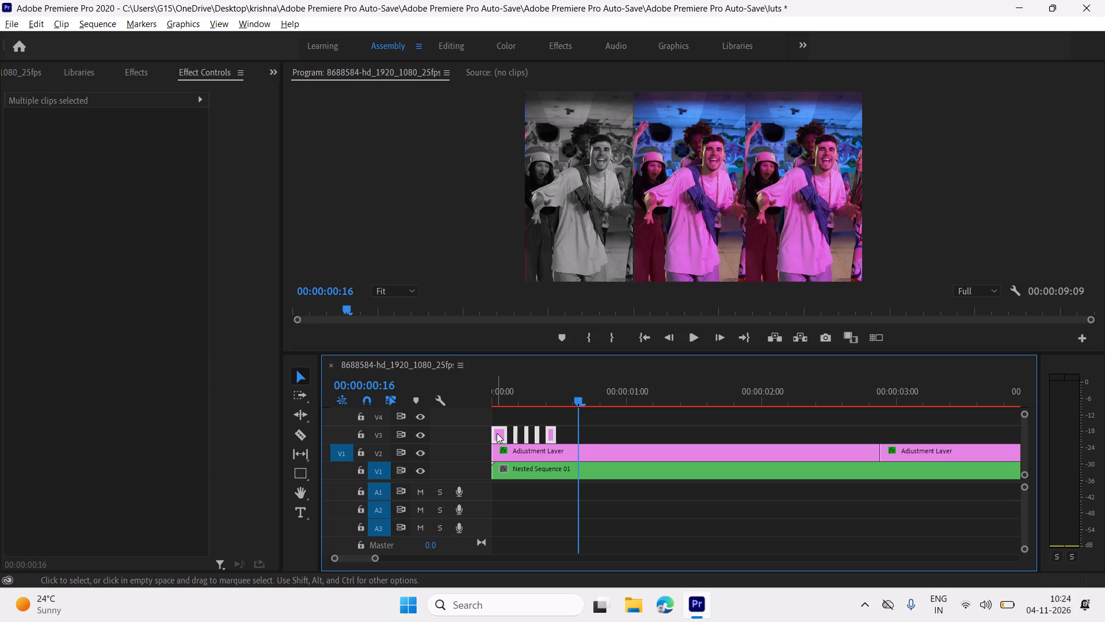
pyautogui.keyDown('alt'); pyautogui.moveTo(497, 433); pyautogui.dragTo(646, 437); pyautogui.keyUp('alt')
pyautogui.press('space')
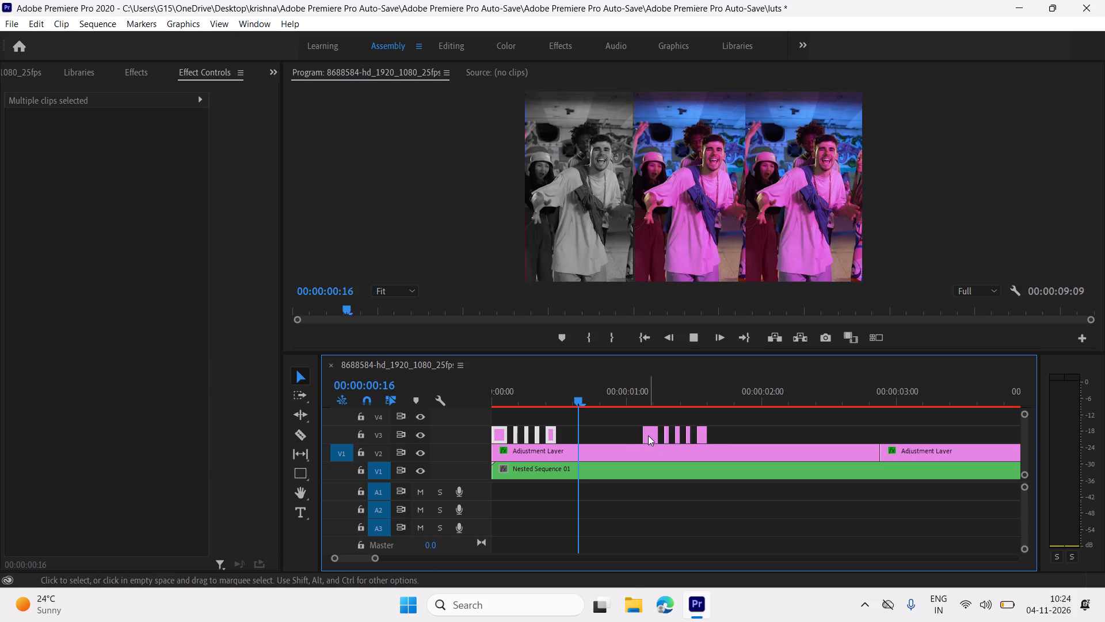
pyautogui.press('space')
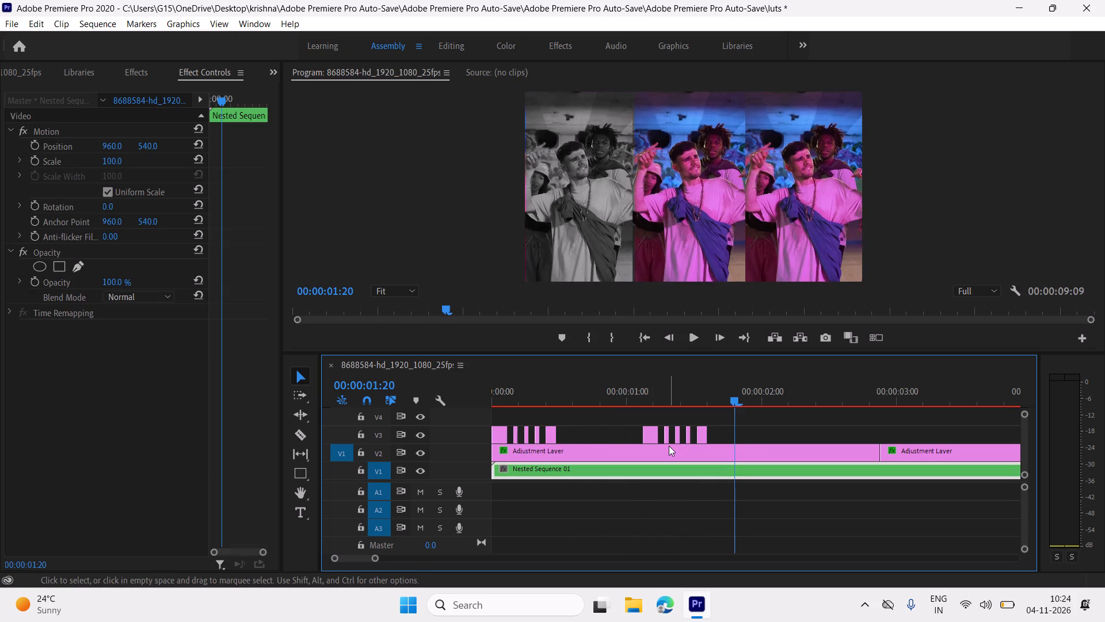
# Move the copied flash group to the start of the second Adjustment Layer and duplicate it at the start of the third.
pyautogui.press('-')
pyautogui.press('-')
pyautogui.moveTo(576, 428); pyautogui.dragTo(529, 434)
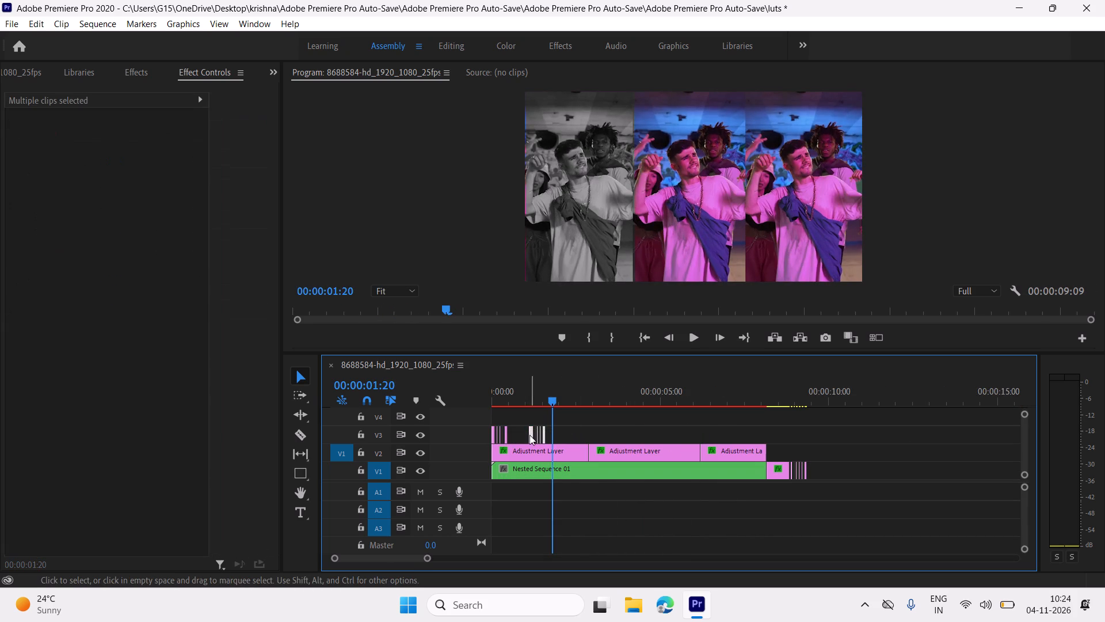
pyautogui.moveTo(531, 437); pyautogui.dragTo(589, 435)
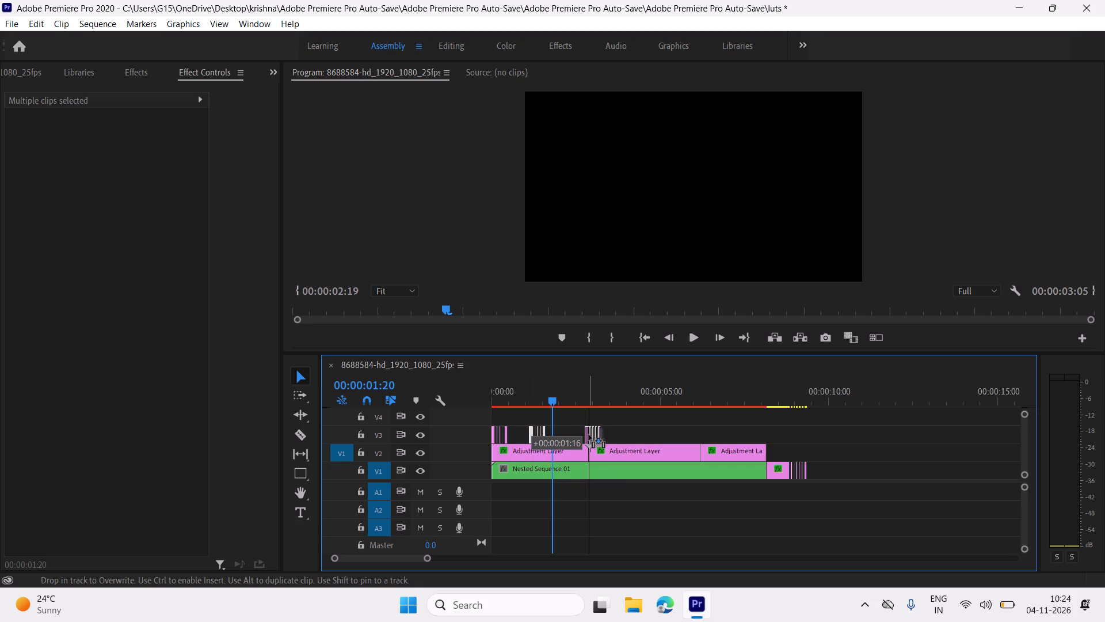
pyautogui.moveTo(589, 435); pyautogui.dragTo(590, 435)
pyautogui.keyDown('alt'); pyautogui.moveTo(590, 438); pyautogui.dragTo(591, 438); pyautogui.keyUp('alt')
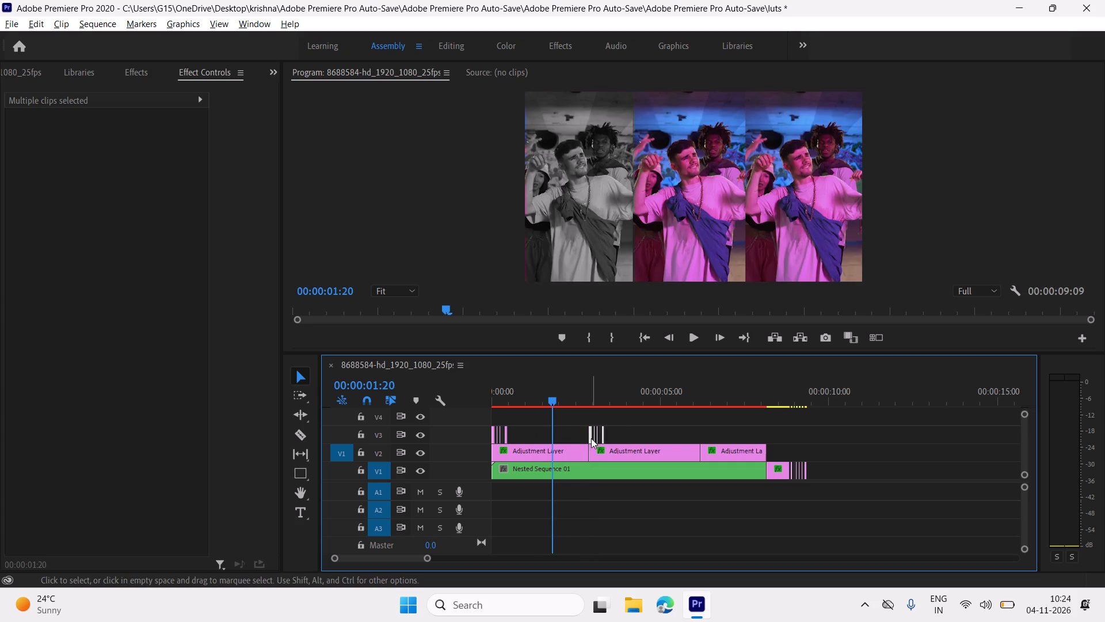
pyautogui.keyDown('alt'); pyautogui.moveTo(591, 438); pyautogui.dragTo(702, 436); pyautogui.keyUp('alt')
# Play the whole sequence, including in an enlarged program view from the start, to review the inversion flashes.
pyautogui.press('space')
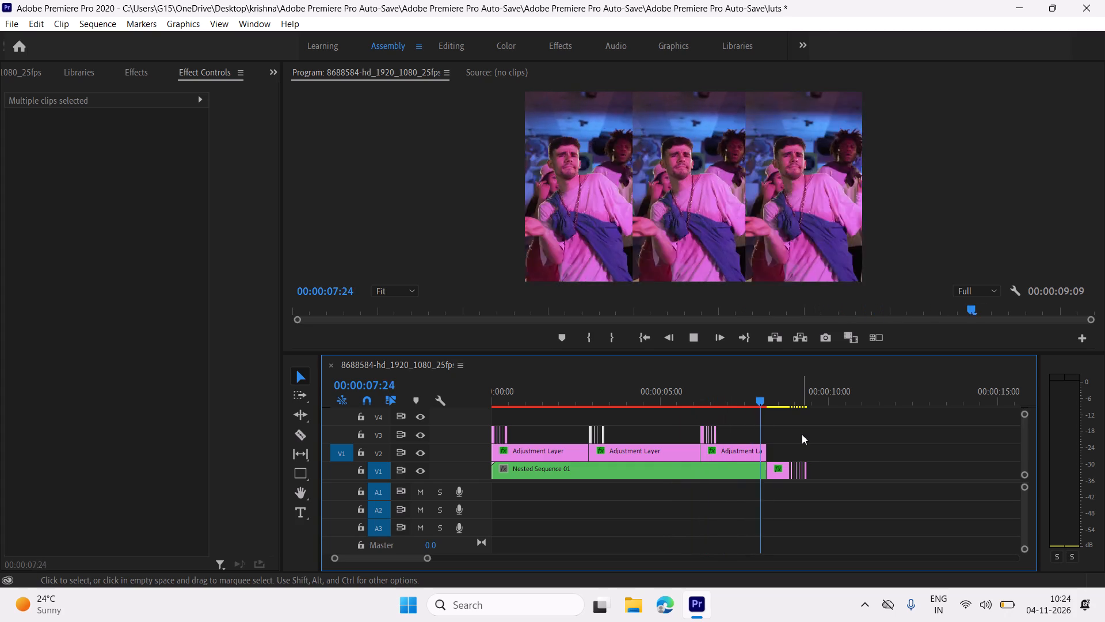
pyautogui.press('space')
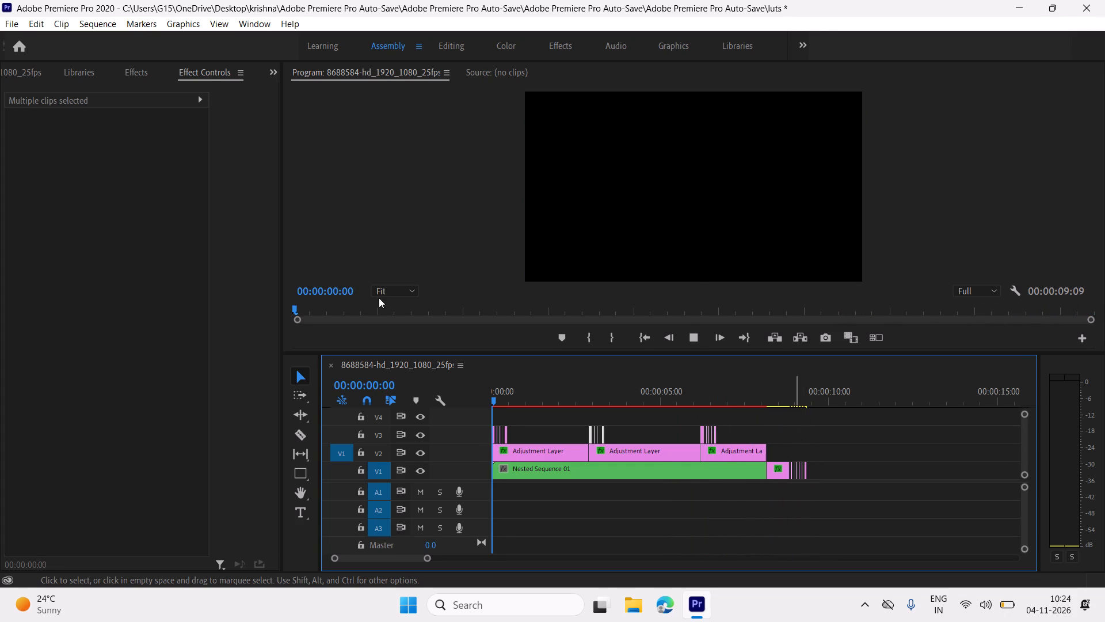
pyautogui.click(258, 218)
pyautogui.click(344, 224)
pyautogui.press('`')
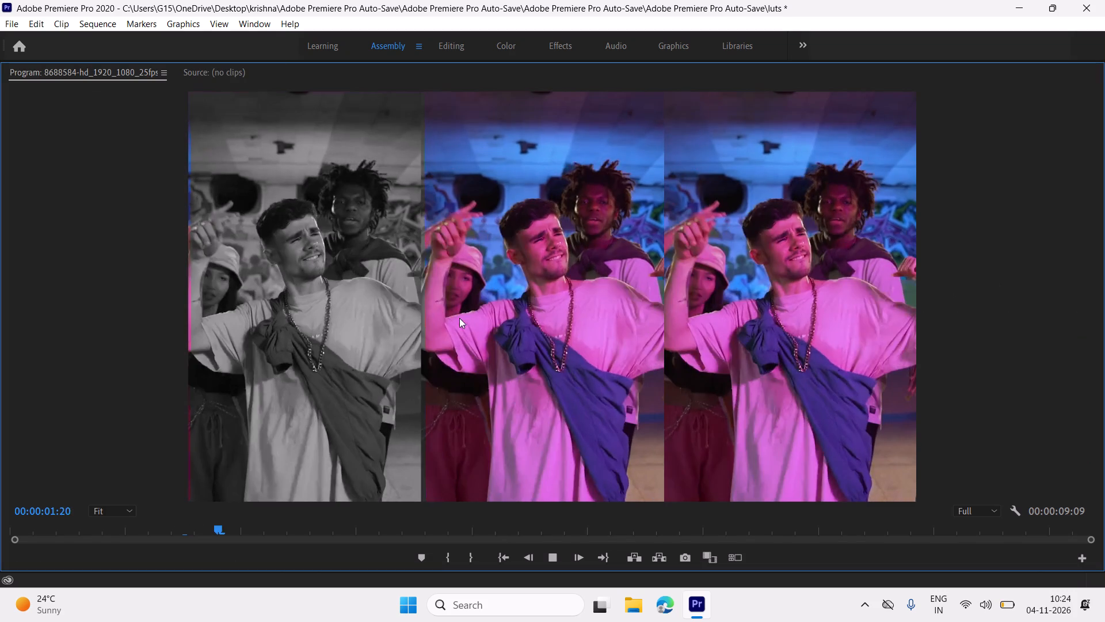
pyautogui.press('space')
pyautogui.moveTo(298, 525); pyautogui.dragTo(0, 555)
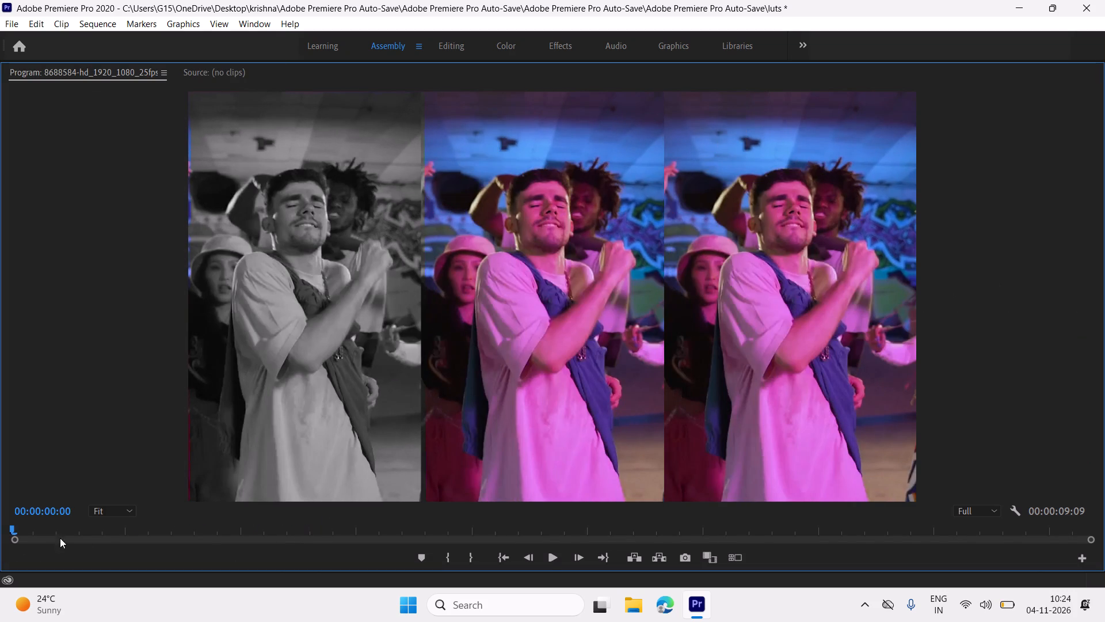
pyautogui.press('space')
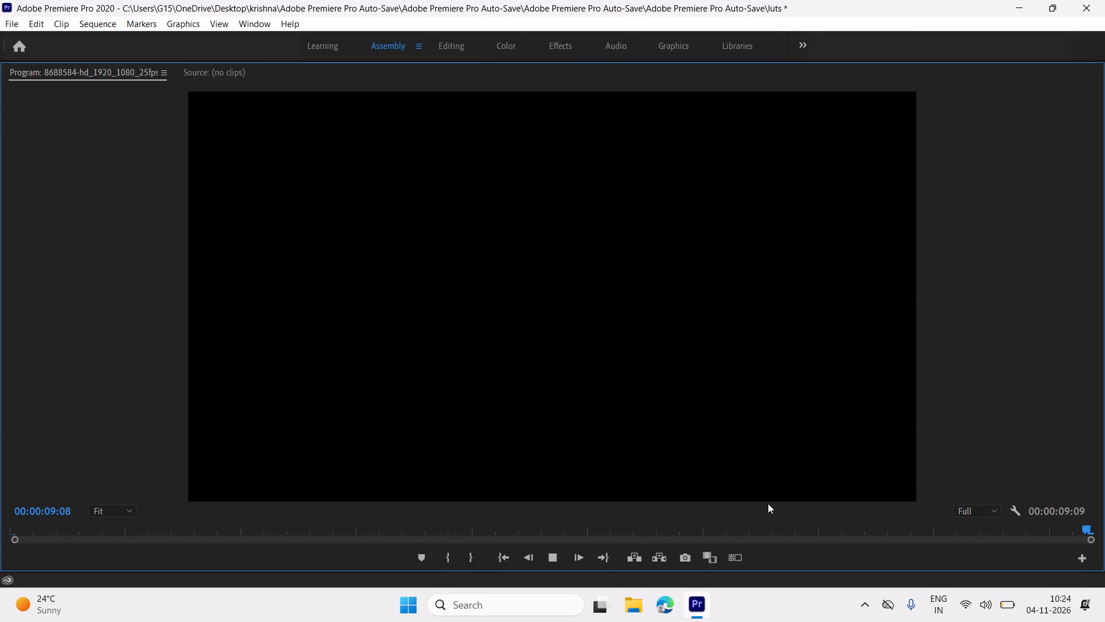
pyautogui.press('`')
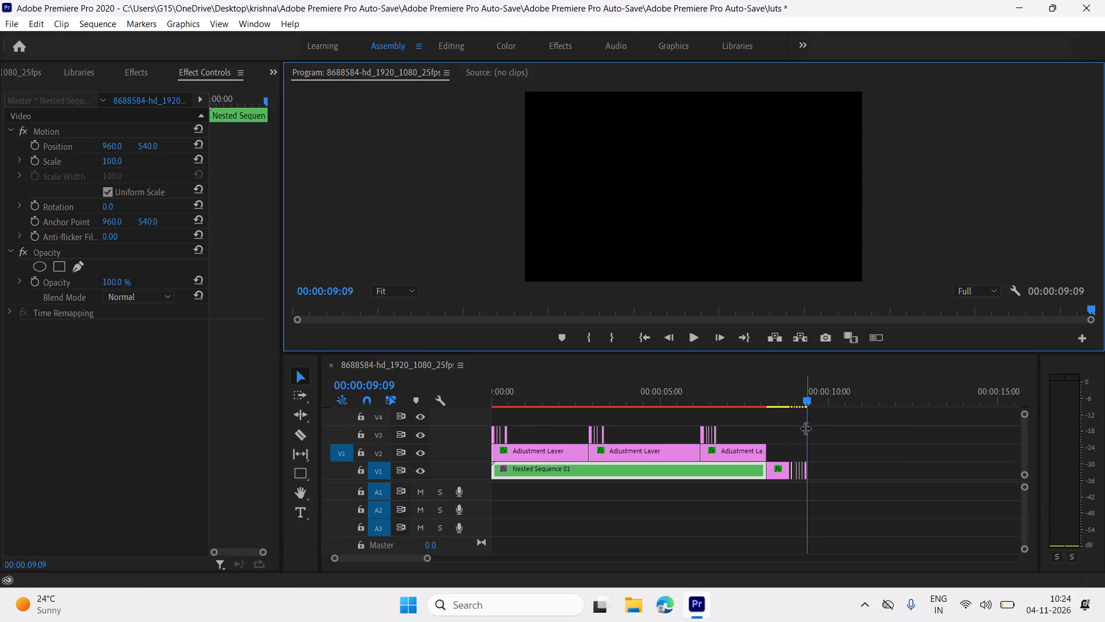
pyautogui.press('space')
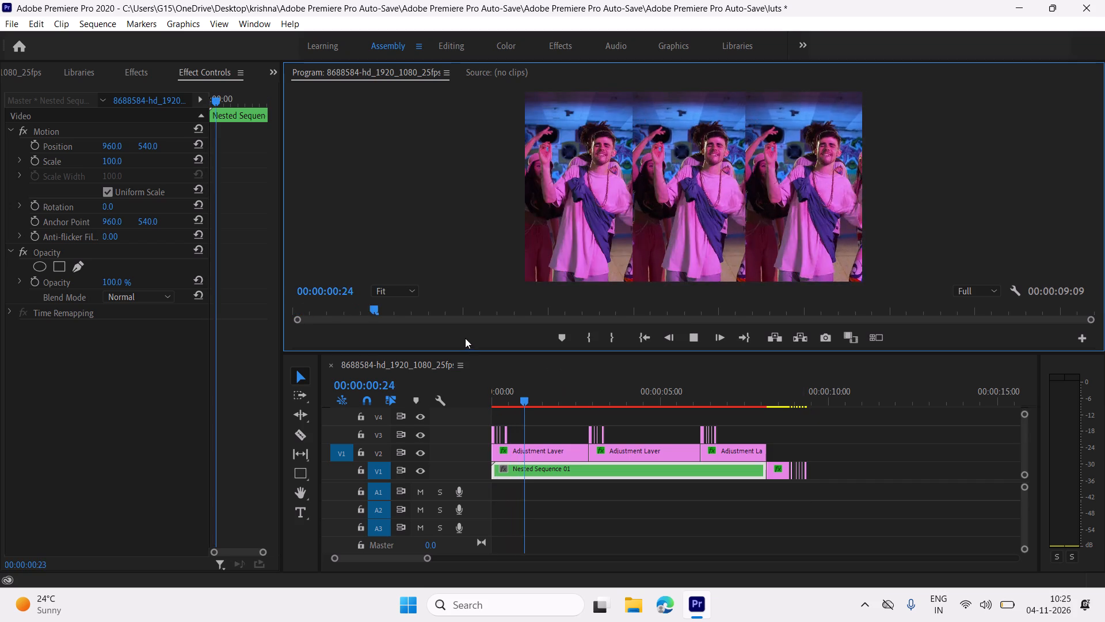
pyautogui.press('space')
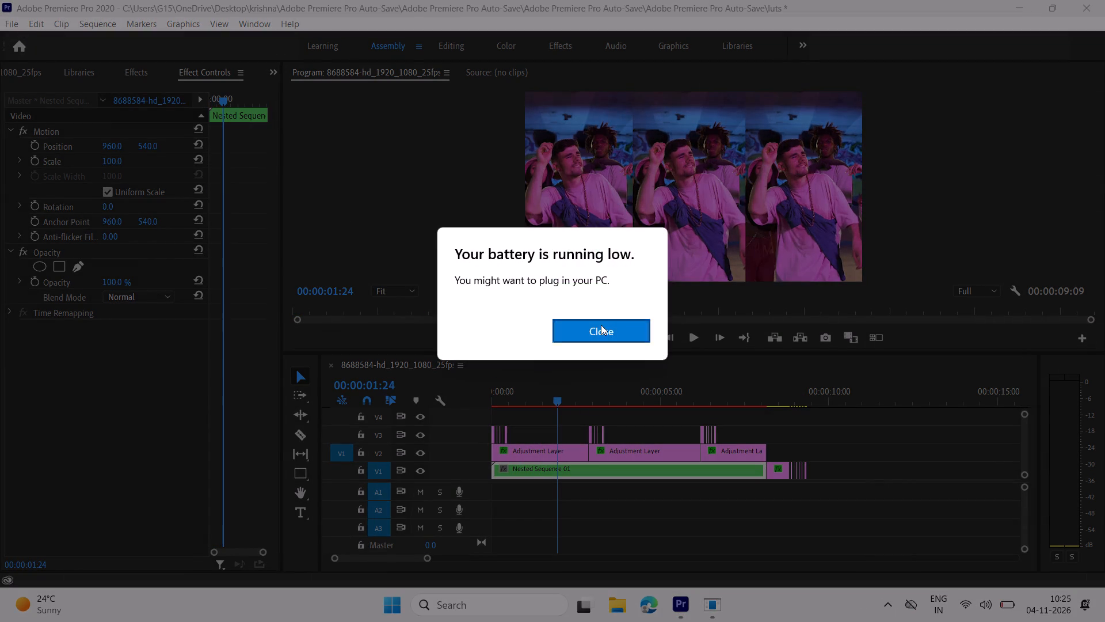
pyautogui.click(601, 325)
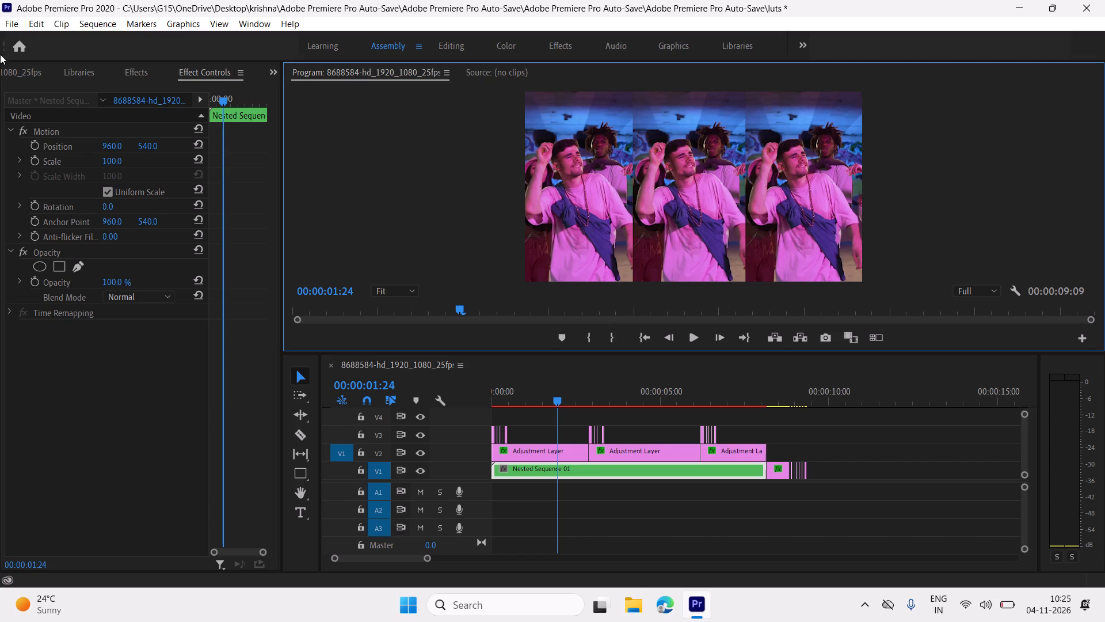
# Save the project.
pyautogui.click(16, 26)
pyautogui.click(5, 24)
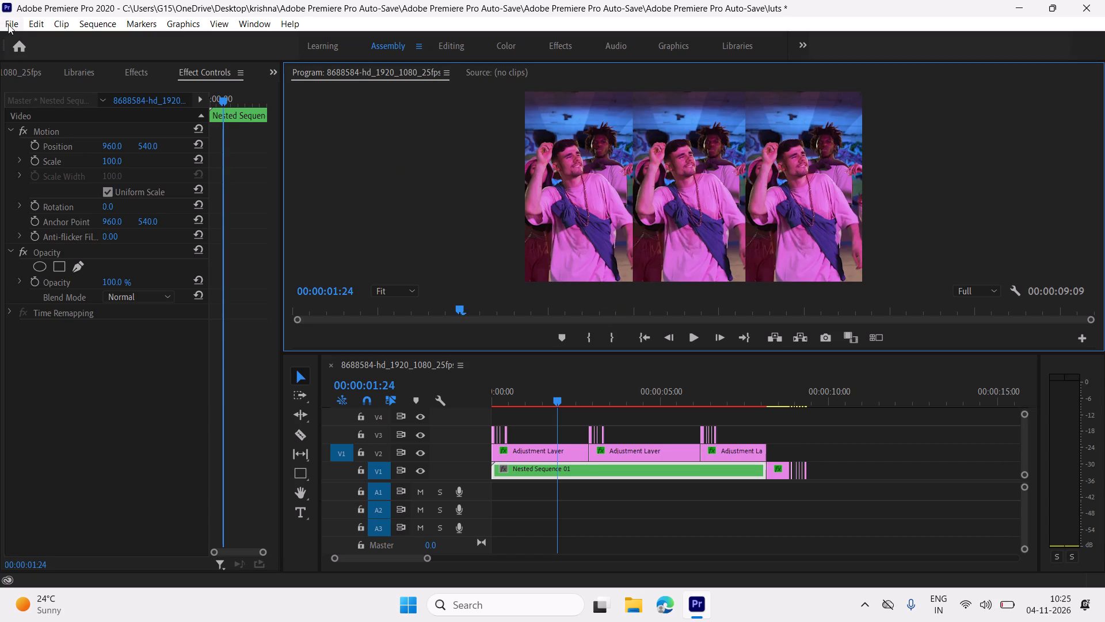
pyautogui.click(14, 23)
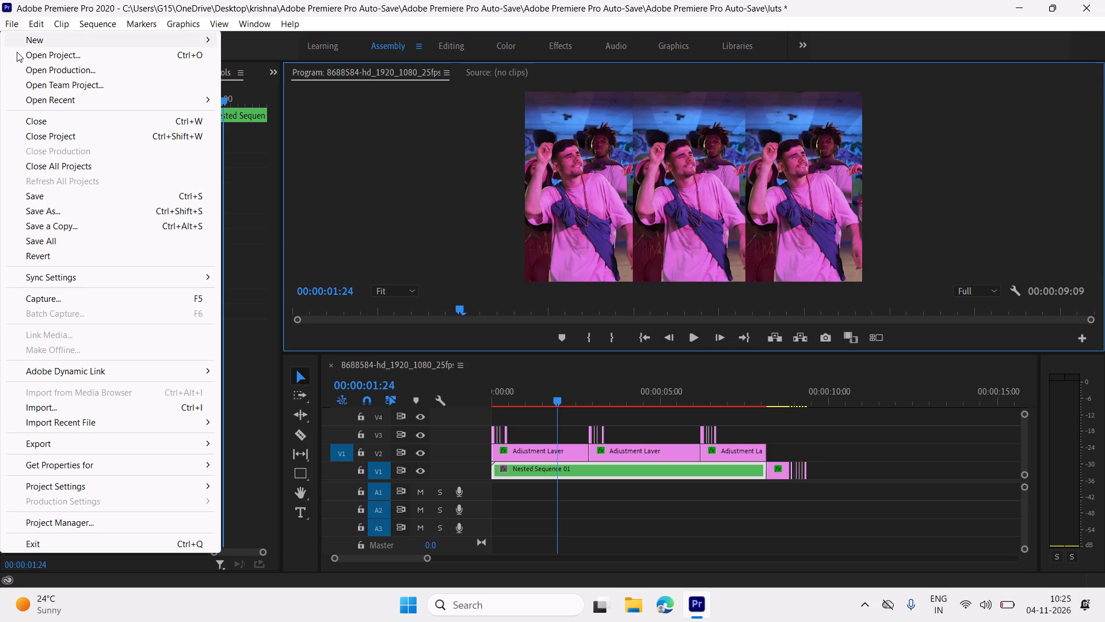
pyautogui.click(64, 190)
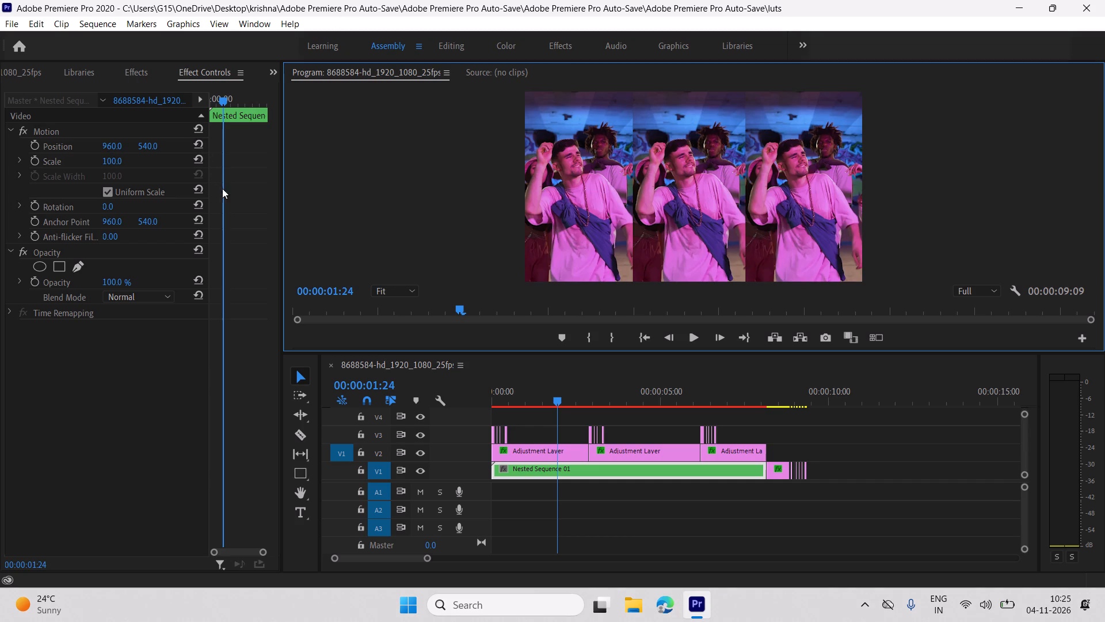
# Export the sequence as H.264 with the Match Source - High bitrate preset to 8688584-hd_1920_1080_25fps.mp4.
pyautogui.click(13, 18)
pyautogui.click(81, 438)
pyautogui.click(247, 437)
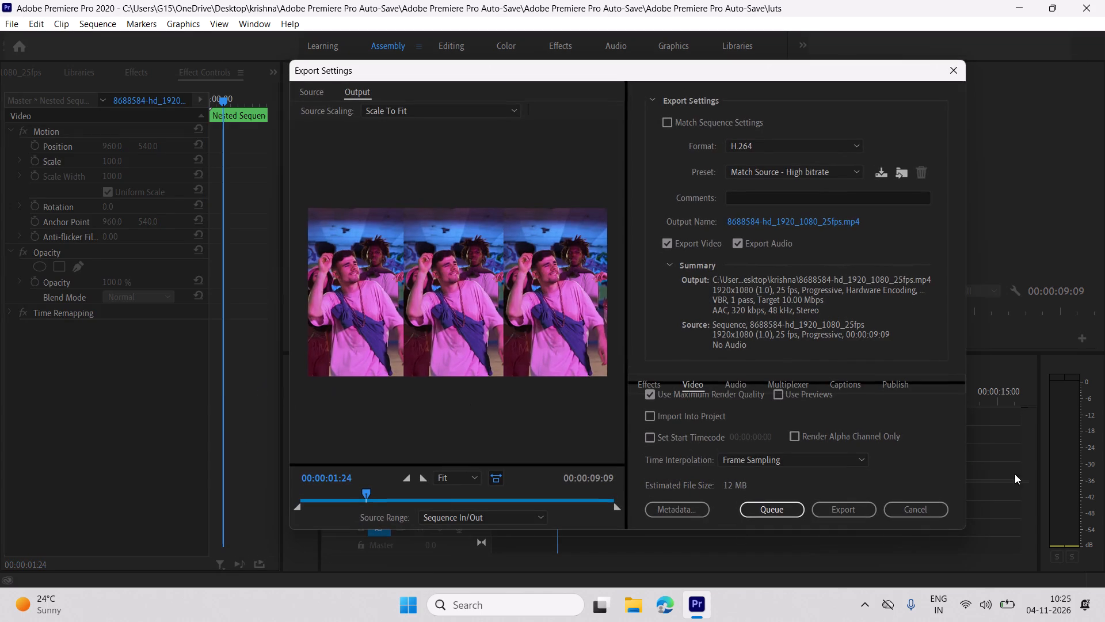
pyautogui.click(870, 510)
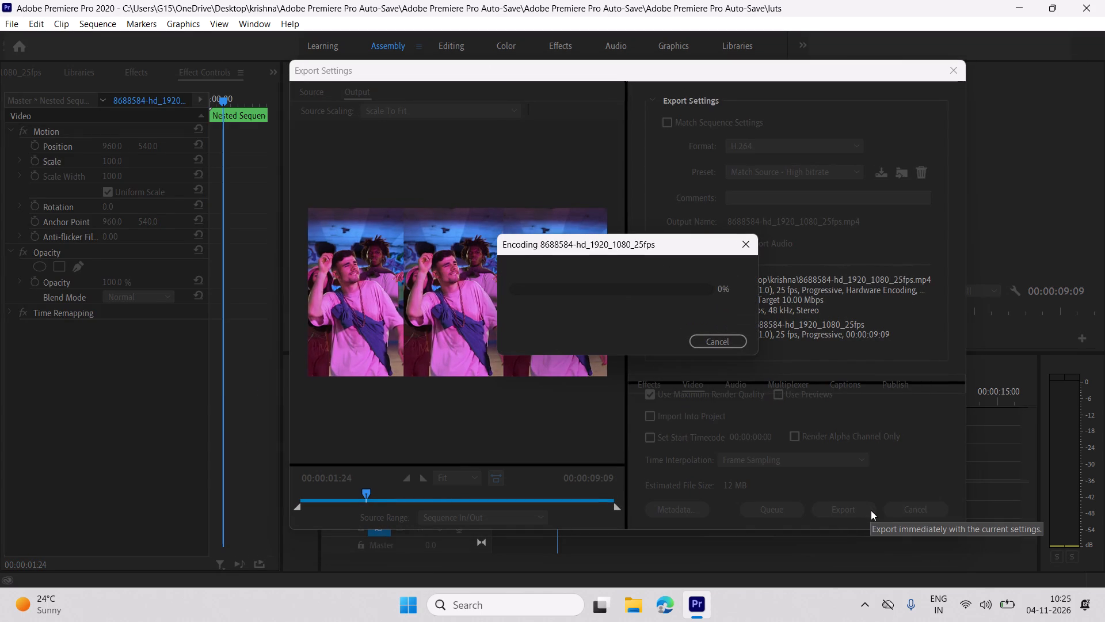
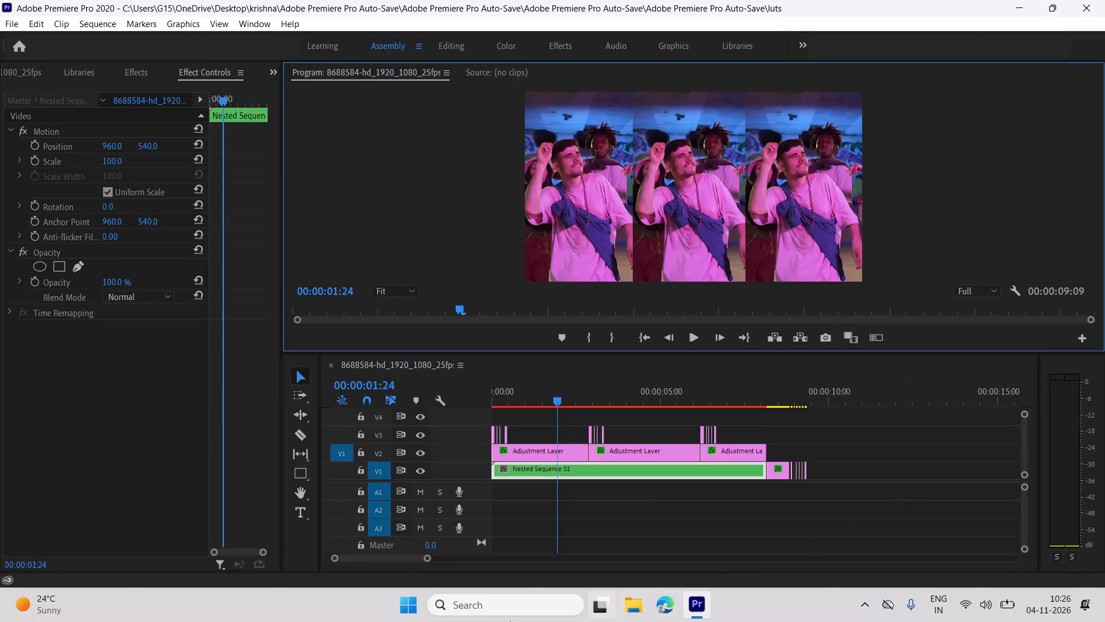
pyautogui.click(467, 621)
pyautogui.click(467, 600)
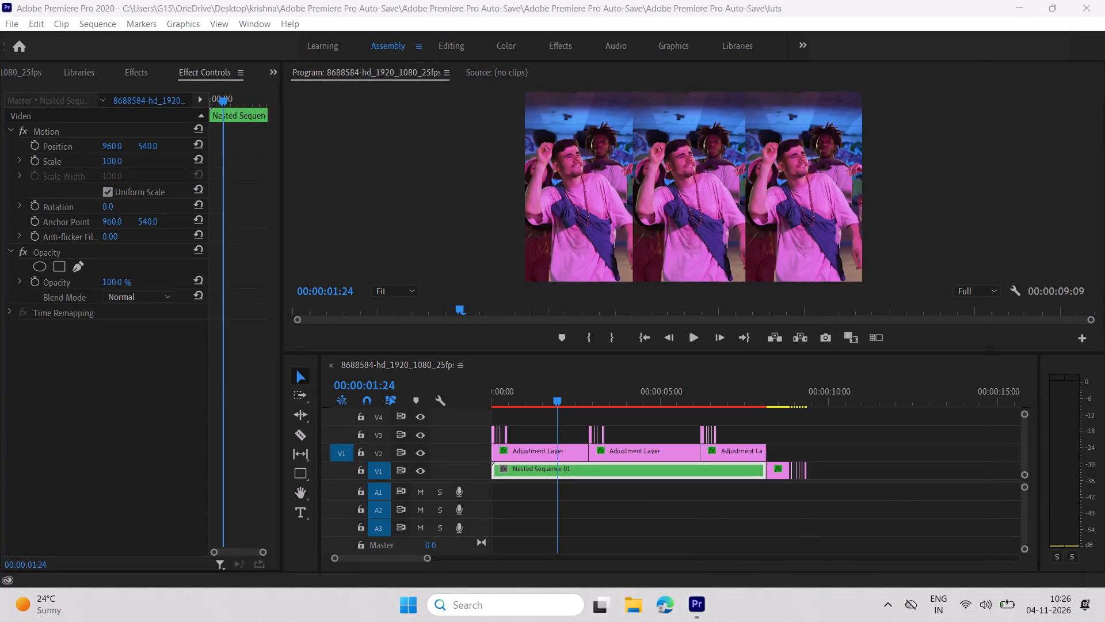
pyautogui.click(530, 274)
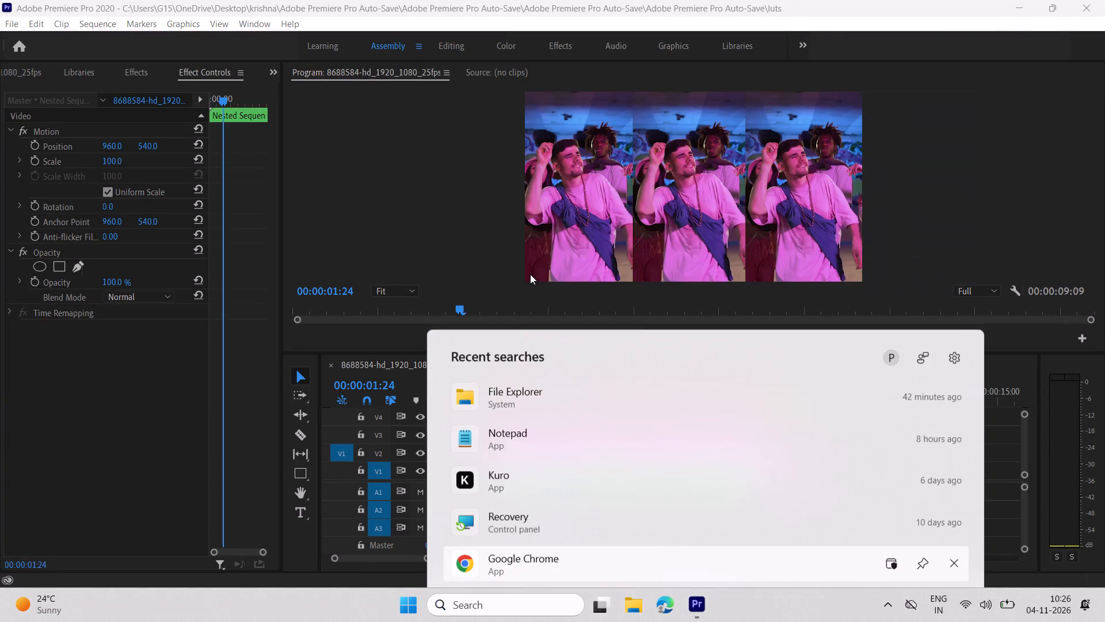
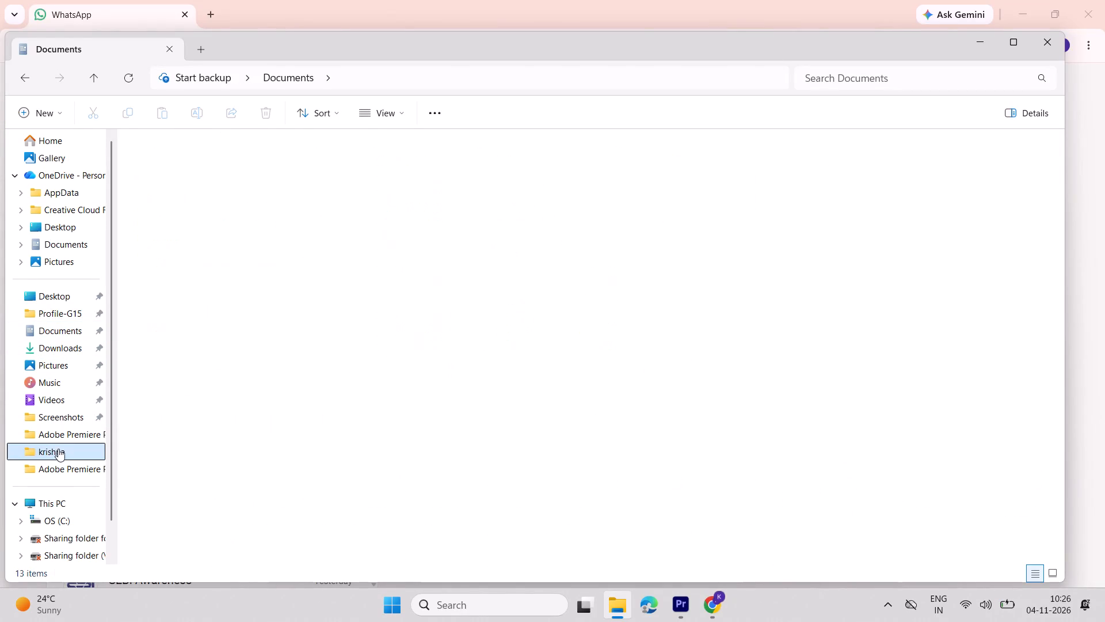
# Browse to the krishna folder on the Desktop and look through its files for the exported video.
pyautogui.click(74, 468)
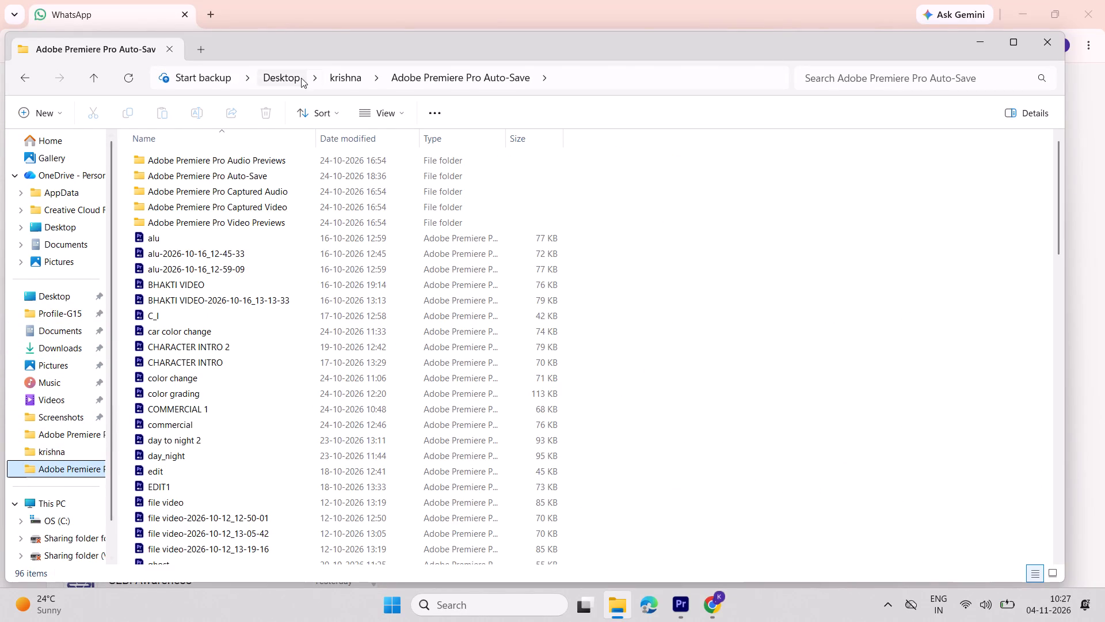
pyautogui.click(336, 72)
pyautogui.scroll(-3, 394, 287)
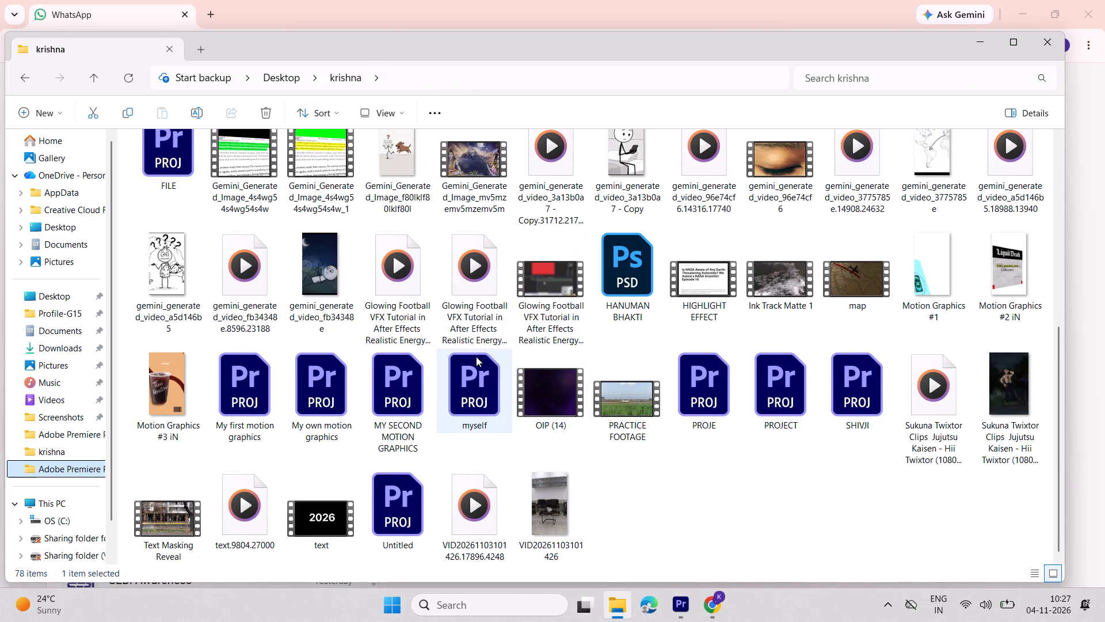
pyautogui.scroll(1, 548, 500)
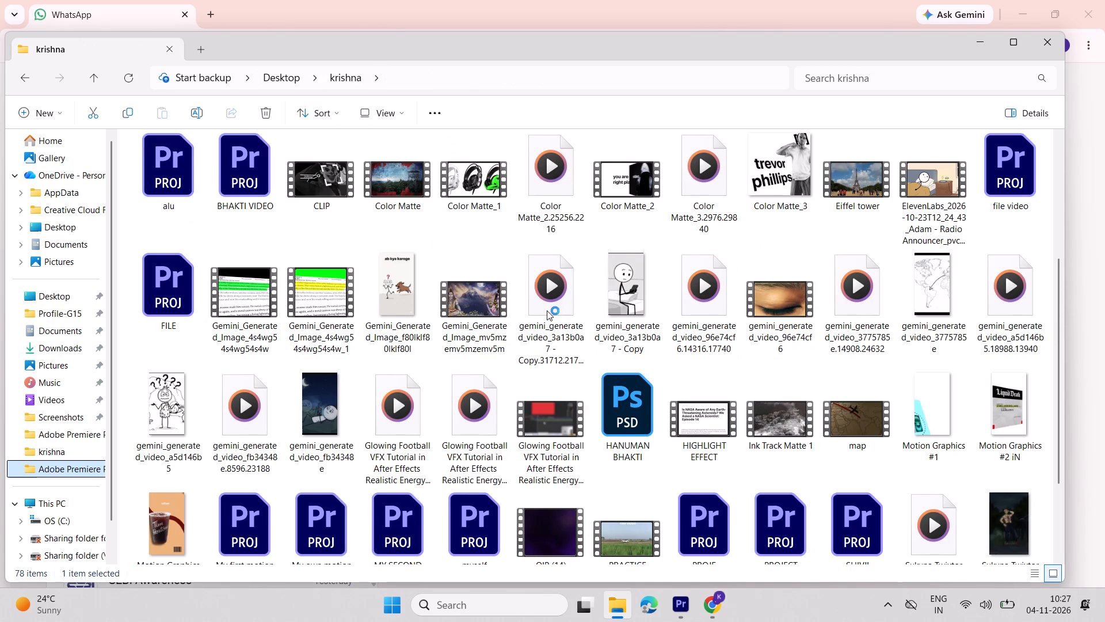
# Locate the exported 8688584-hd_1920_1080_25fps video in the krishna folder, select it and bring up its available file actions.
pyautogui.scroll(3, 809, 317)
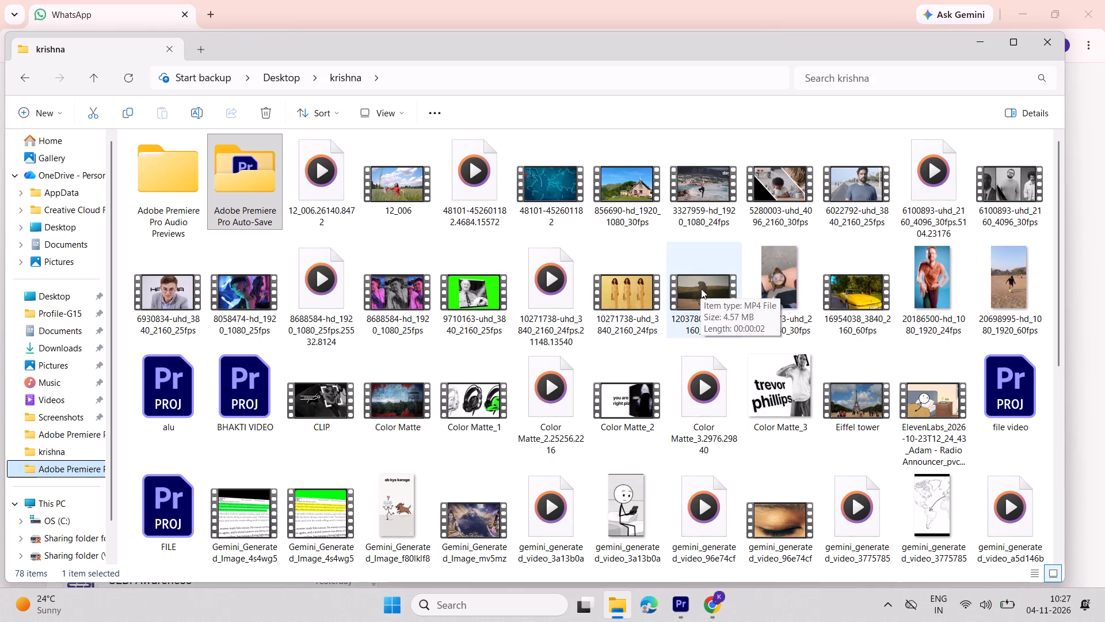
pyautogui.scroll(-1, 700, 291)
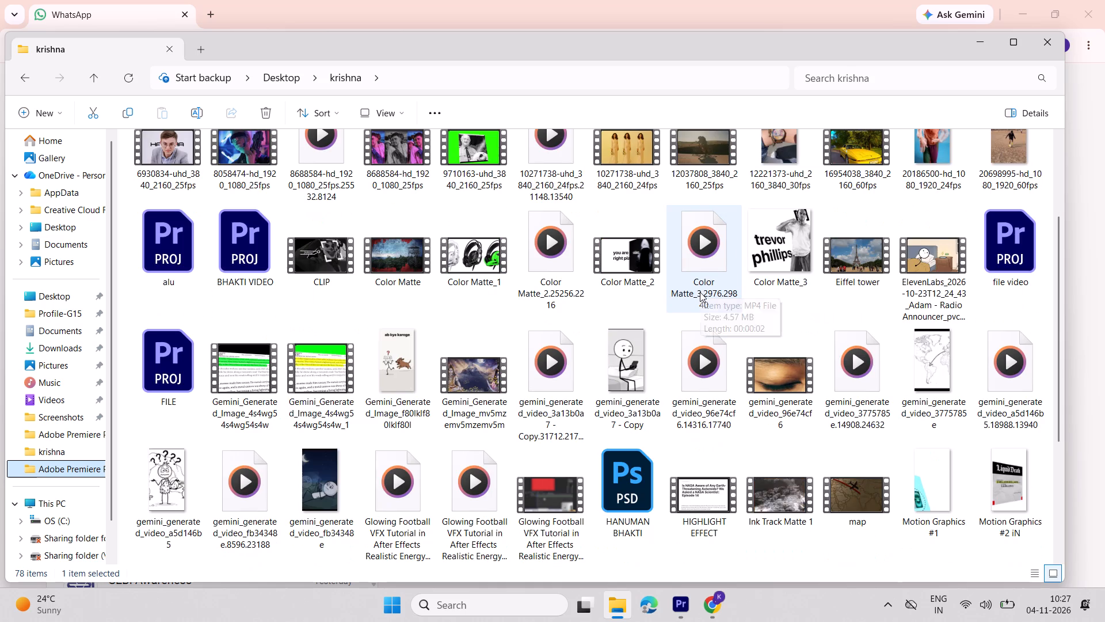
pyautogui.scroll(-1, 700, 292)
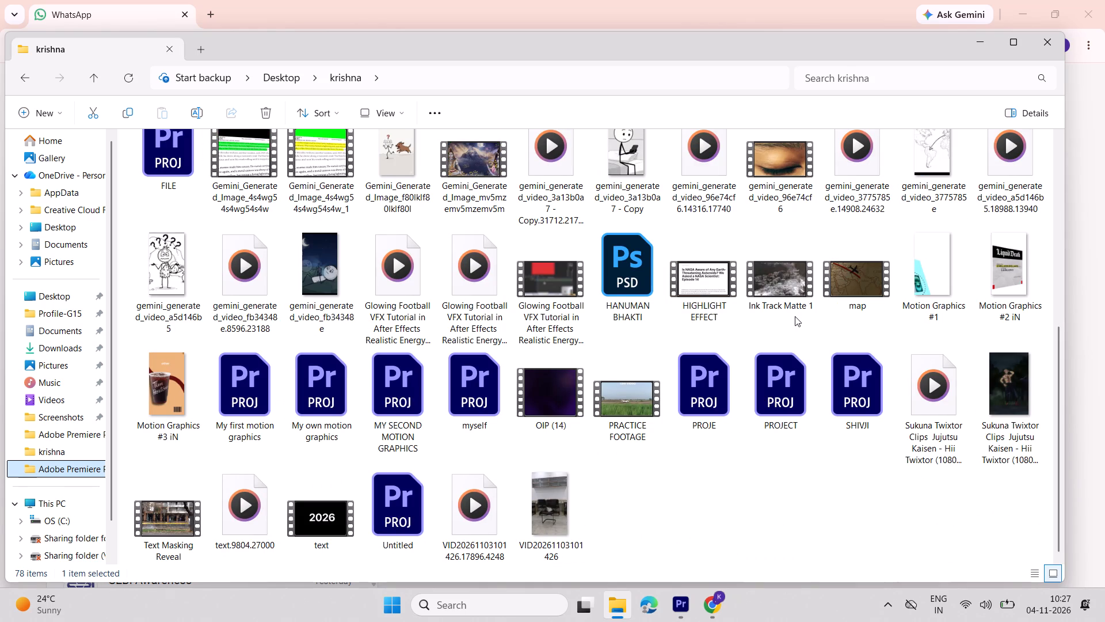
pyautogui.scroll(1, 311, 435)
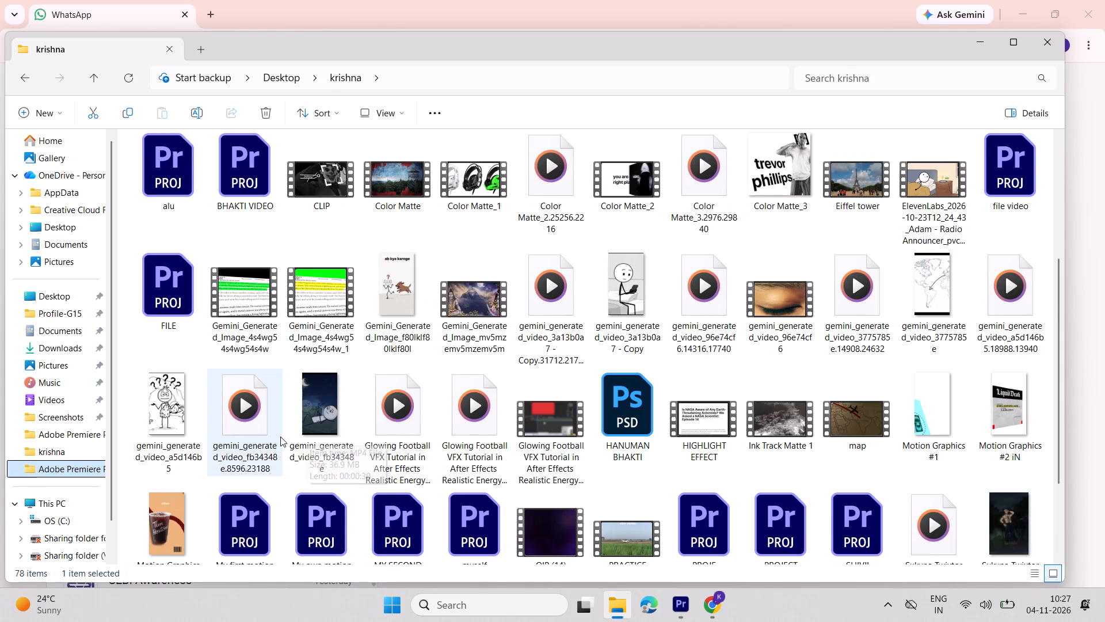
pyautogui.scroll(4, 282, 435)
pyautogui.click(387, 313)
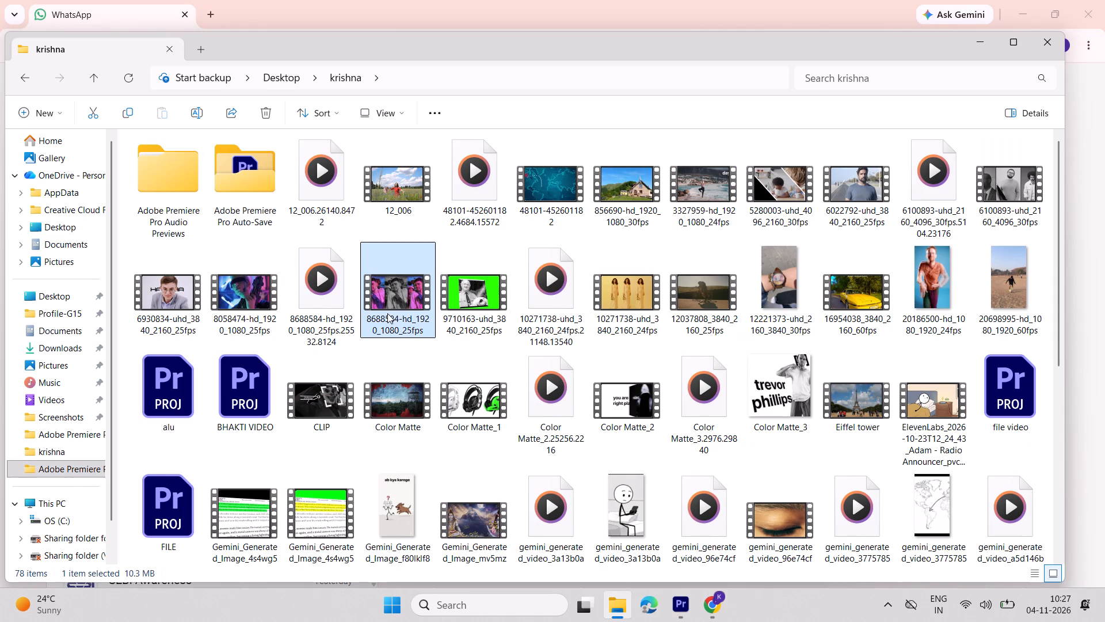
pyautogui.rightClick(387, 313)
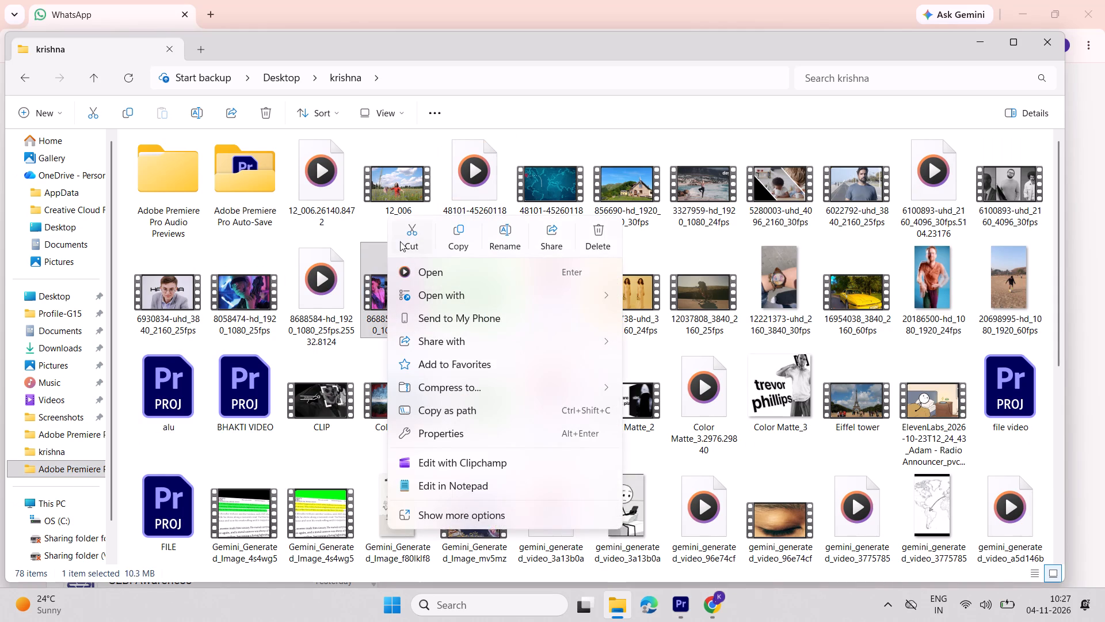
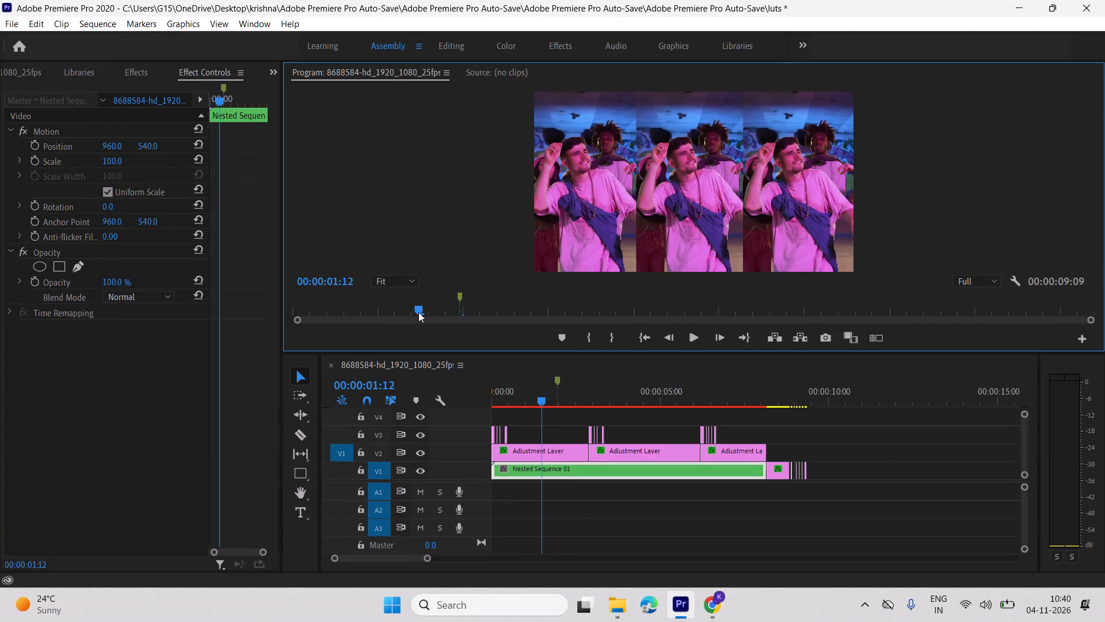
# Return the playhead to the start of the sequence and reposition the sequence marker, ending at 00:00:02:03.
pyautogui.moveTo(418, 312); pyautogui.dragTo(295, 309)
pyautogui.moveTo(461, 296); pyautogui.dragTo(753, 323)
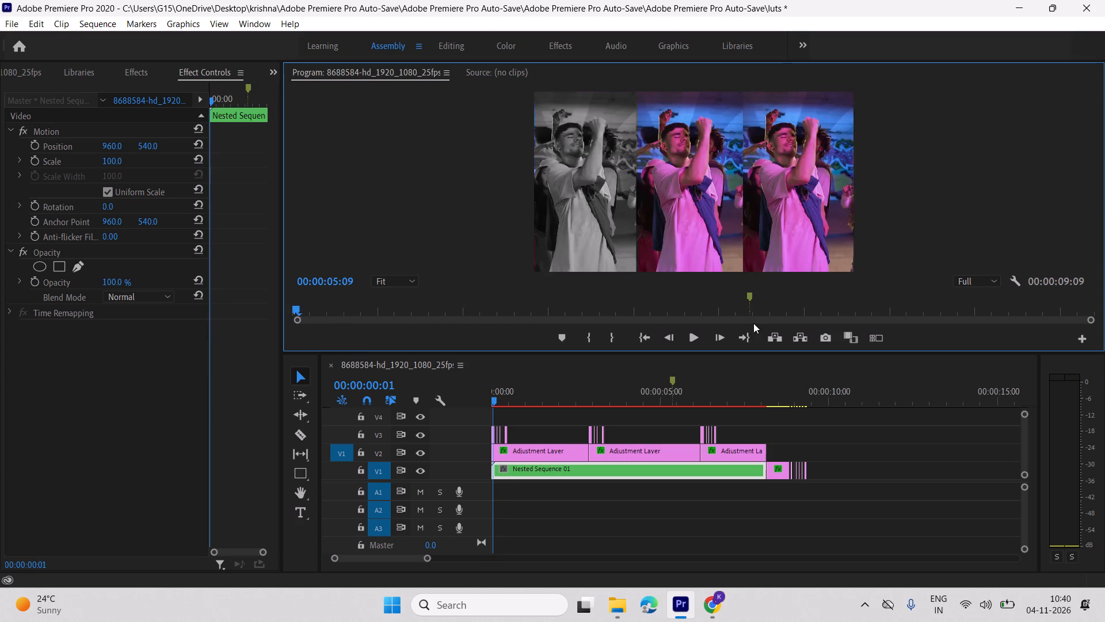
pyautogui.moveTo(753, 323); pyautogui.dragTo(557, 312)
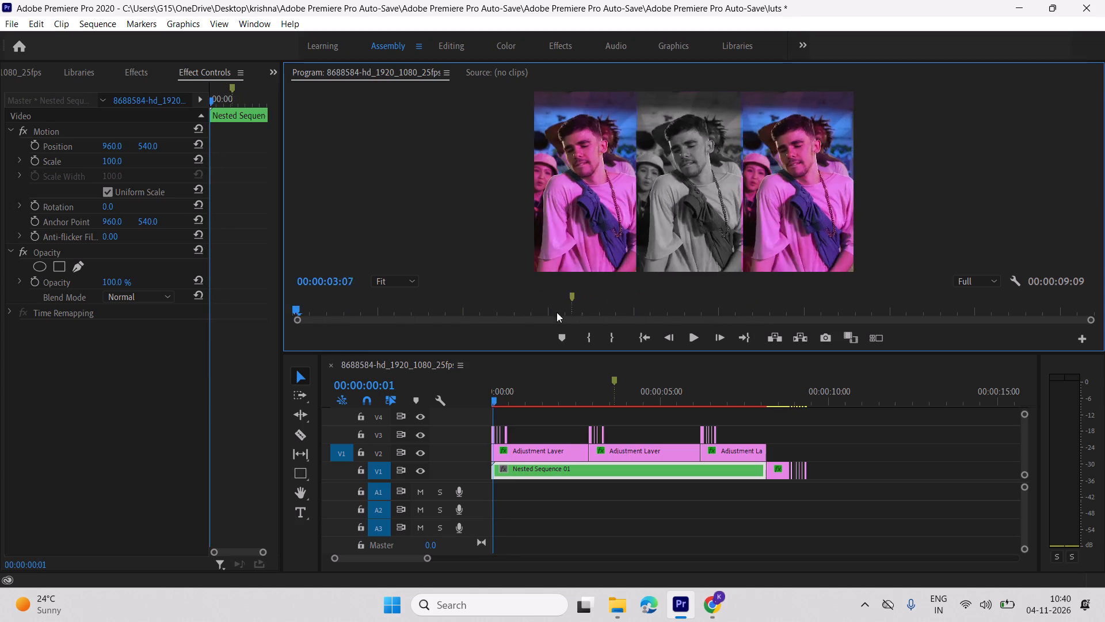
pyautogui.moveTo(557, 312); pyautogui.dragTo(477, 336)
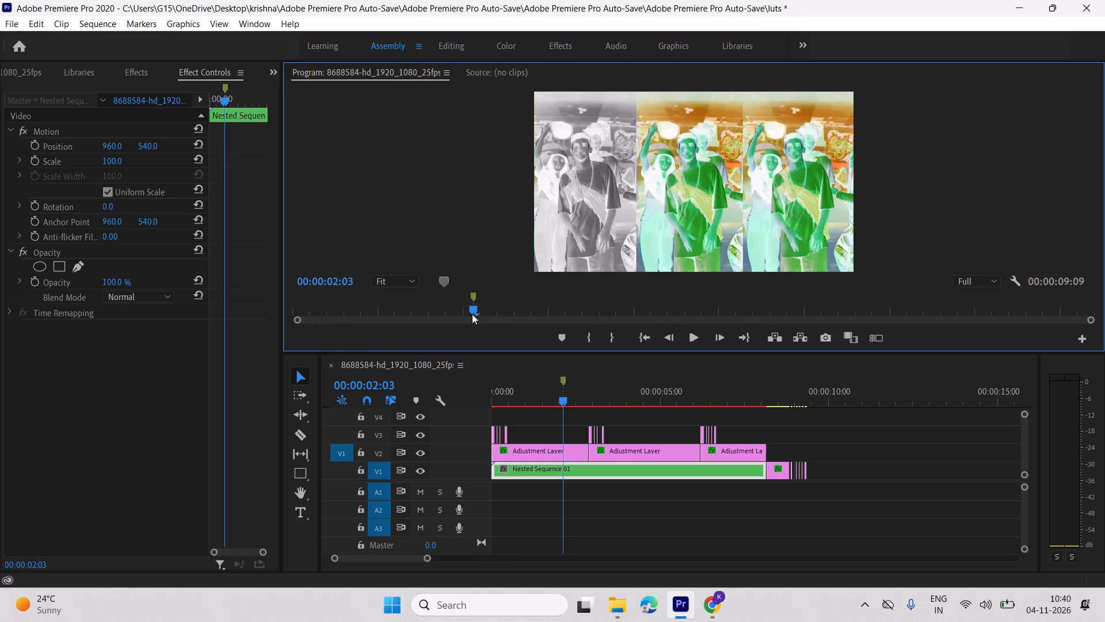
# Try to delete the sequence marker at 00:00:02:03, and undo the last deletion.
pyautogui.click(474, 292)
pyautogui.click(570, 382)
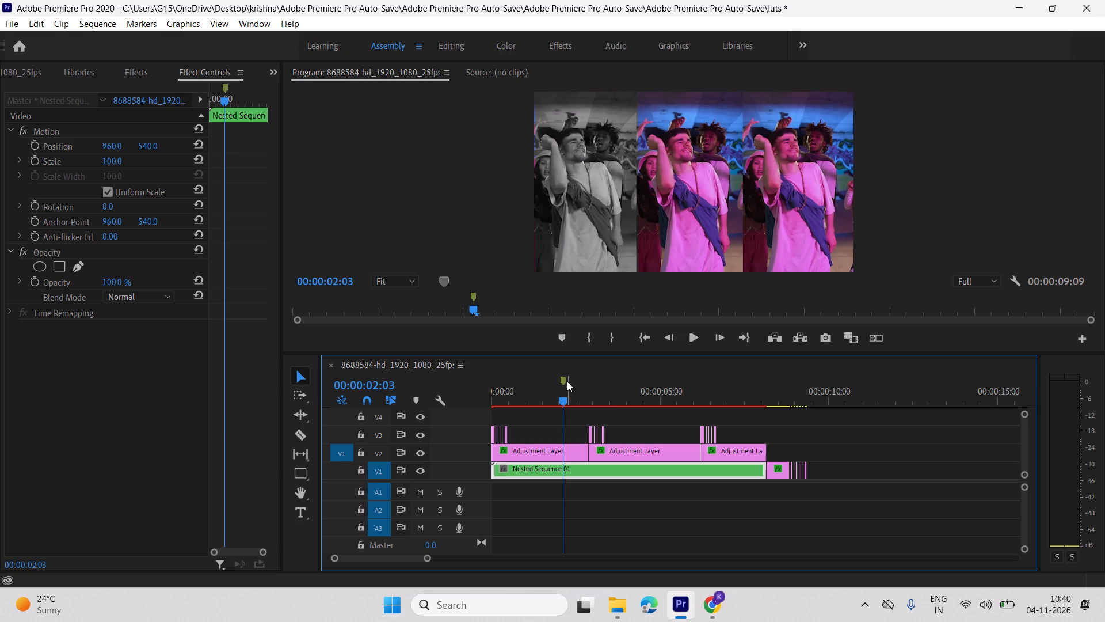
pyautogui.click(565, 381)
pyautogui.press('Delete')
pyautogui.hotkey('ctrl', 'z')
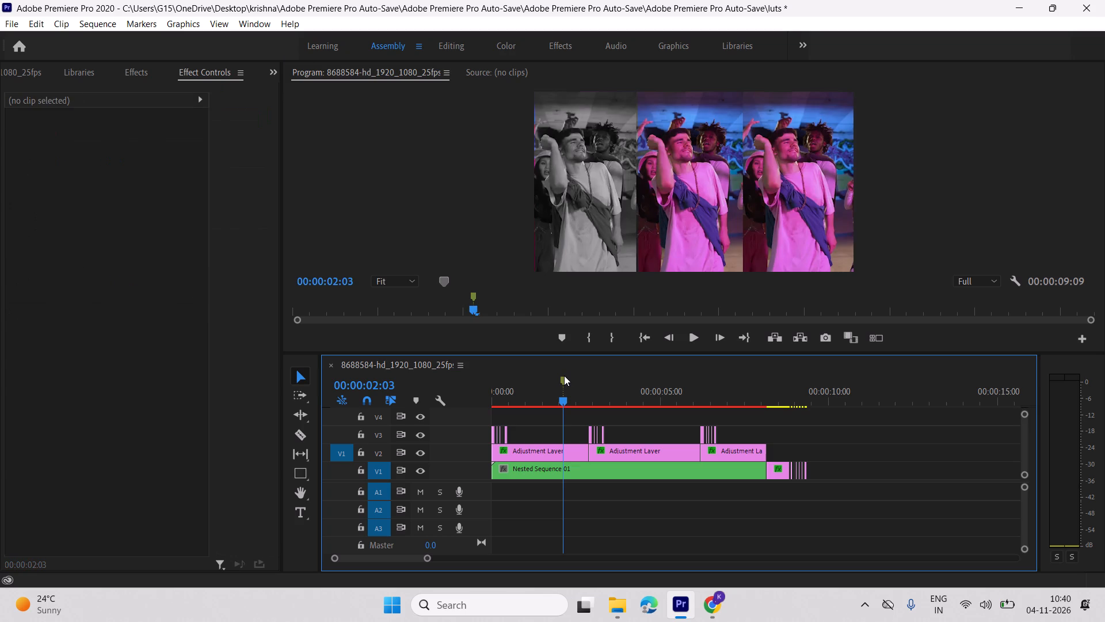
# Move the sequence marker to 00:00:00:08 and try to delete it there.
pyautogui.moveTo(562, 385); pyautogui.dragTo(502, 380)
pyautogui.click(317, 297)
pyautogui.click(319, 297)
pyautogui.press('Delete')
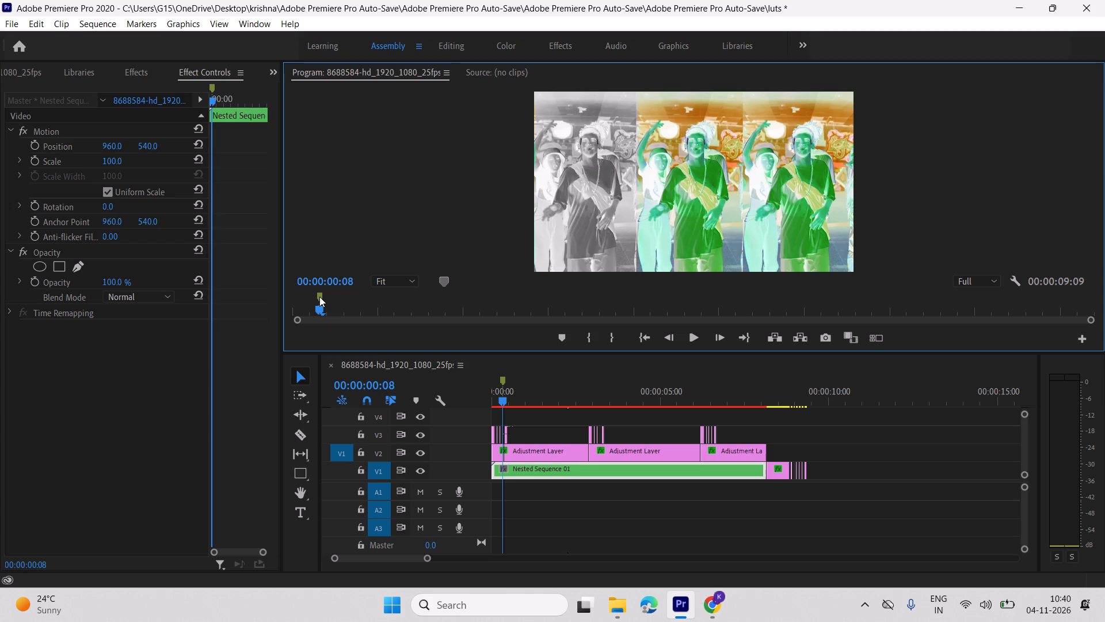
# Move the sequence marker to 00:00:00:18 and try to delete it there.
pyautogui.moveTo(321, 295); pyautogui.dragTo(359, 303)
pyautogui.press('Delete')
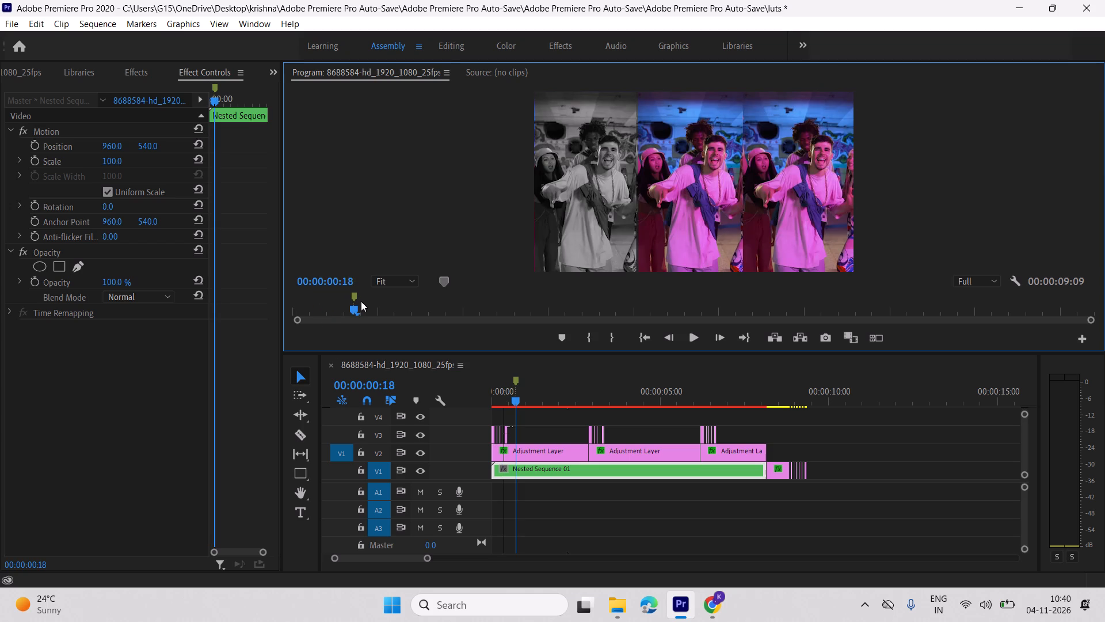
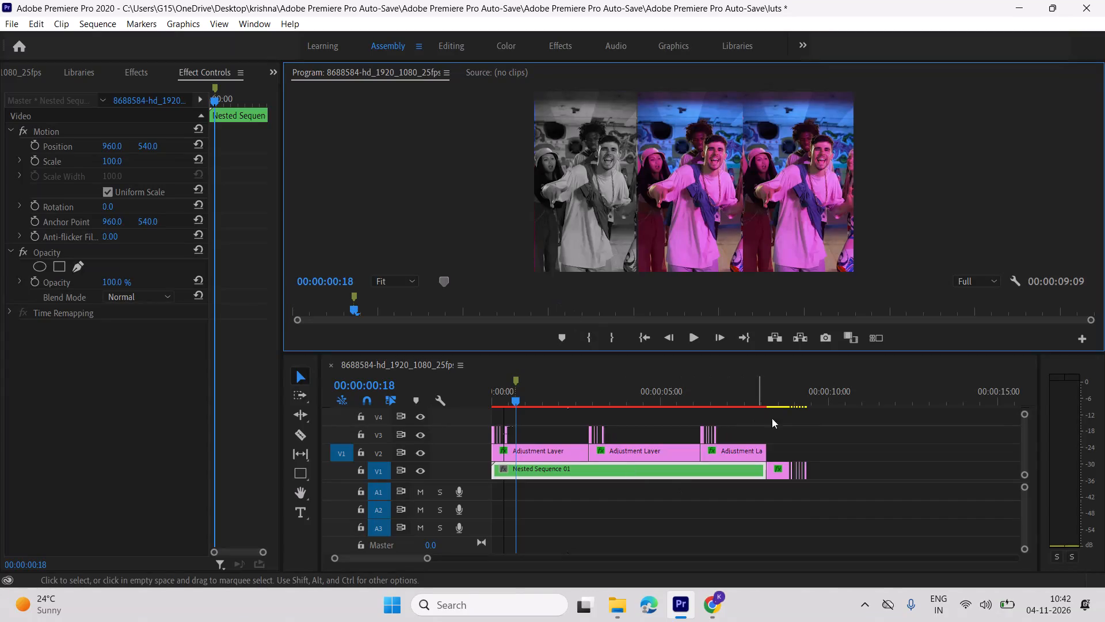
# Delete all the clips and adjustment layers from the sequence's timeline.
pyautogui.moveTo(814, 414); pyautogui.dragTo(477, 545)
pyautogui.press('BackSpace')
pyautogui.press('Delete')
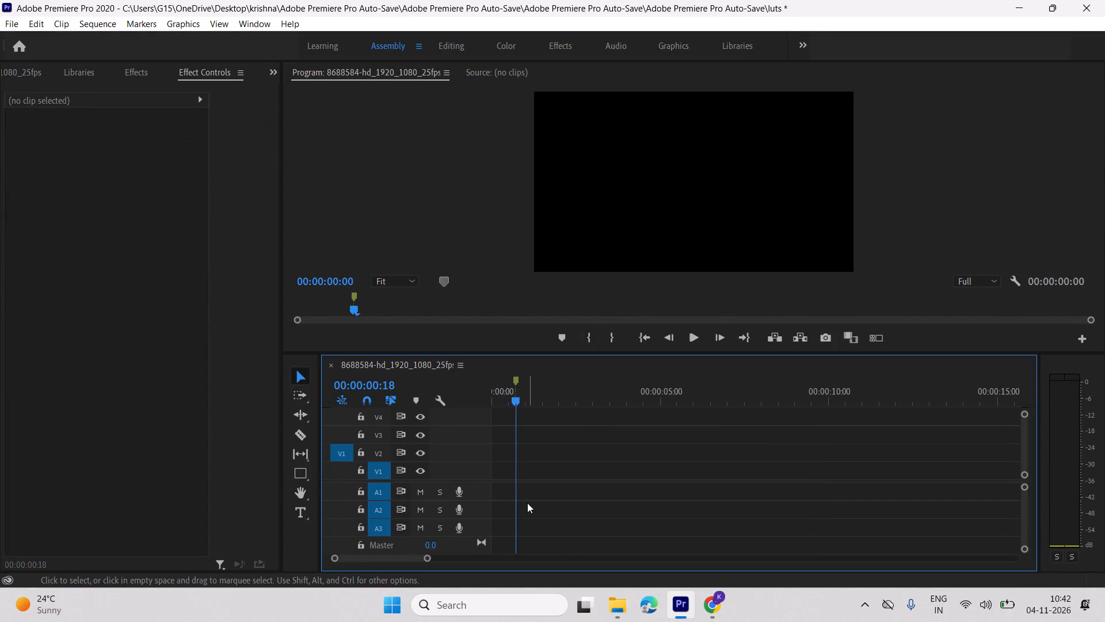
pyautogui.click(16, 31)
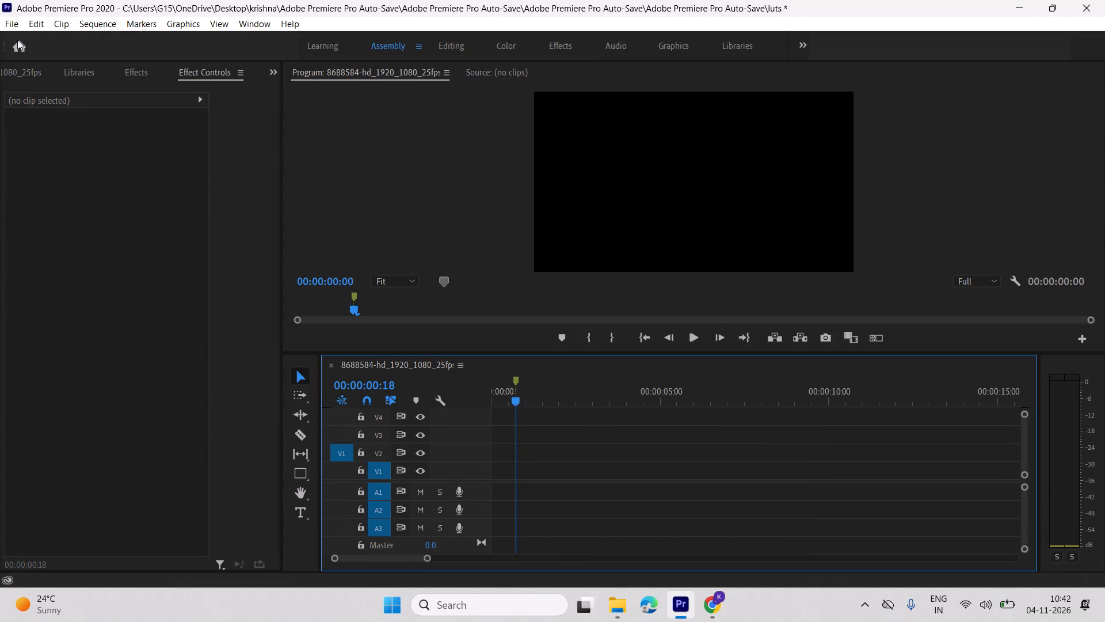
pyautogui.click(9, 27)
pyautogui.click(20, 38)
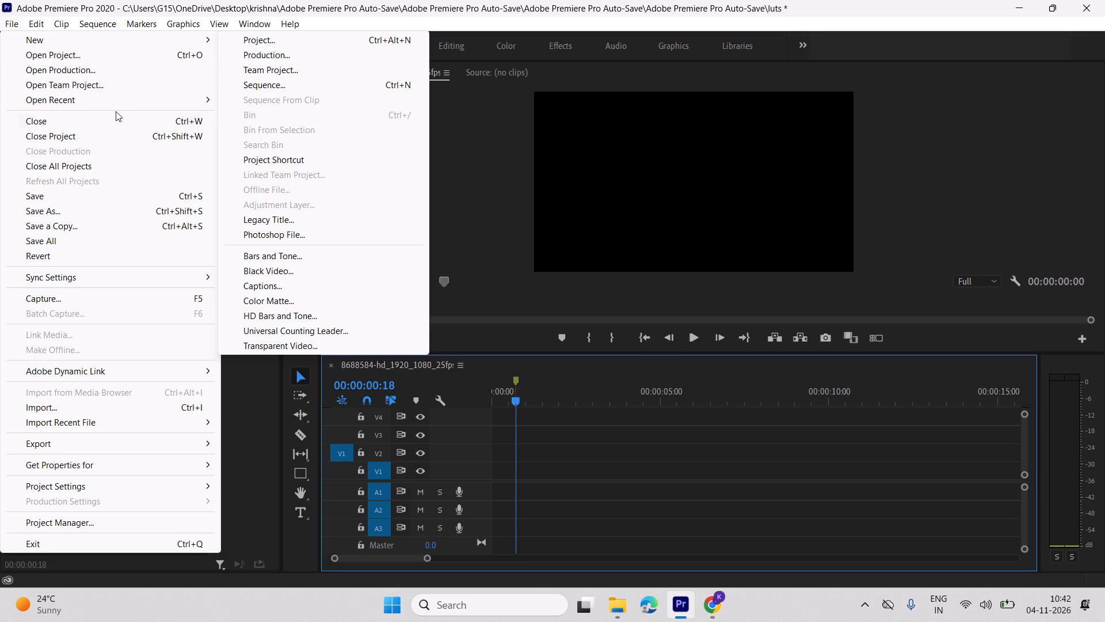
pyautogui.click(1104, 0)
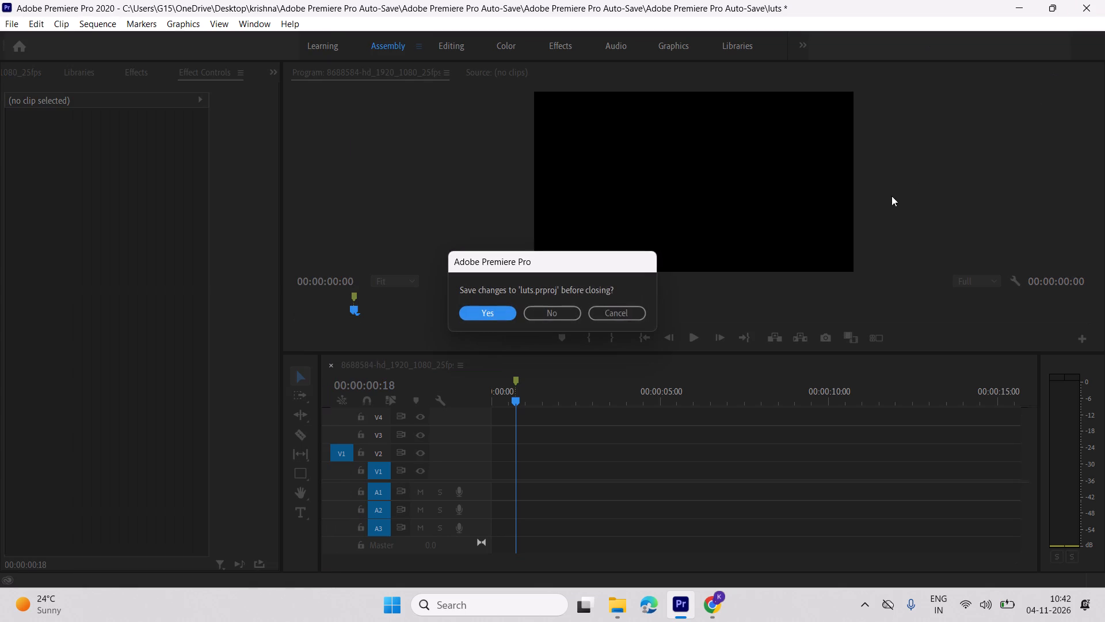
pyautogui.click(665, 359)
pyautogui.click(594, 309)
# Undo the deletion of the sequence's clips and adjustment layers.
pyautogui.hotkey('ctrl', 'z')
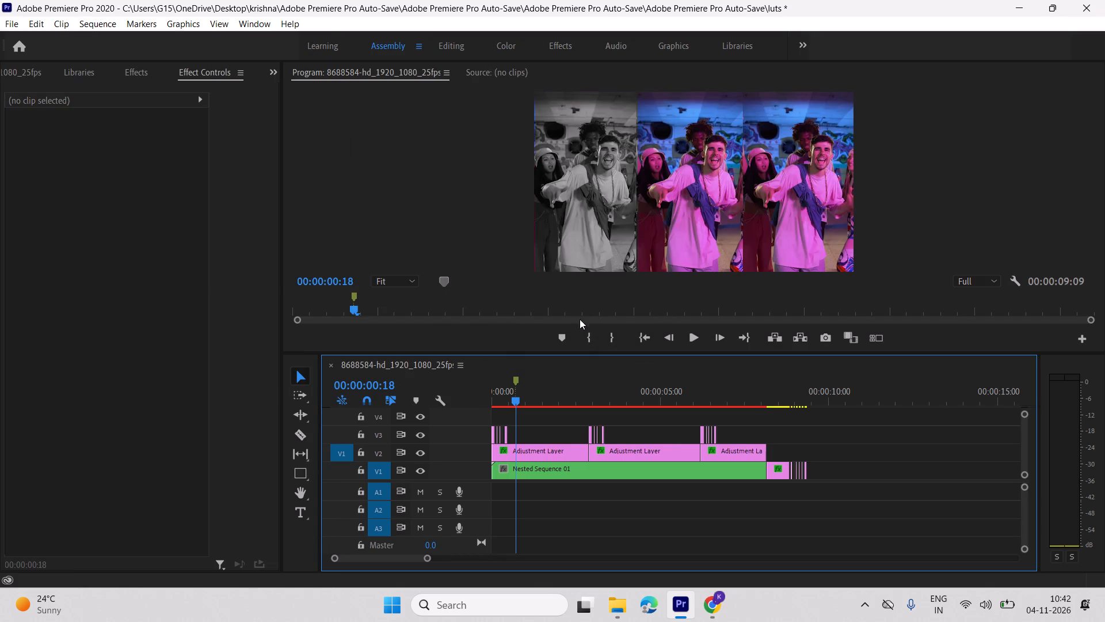
# Close the application, saving the changes to luts.prproj.
pyautogui.click(1104, 10)
pyautogui.click(497, 309)
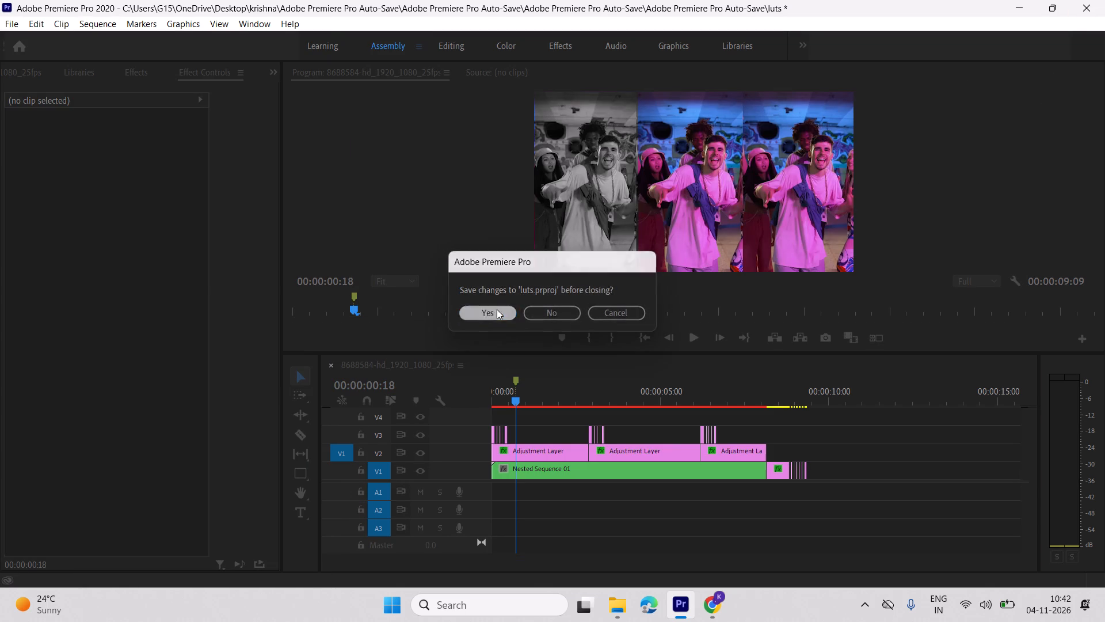